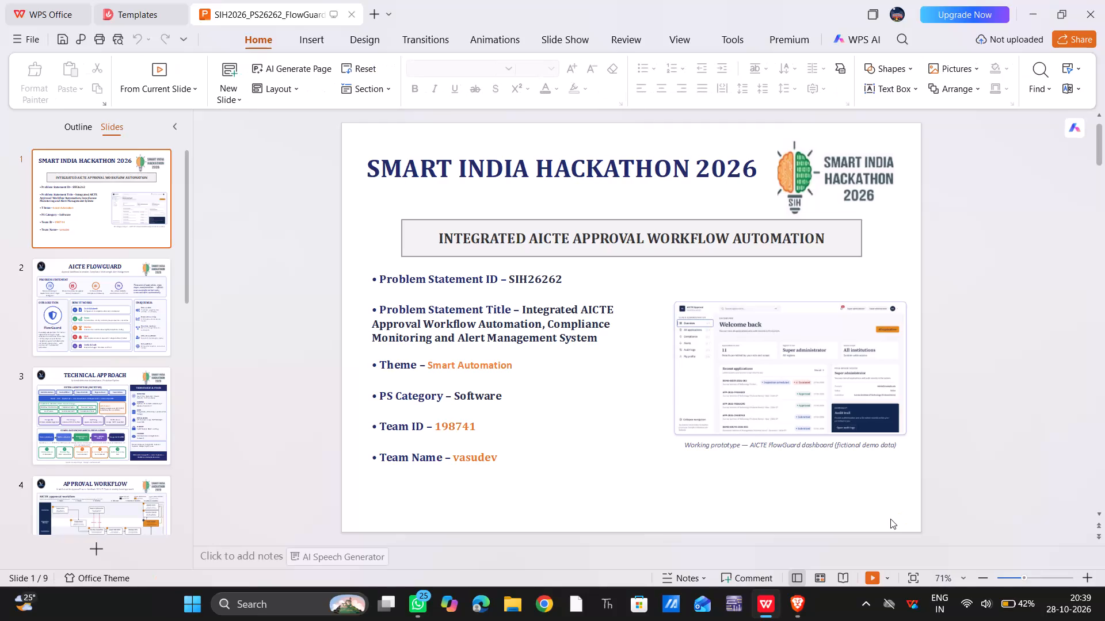
Capitalize the first letter of the team name on the title slide so it reads Vasudev.
click(498, 459)
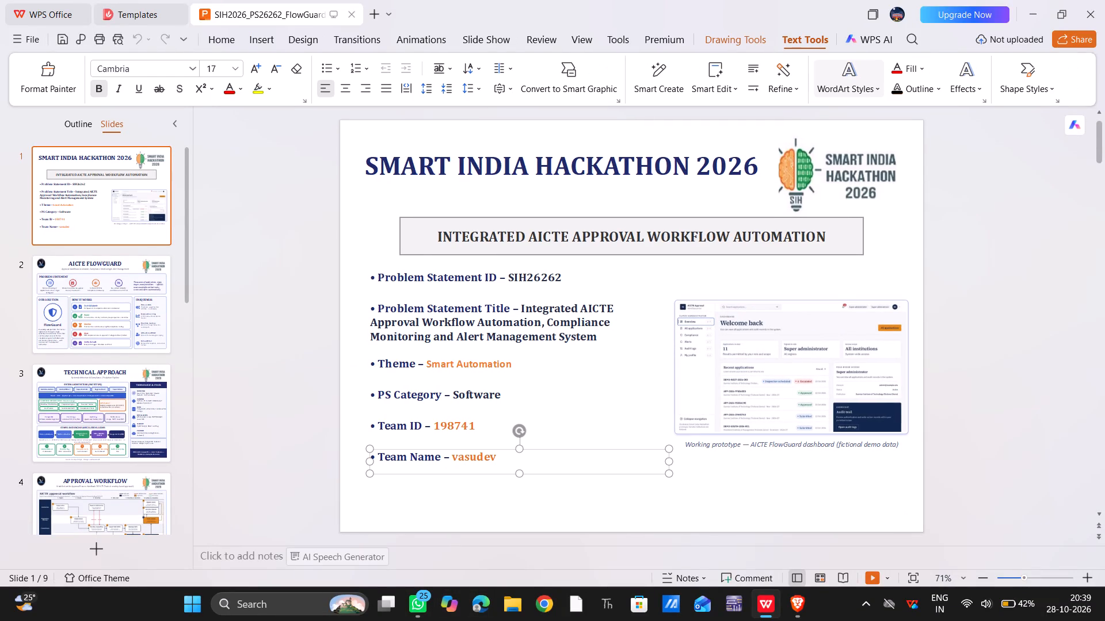
ctrl+scroll(498, 457, up, 3)
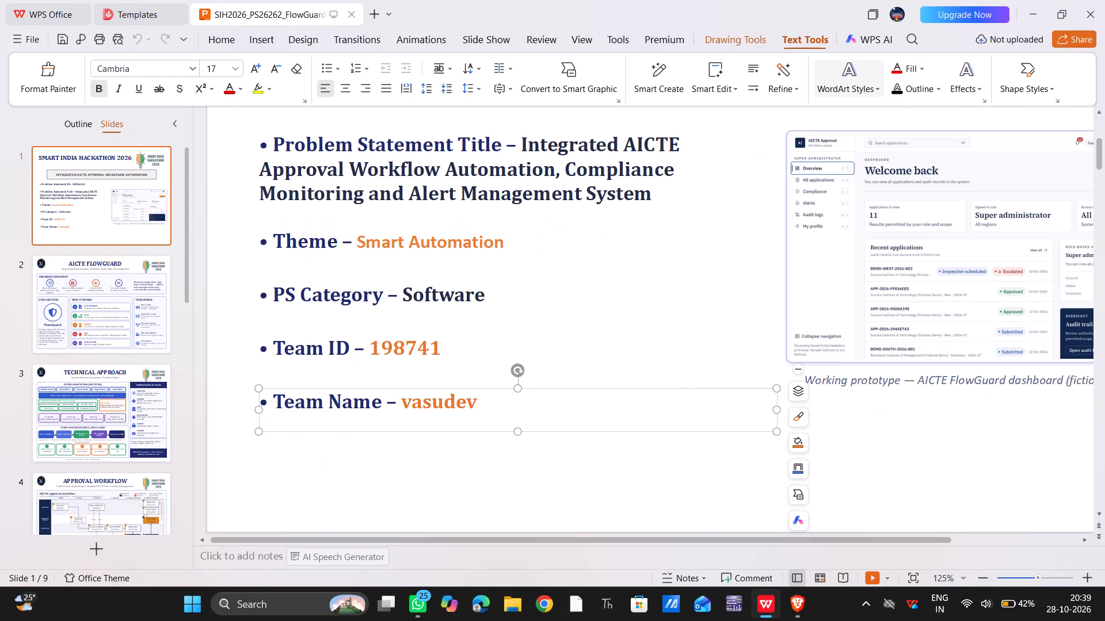
click(480, 407)
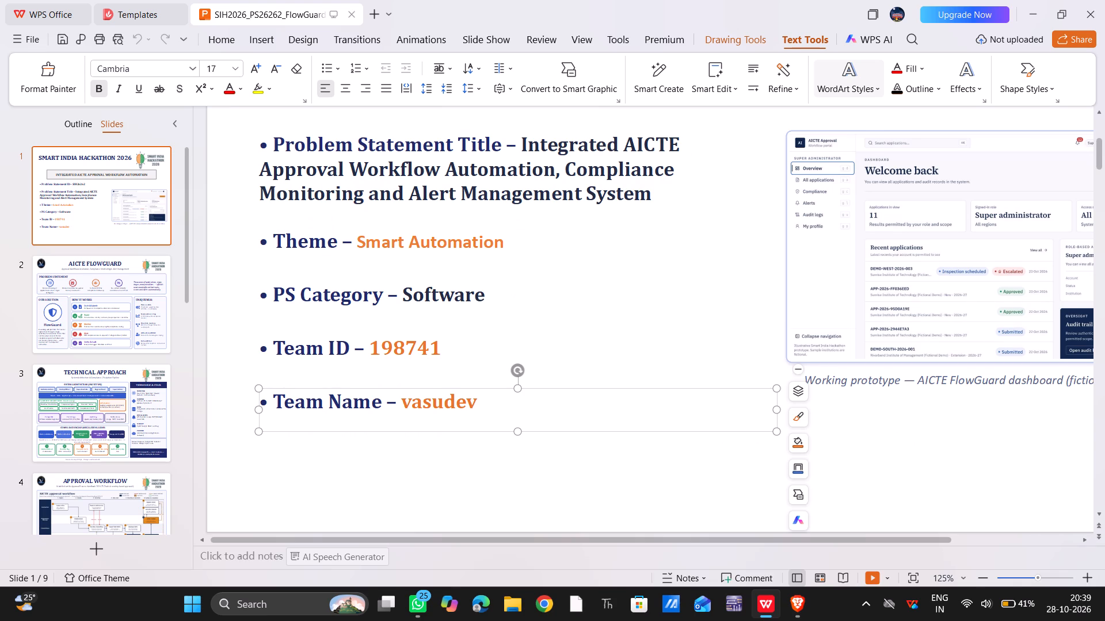
click(411, 403)
key(BackSpace)
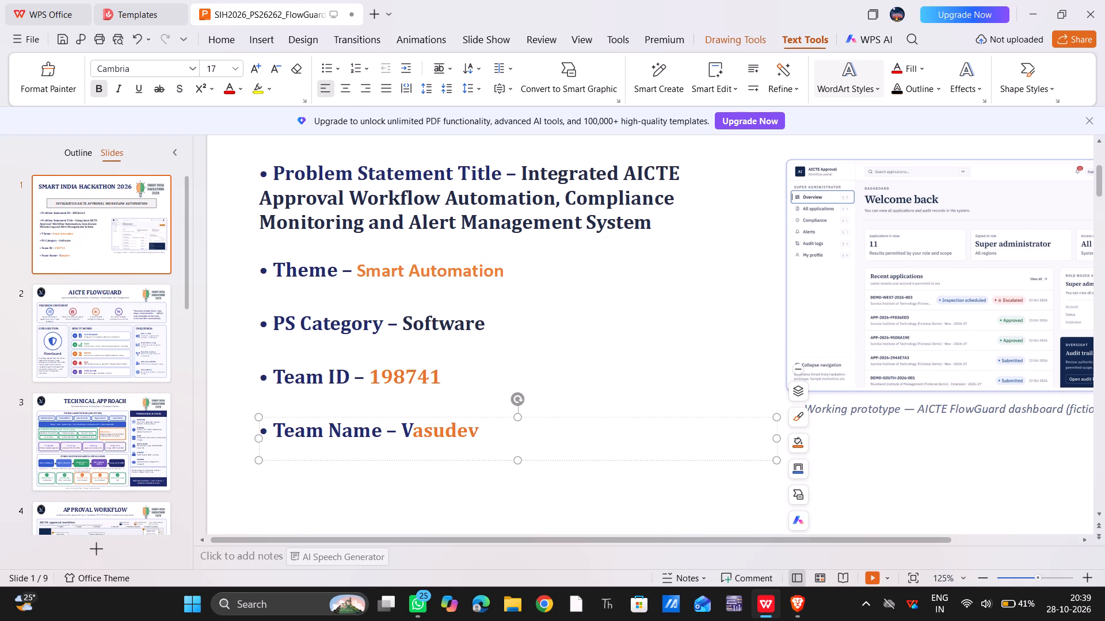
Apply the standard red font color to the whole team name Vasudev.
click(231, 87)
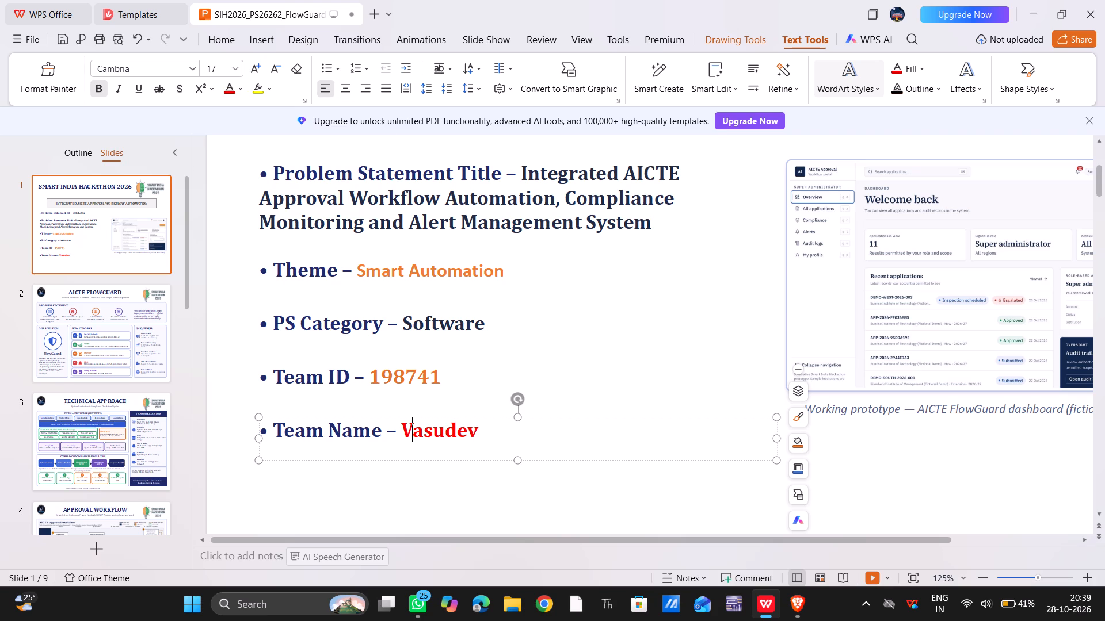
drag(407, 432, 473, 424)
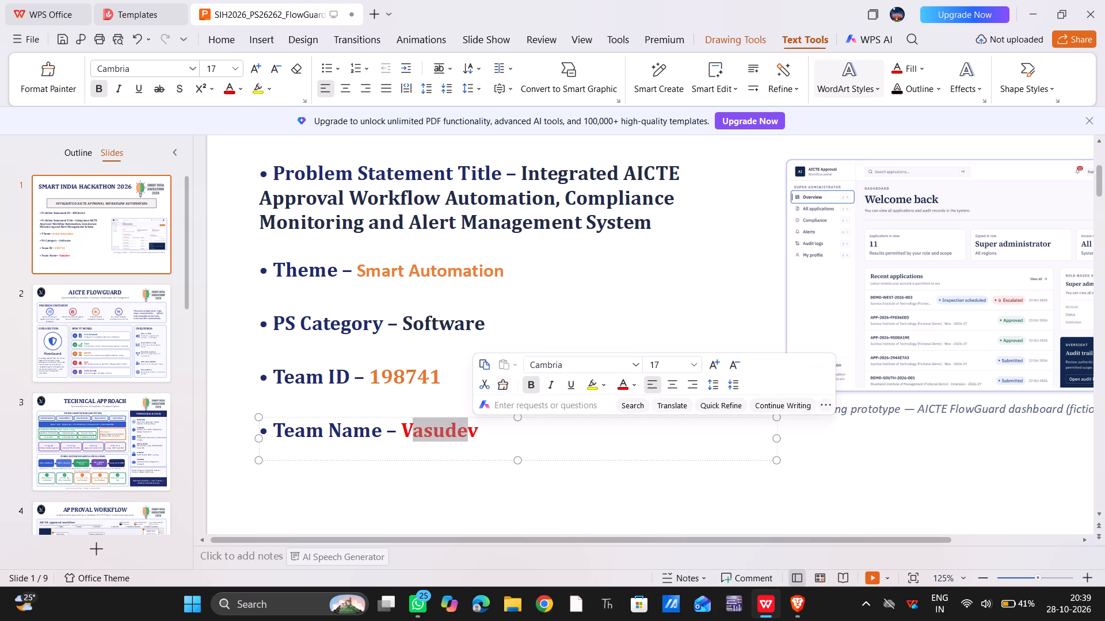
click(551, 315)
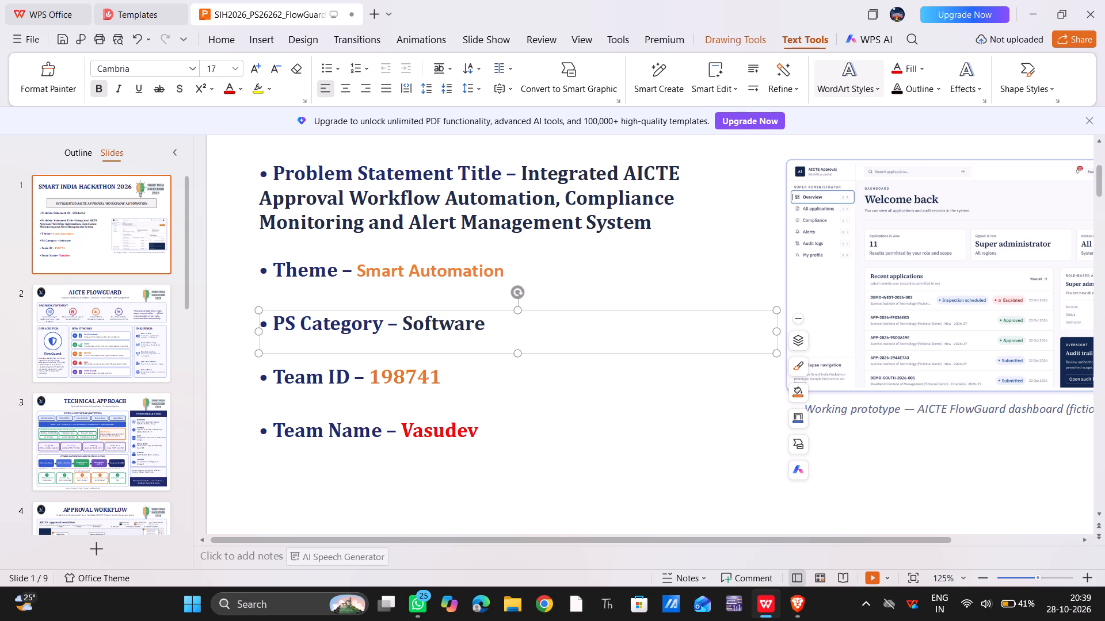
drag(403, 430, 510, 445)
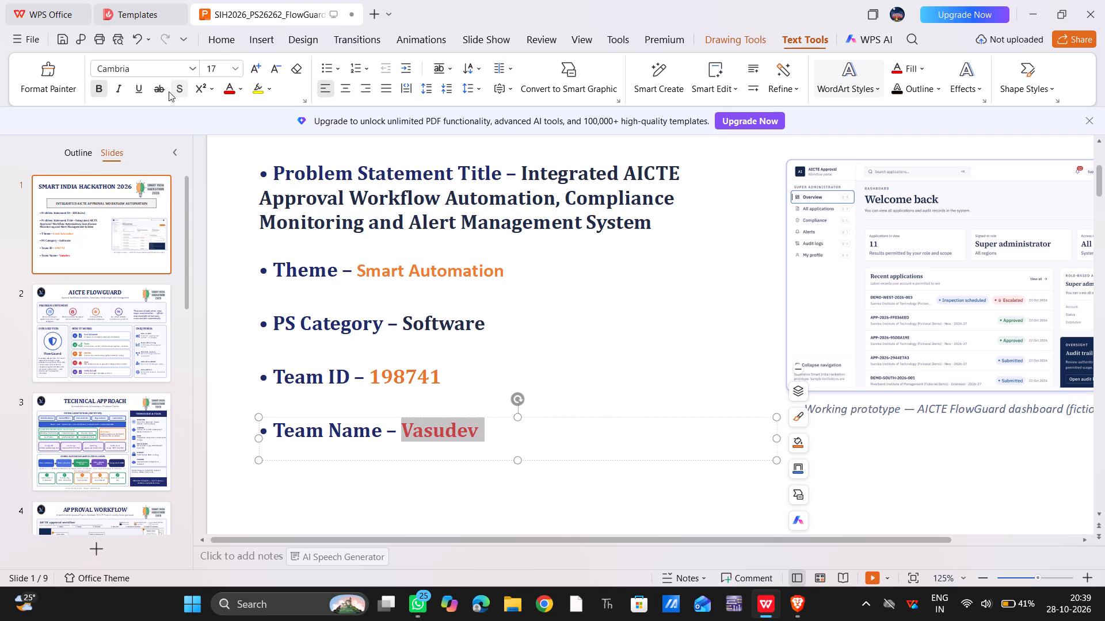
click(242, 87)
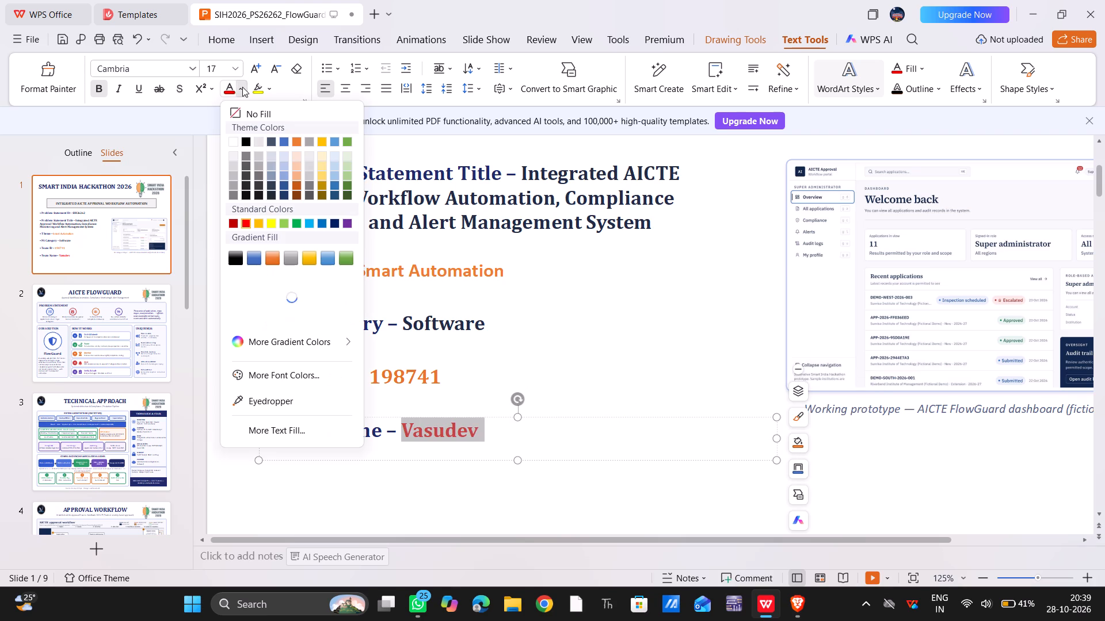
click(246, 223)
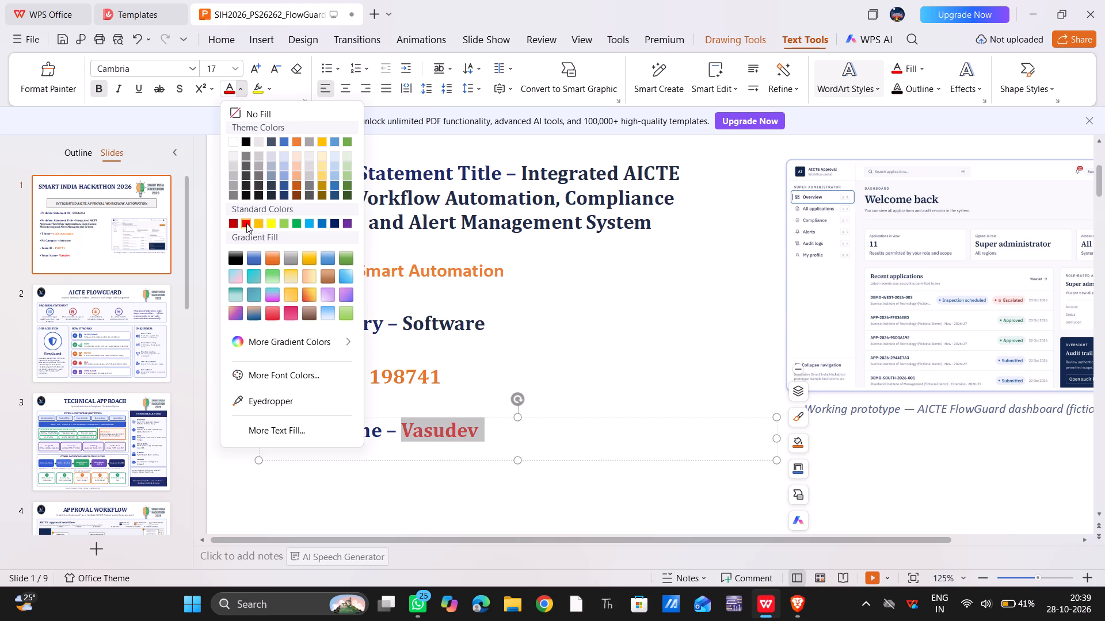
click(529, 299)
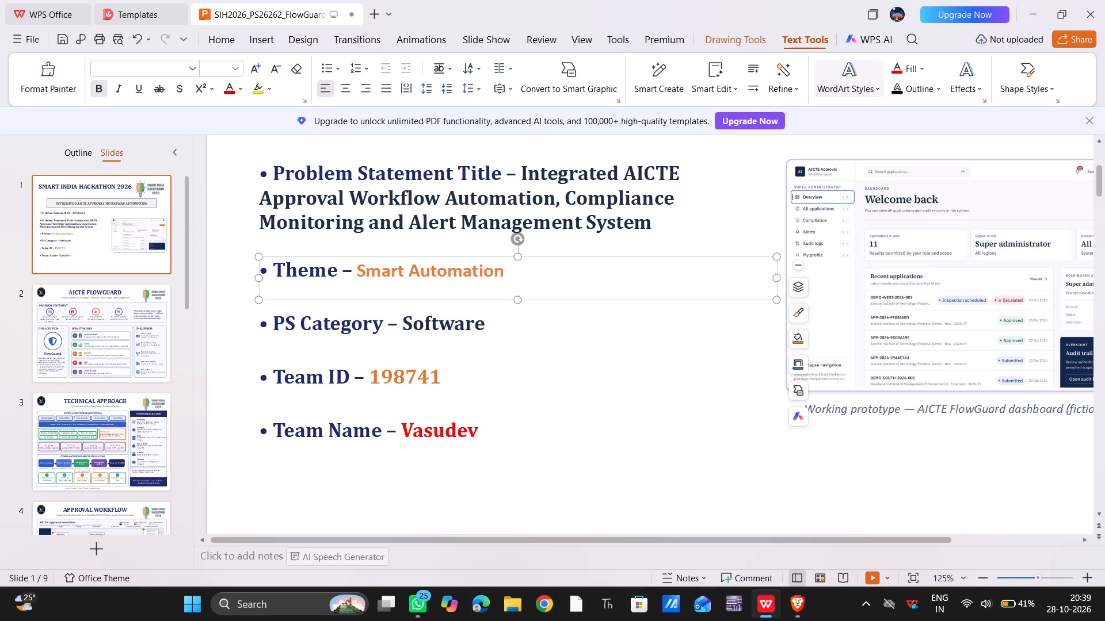
Set the word Automation in the Theme line to the orange theme color.
drag(403, 323, 584, 347)
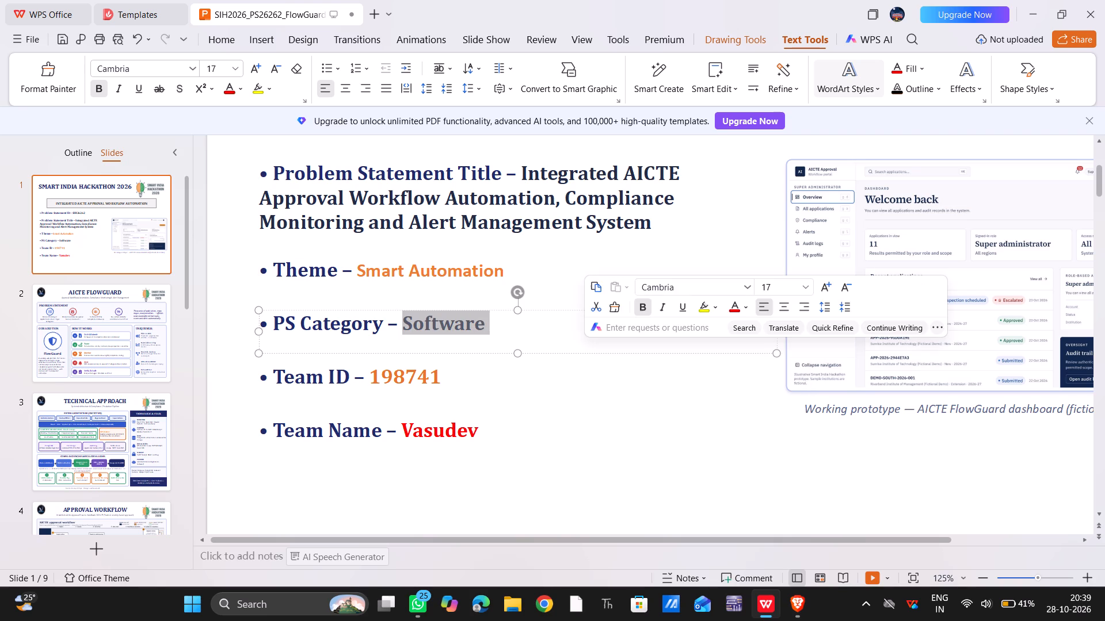
click(586, 293)
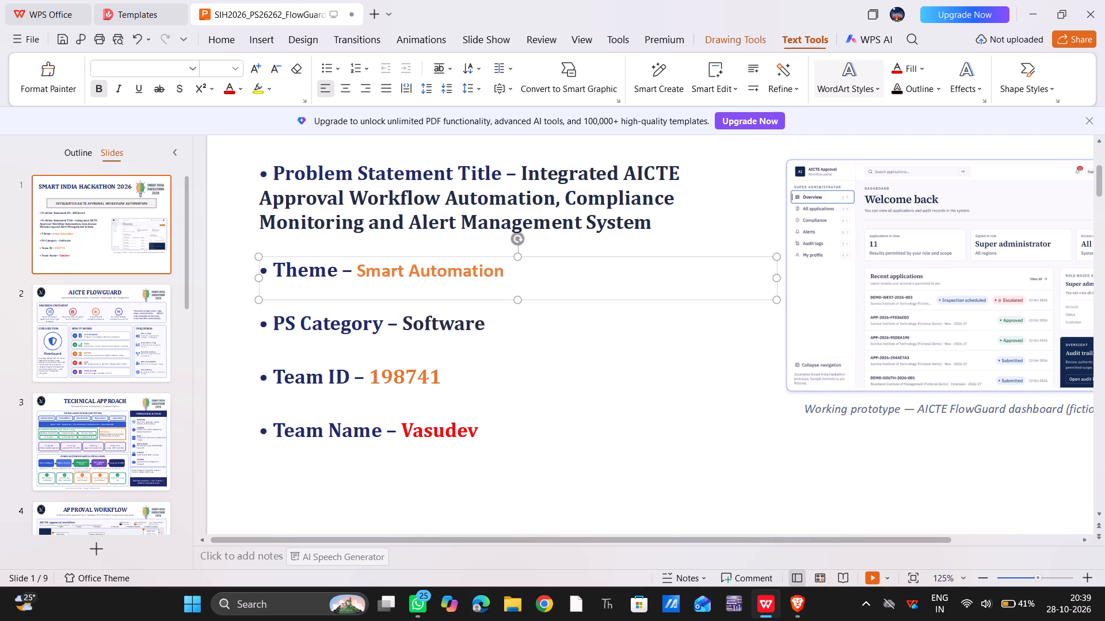
double_click(471, 269)
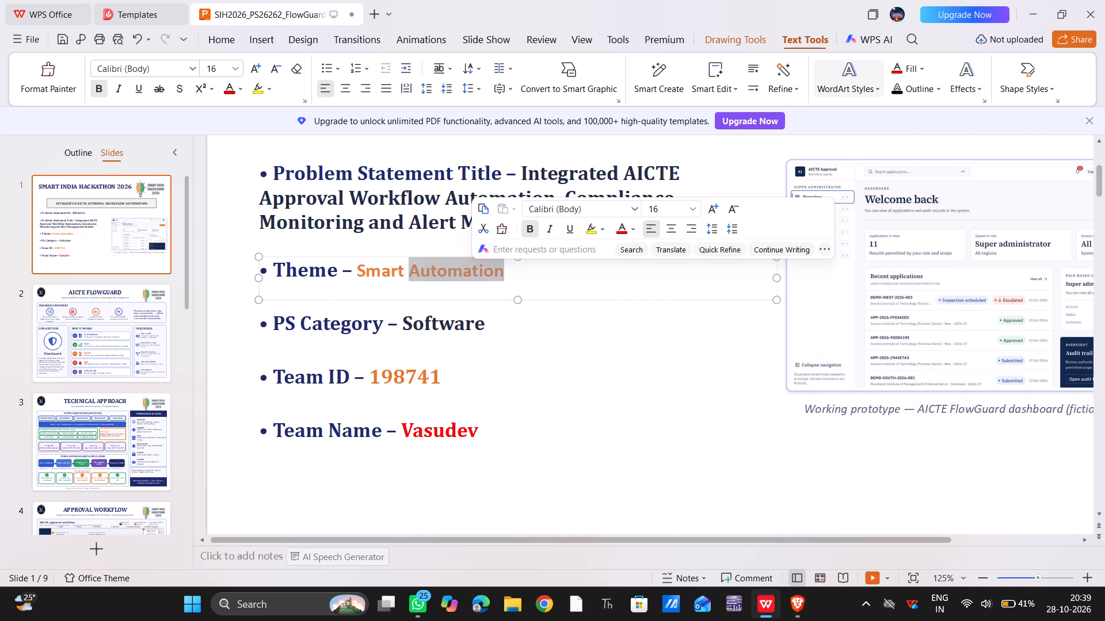
click(236, 85)
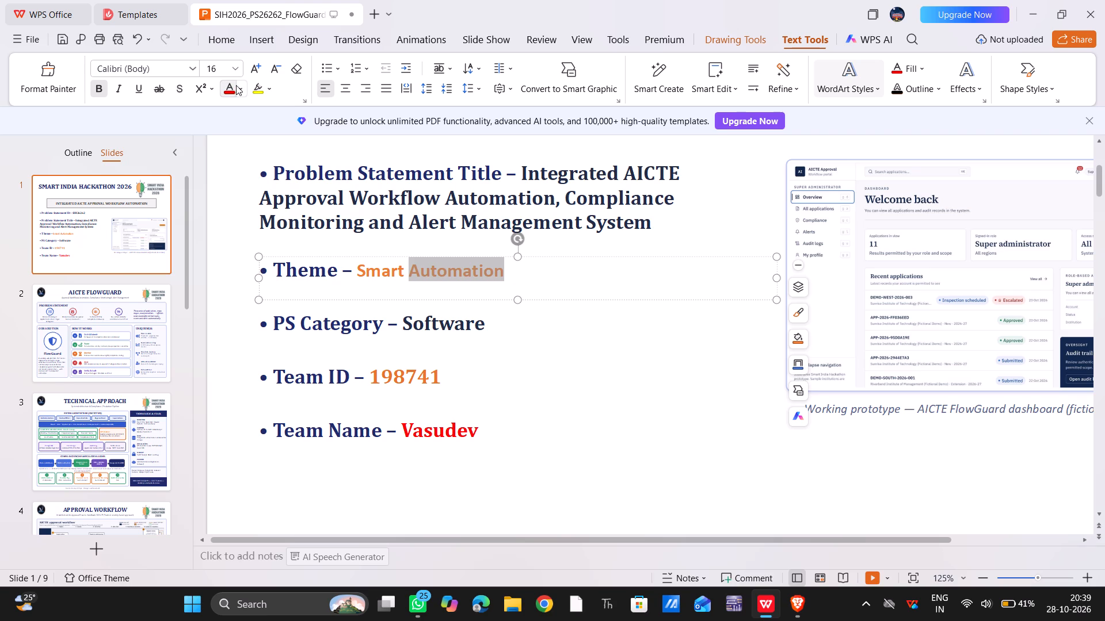
click(242, 90)
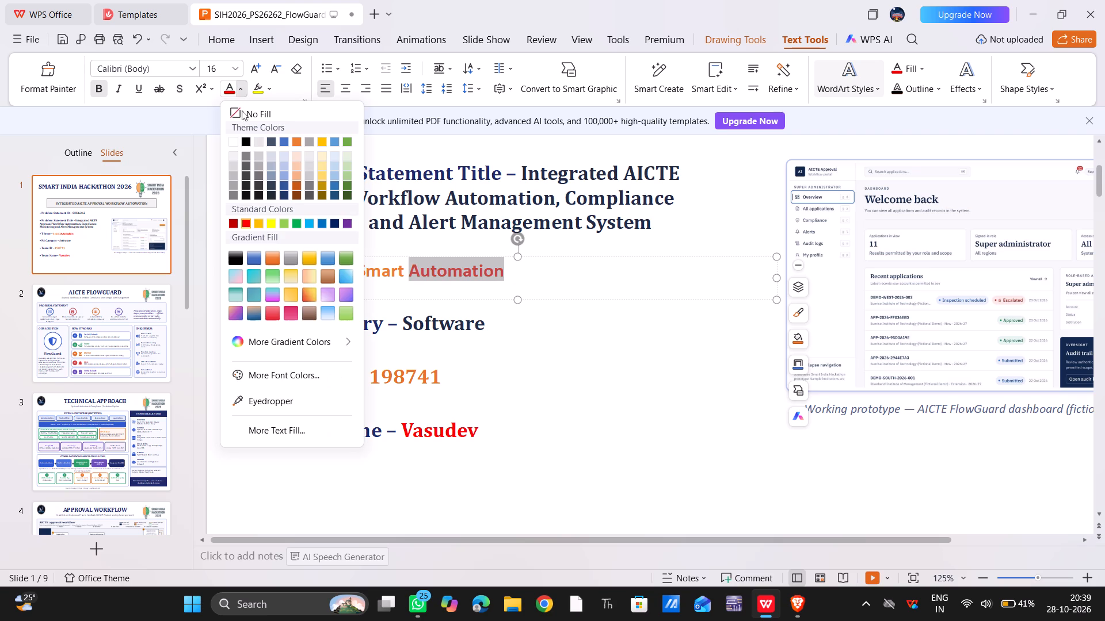
click(294, 144)
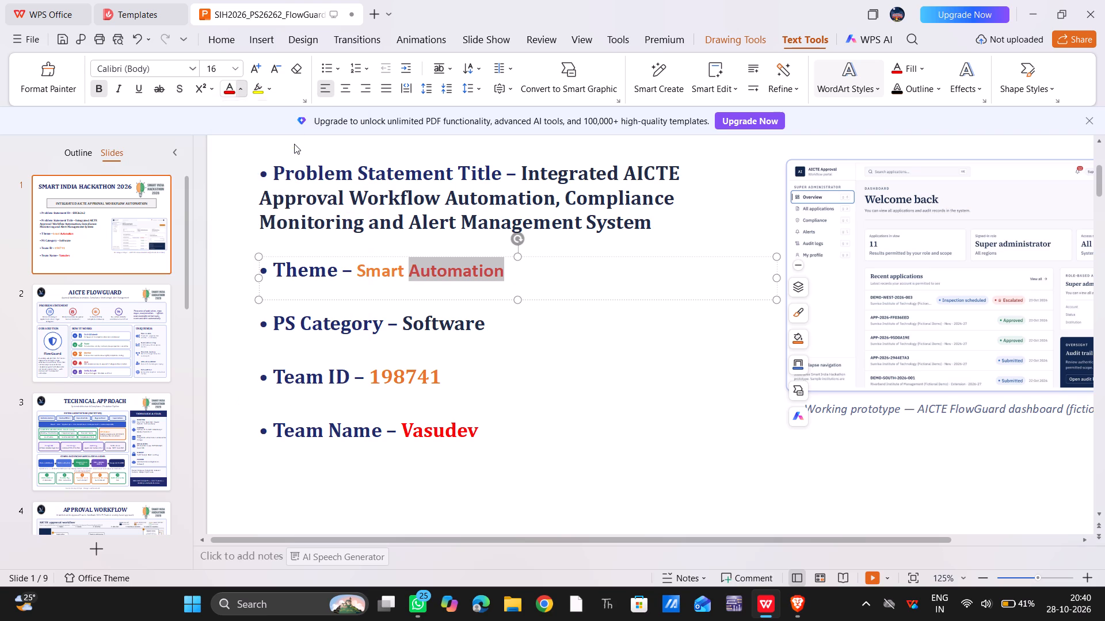
click(531, 364)
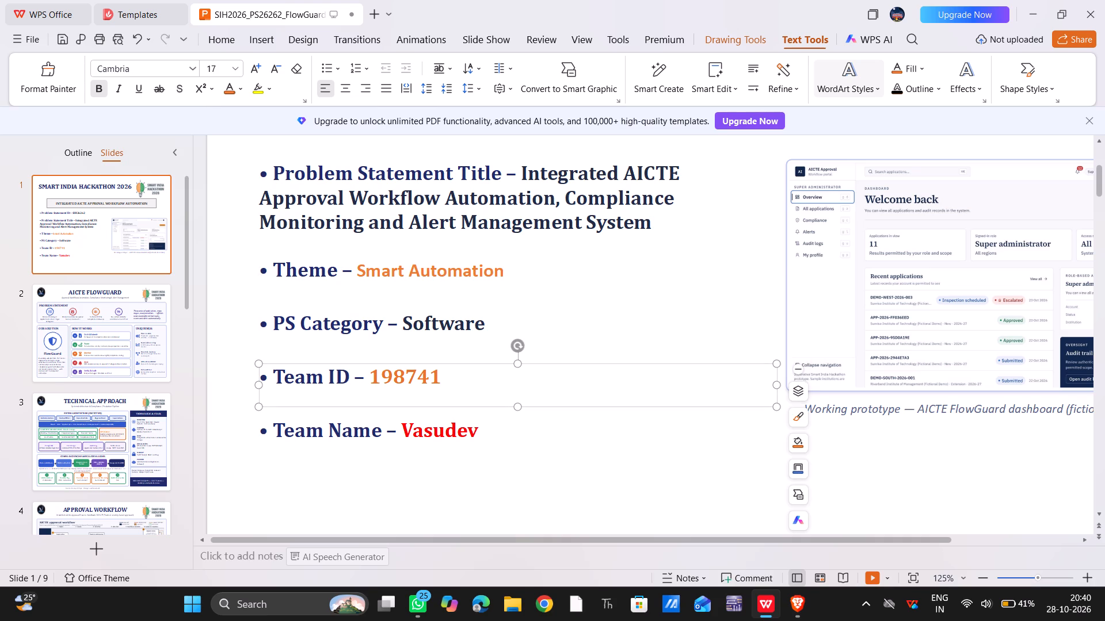
Color the word Software in the PS Category line orange.
drag(406, 323, 532, 356)
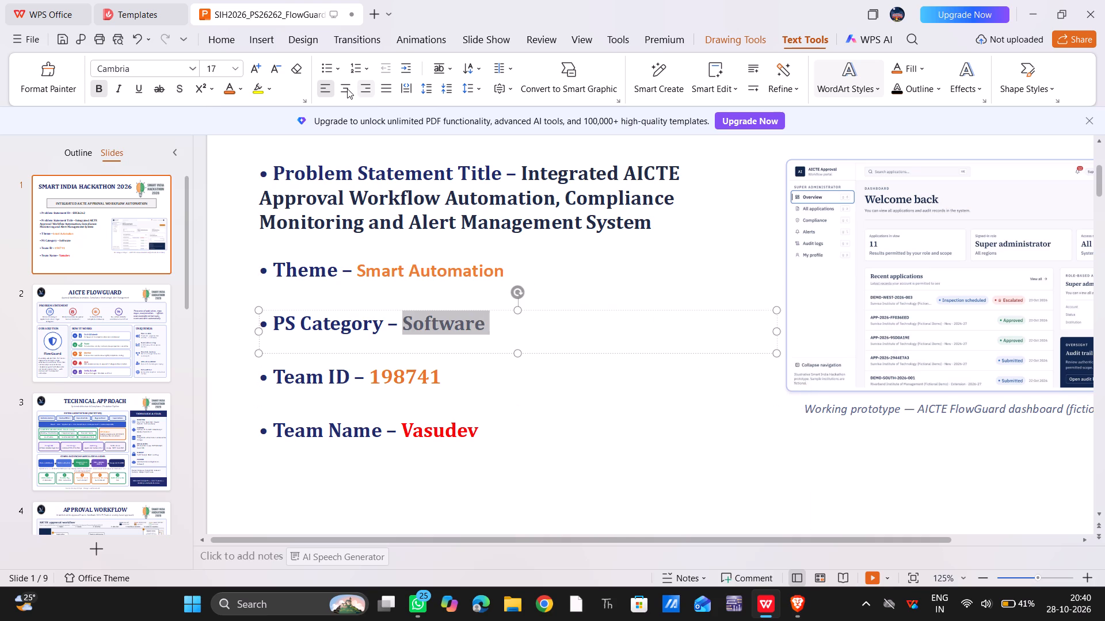
click(235, 87)
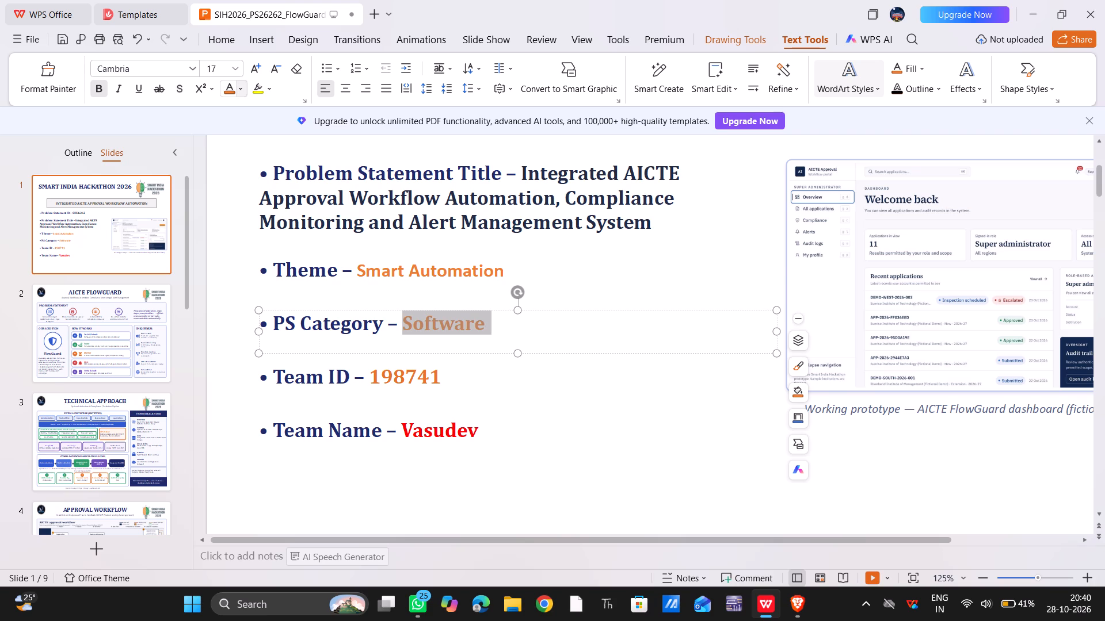
click(560, 458)
Color the team name Vasudev orange to match the other highlighted values.
drag(405, 425, 510, 448)
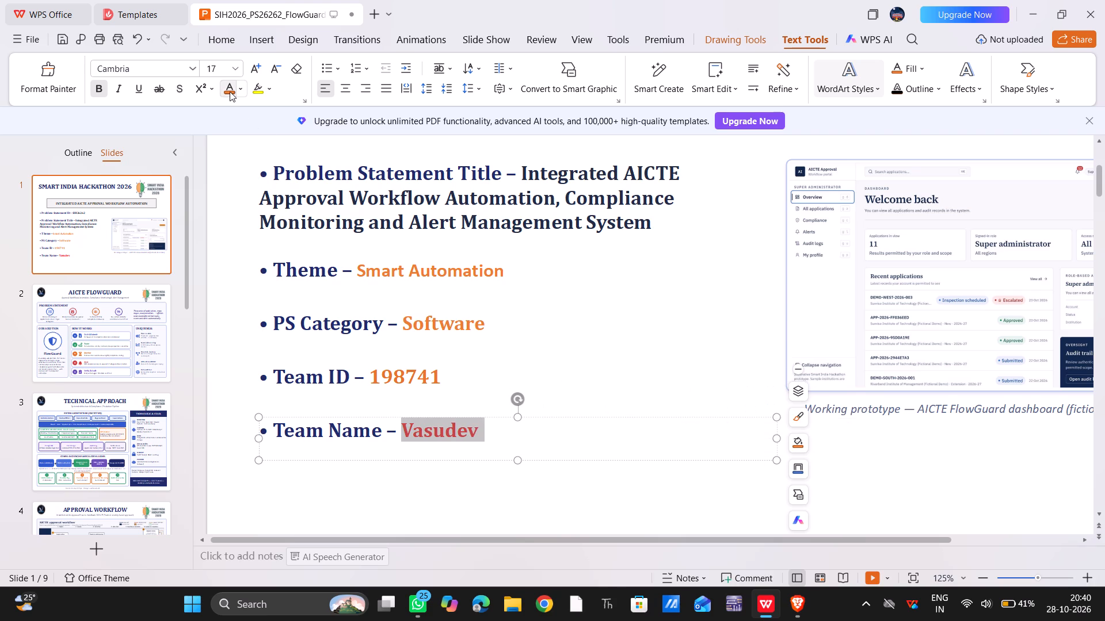
click(229, 90)
click(566, 308)
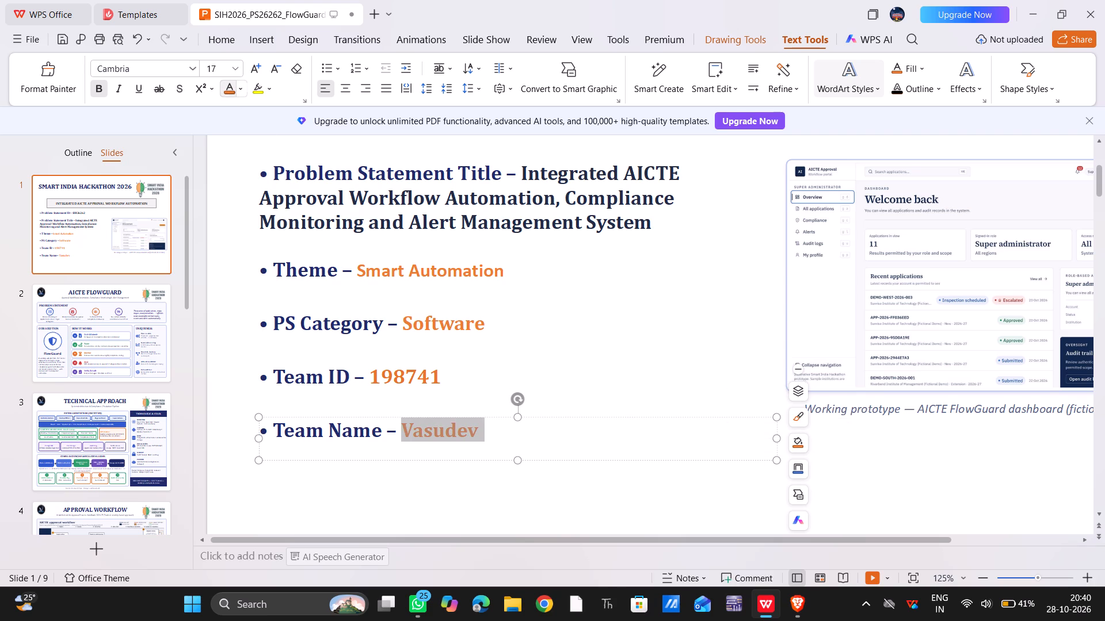
Append II to the team name on the title slide so it reads Vasudev II.
scroll(566, 308, down, 1)
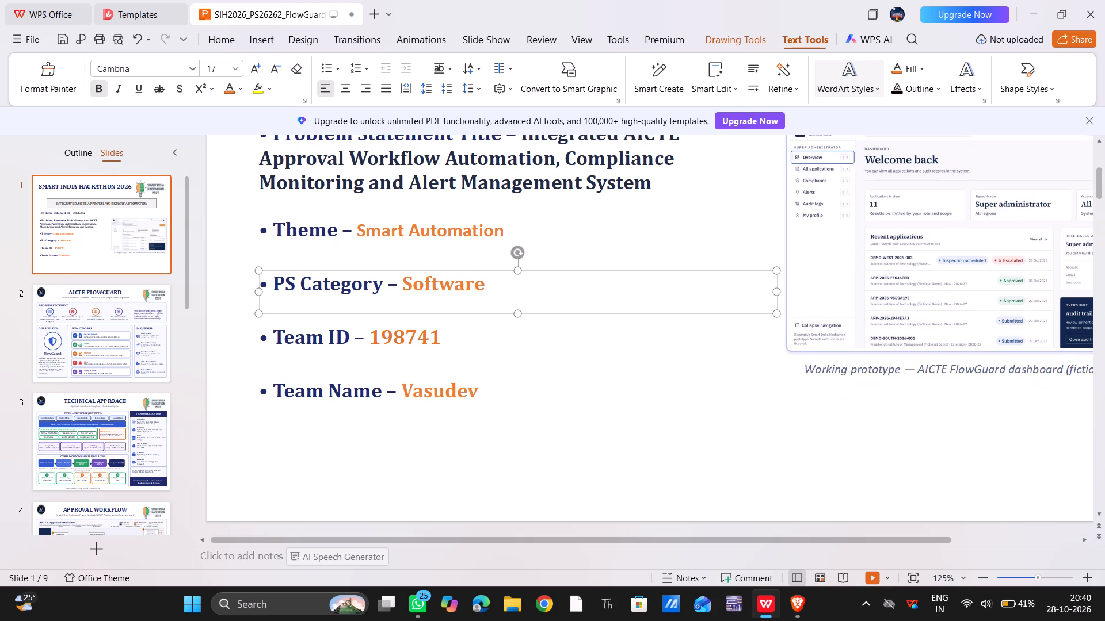
scroll(566, 308, up, 1)
scroll(566, 308, down, 1)
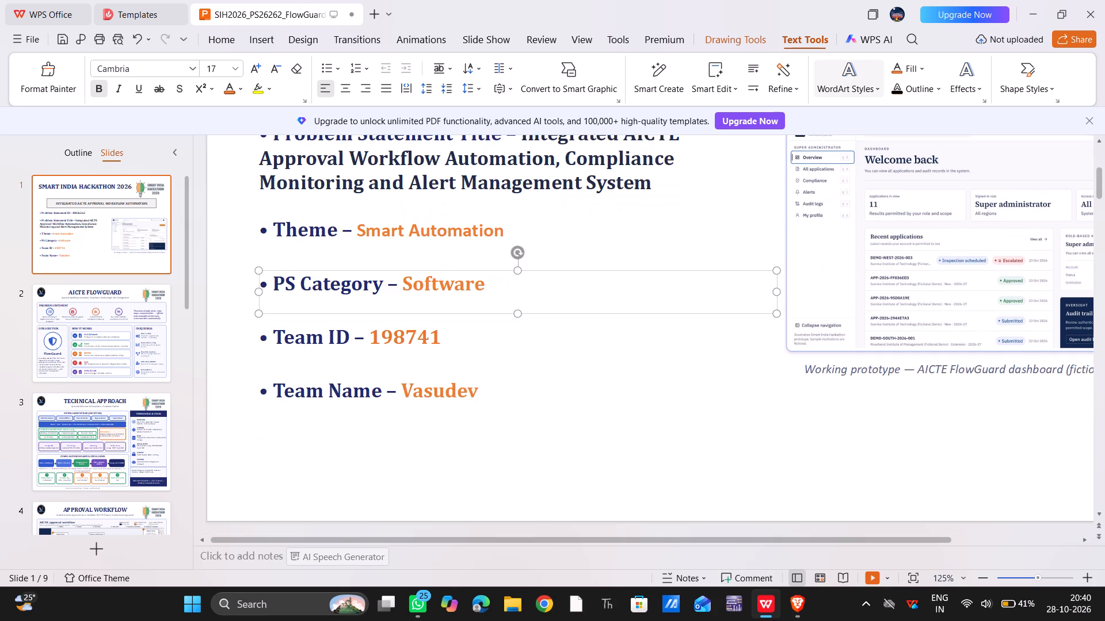
scroll(566, 308, down, 2)
scroll(566, 308, up, 3)
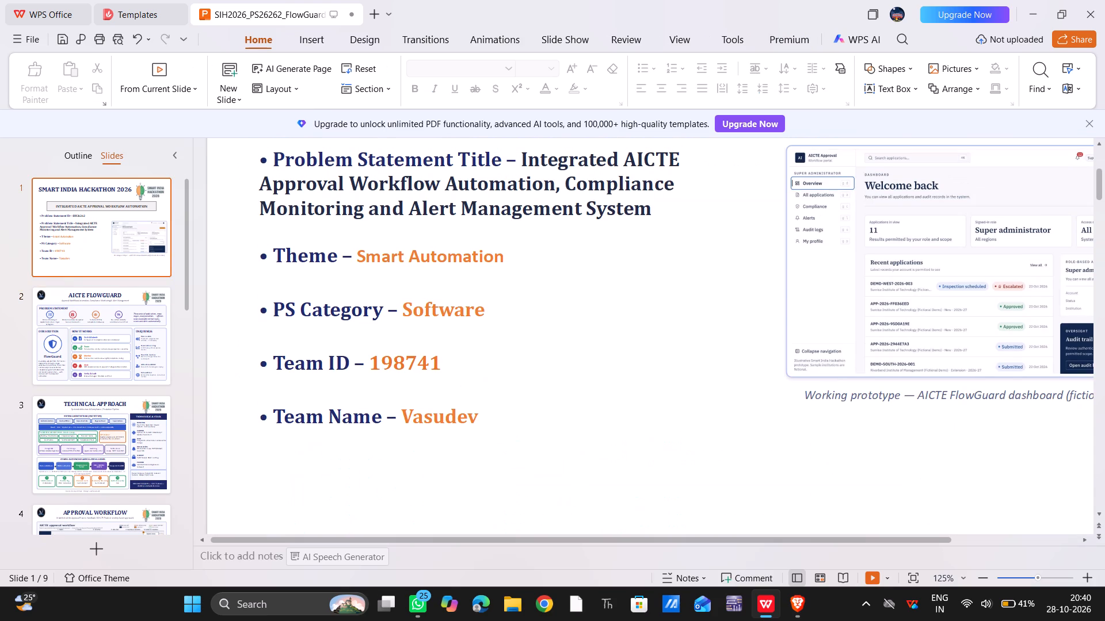
click(510, 439)
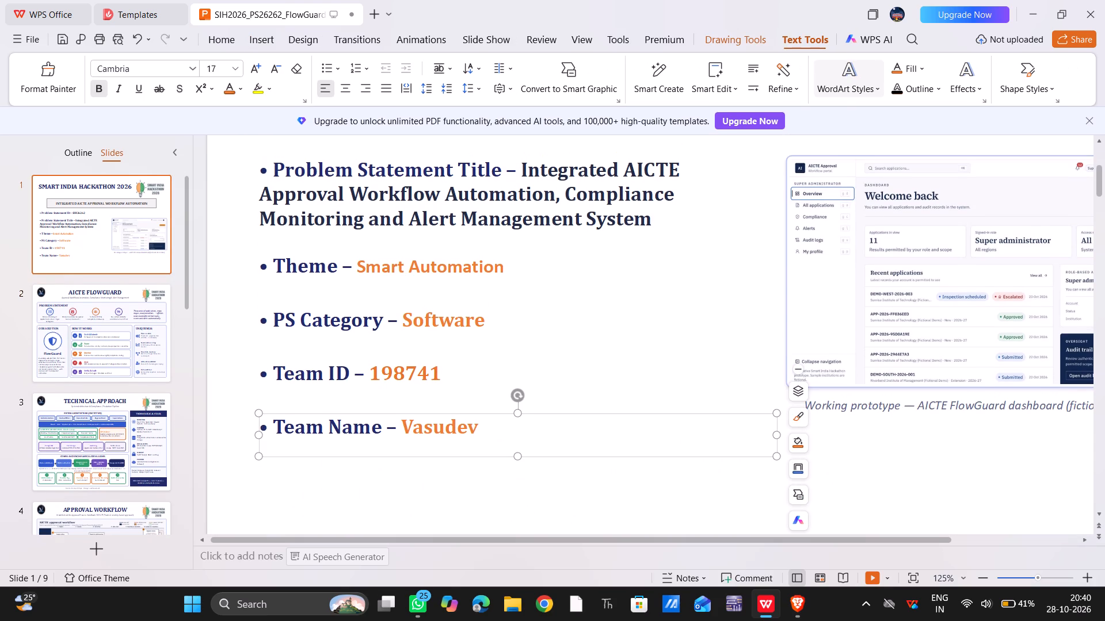
click(485, 428)
click(475, 426)
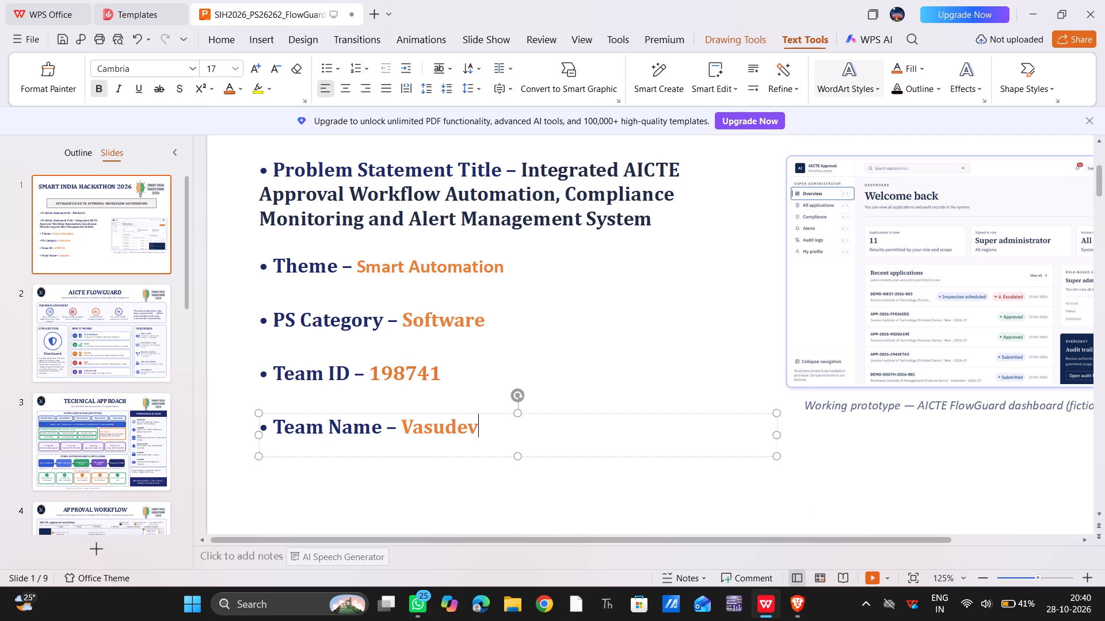
key(space)
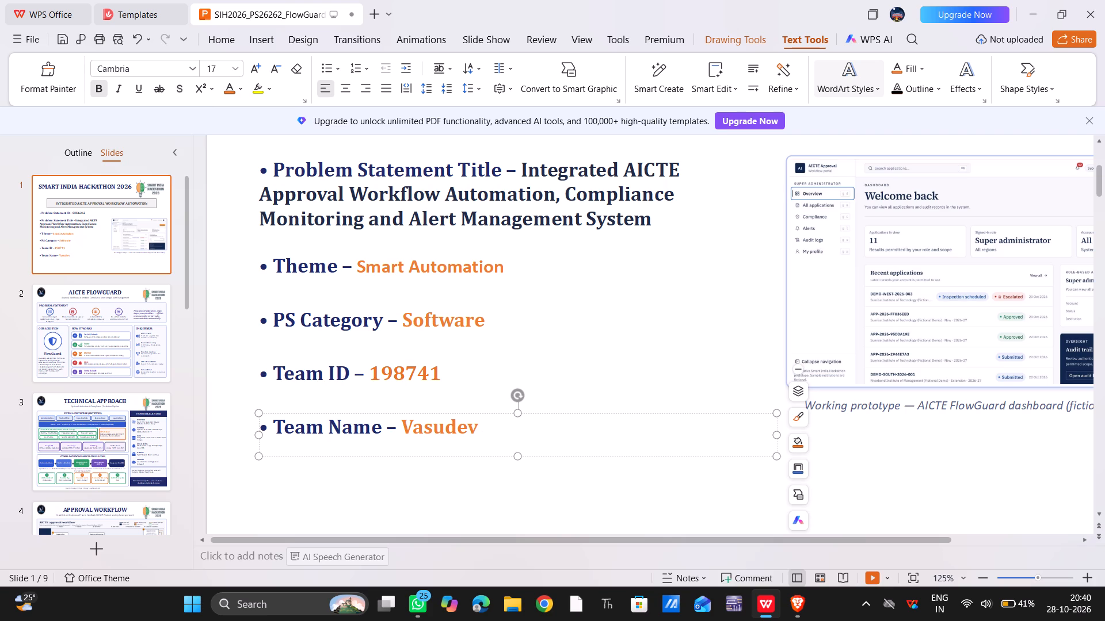
text(ii)
key(BackSpace)
key(BackSpace)
click(530, 498)
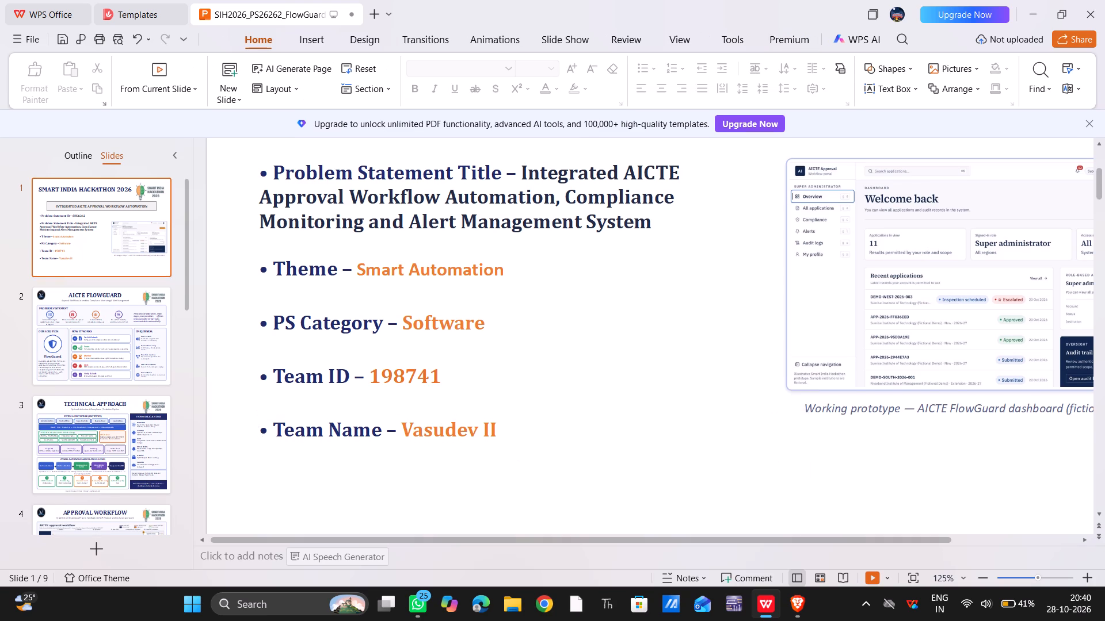
Review the slides from AICTE FlowGuard to Prototype in Action, then return to the full Data Model & Configurability slide.
scroll(530, 498, down, 3)
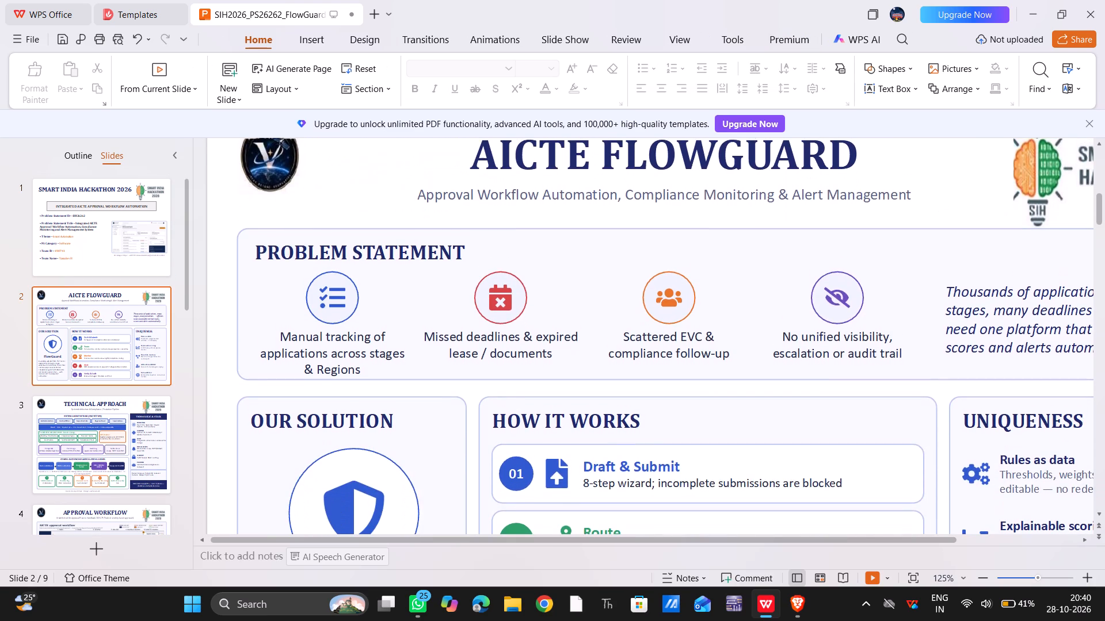
scroll(530, 498, down, 9)
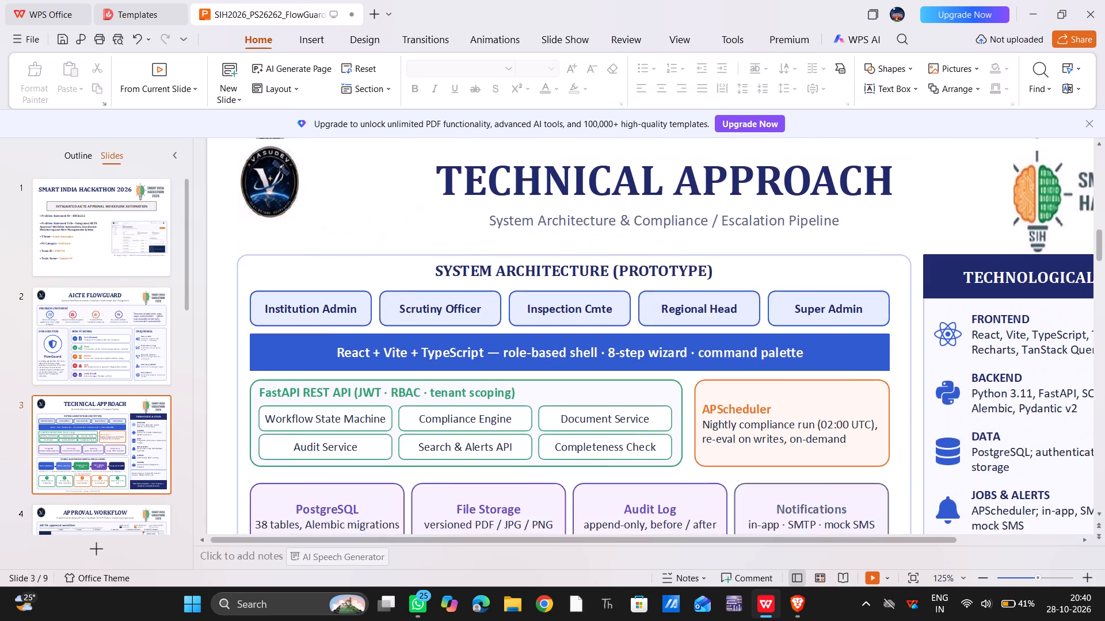
scroll(530, 498, down, 1)
scroll(530, 498, up, 1)
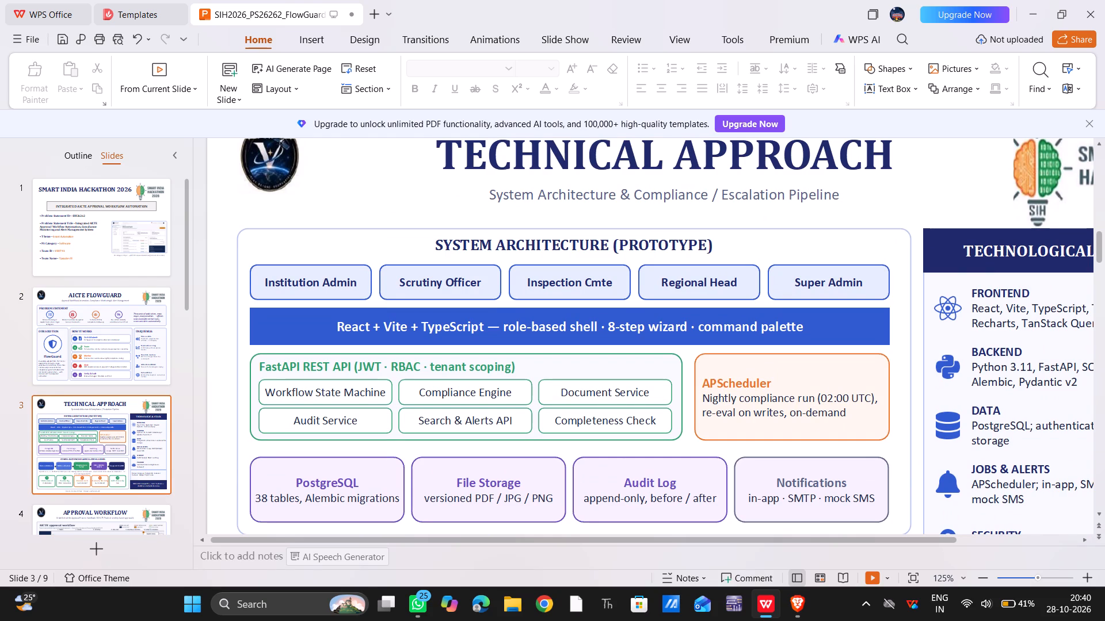
scroll(530, 498, down, 4)
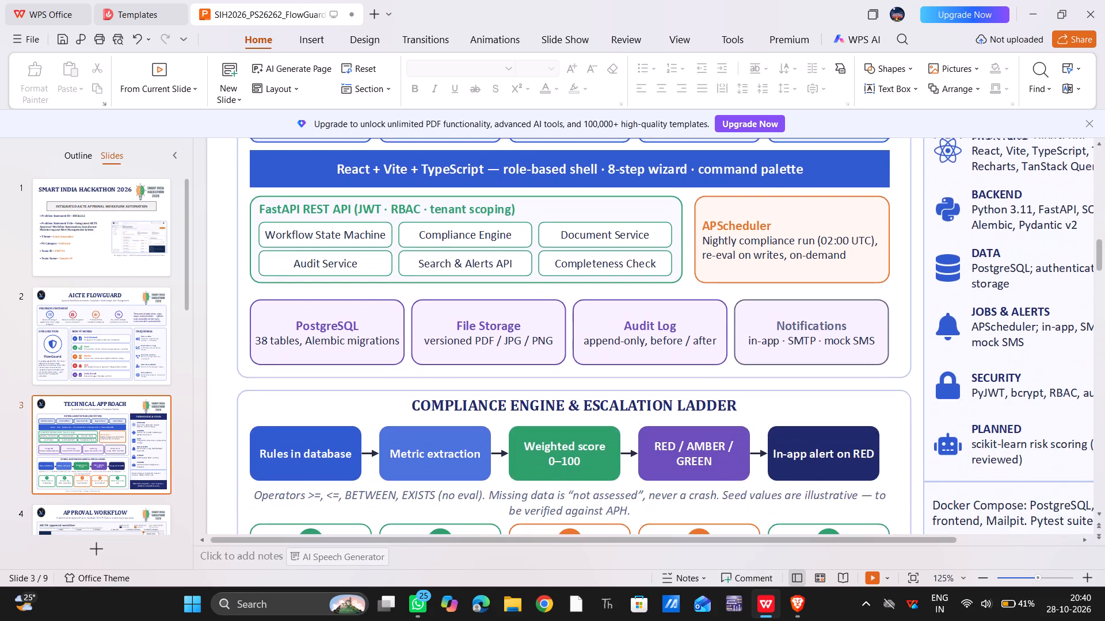
scroll(530, 498, down, 4)
ctrl+scroll(530, 498, down, 2)
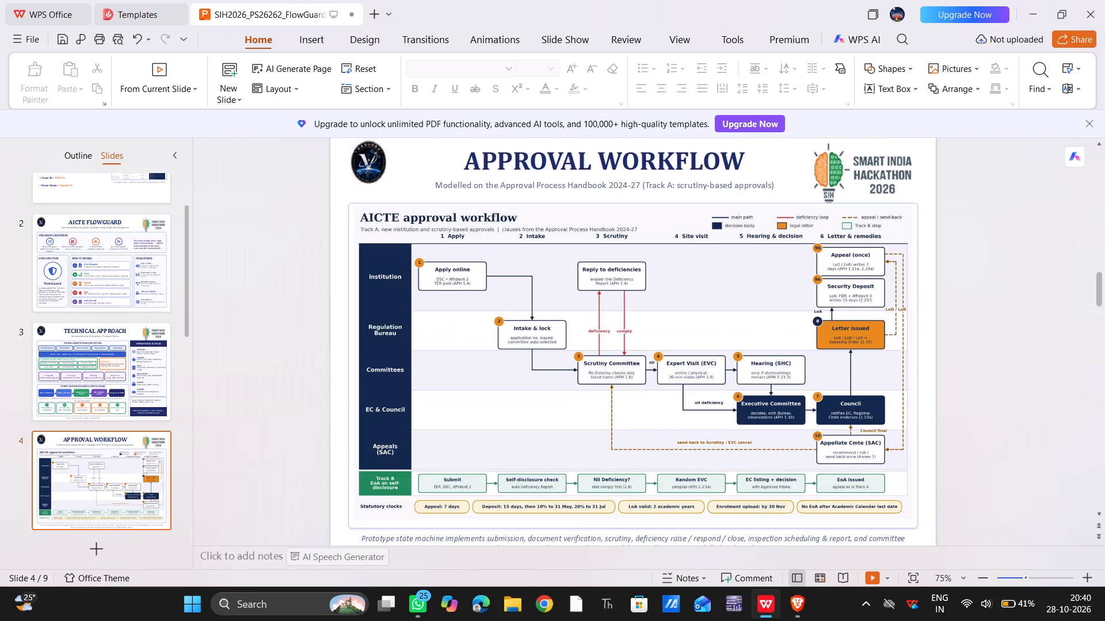
scroll(530, 498, down, 4)
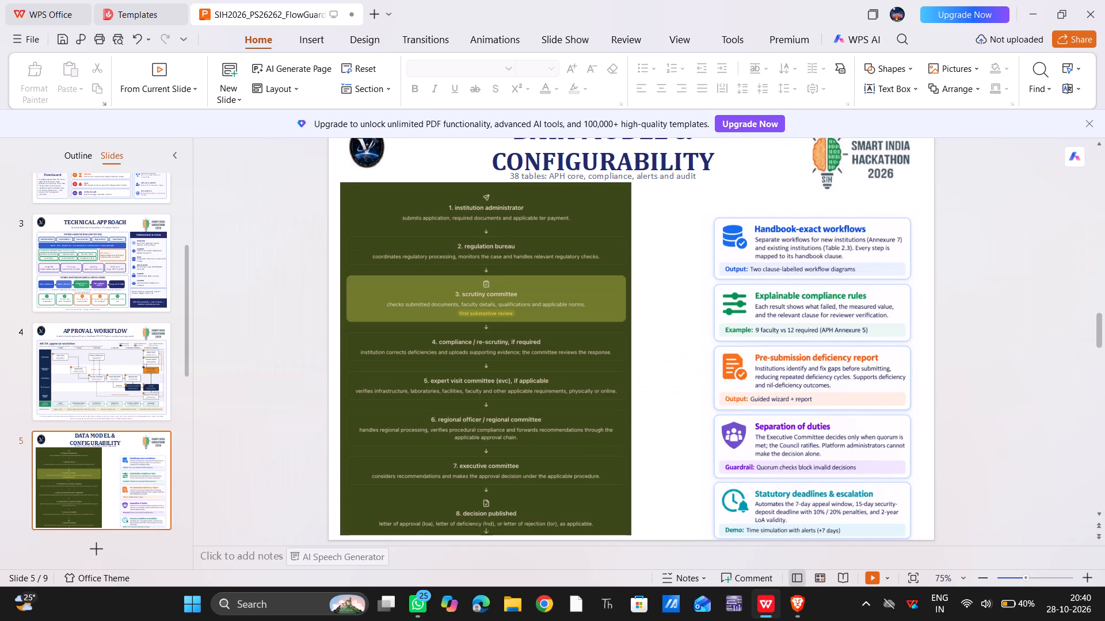
scroll(146, 512, down, 1)
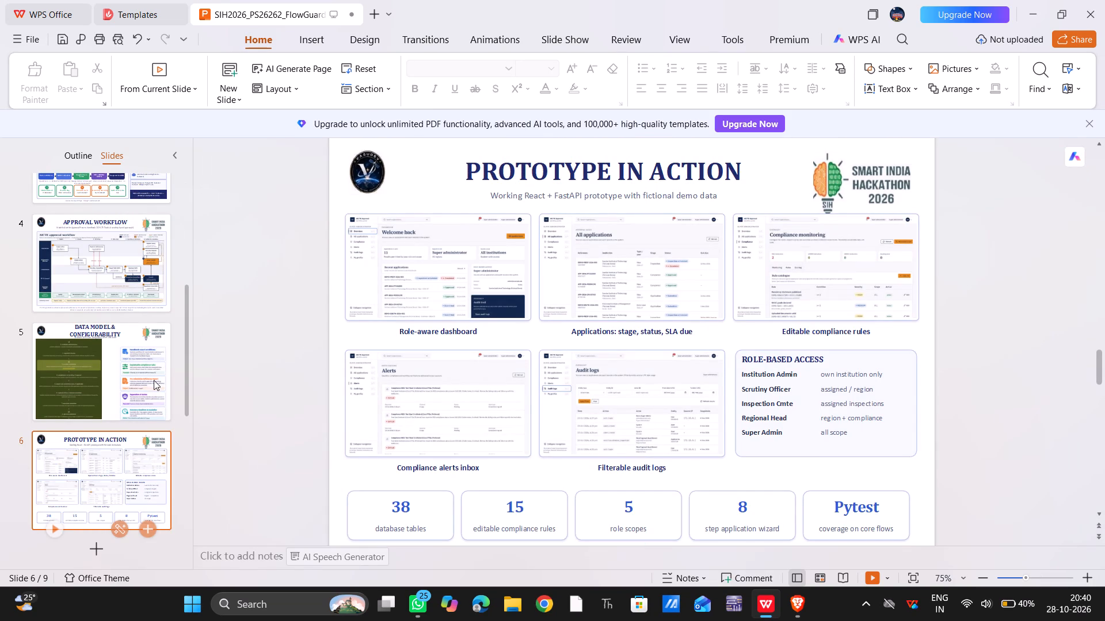
click(154, 380)
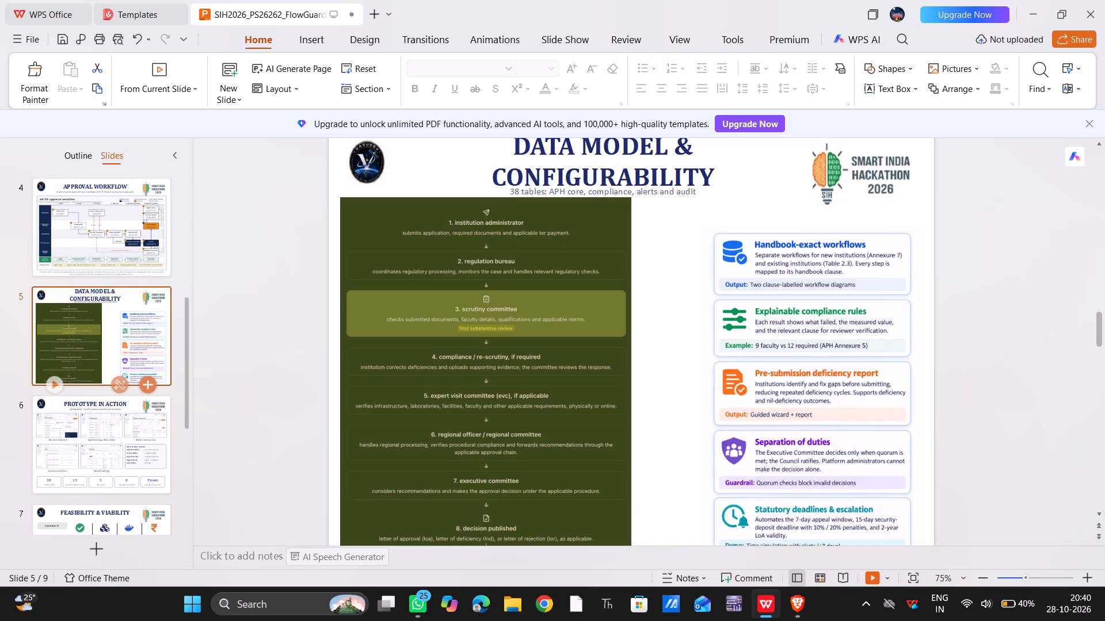
scroll(775, 311, left, 1)
ctrl+scroll(775, 311, down, 3)
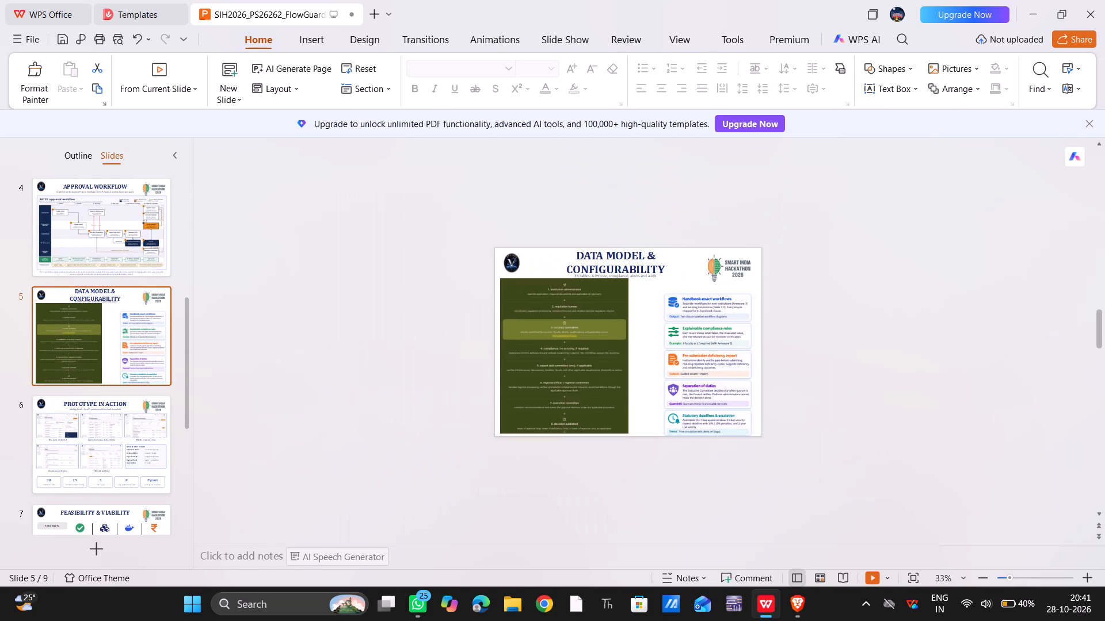
ctrl+scroll(775, 311, up, 1)
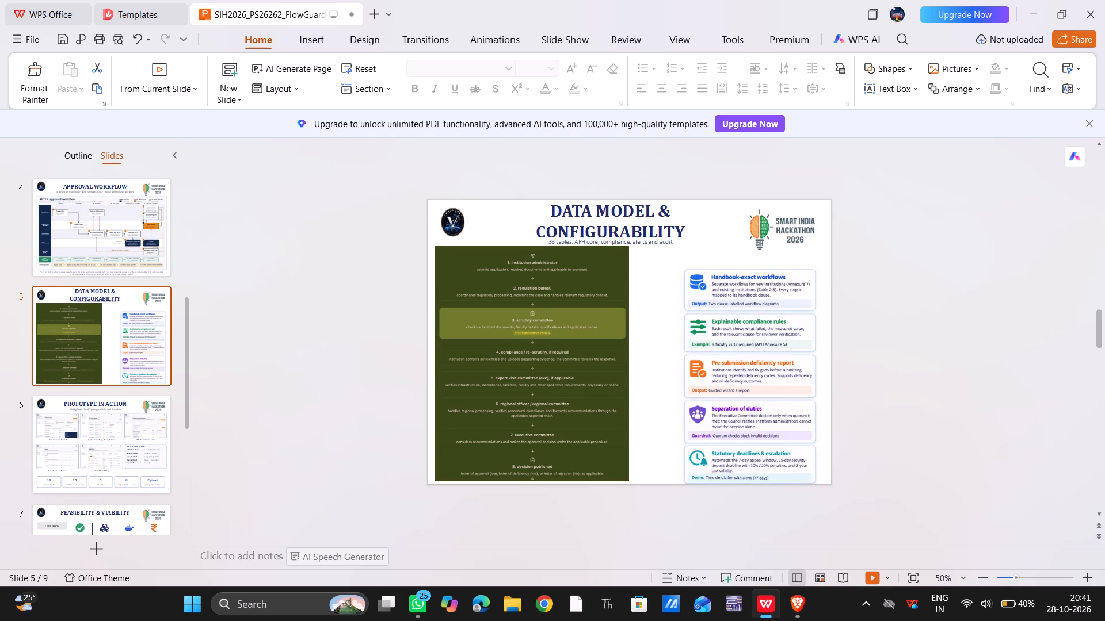
Save the presentation with the title slide edits.
key(ctrl+a)
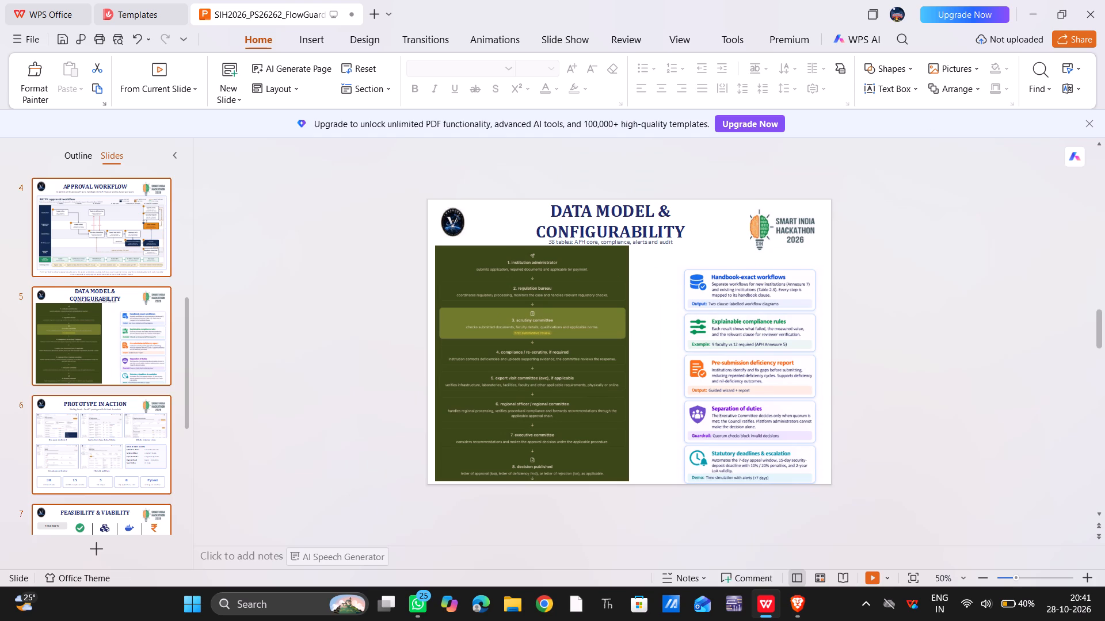
key(ctrl+s)
click(369, 264)
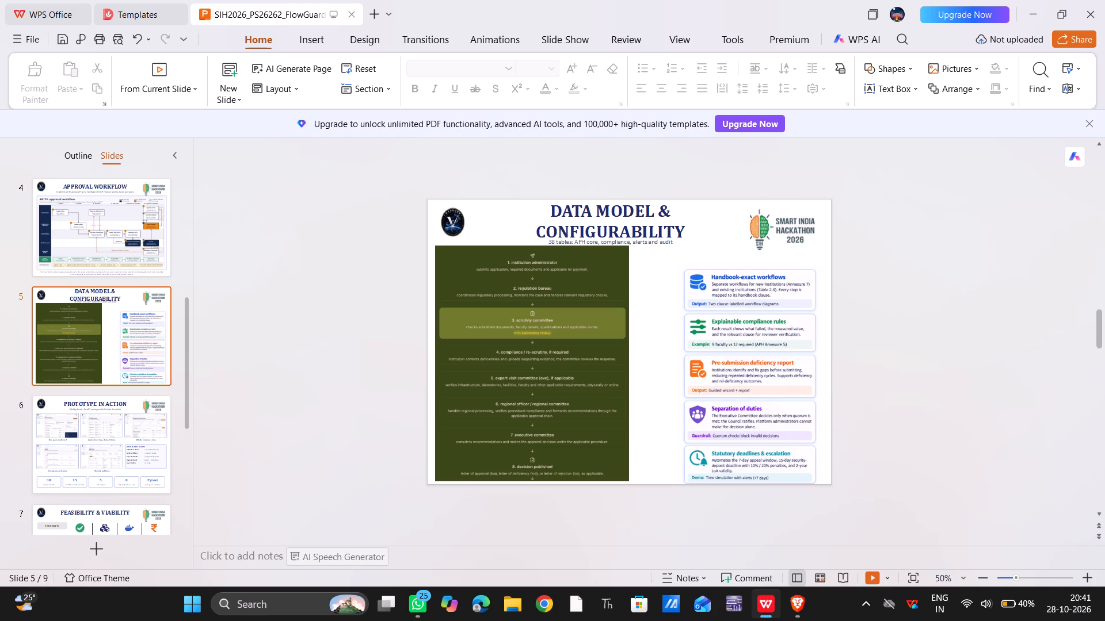
key(ctrl+s)
Move the five-card feature picture on the Data Model & Configurability slide slightly left, closer to the green workflow image.
scroll(425, 283, up, 2)
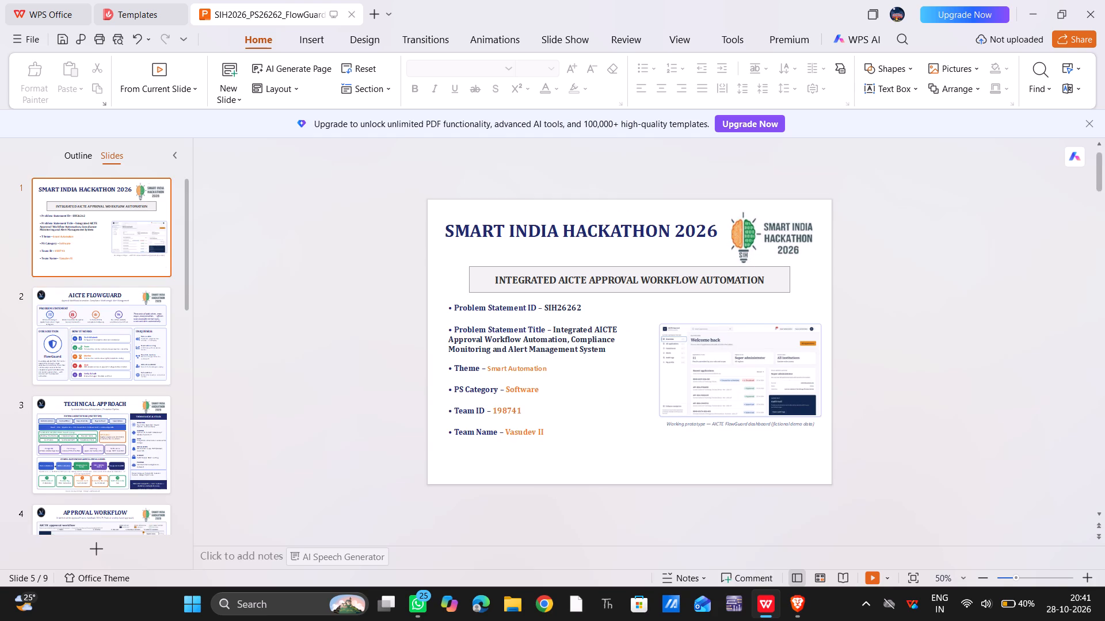
scroll(516, 426, down, 1)
scroll(649, 375, down, 7)
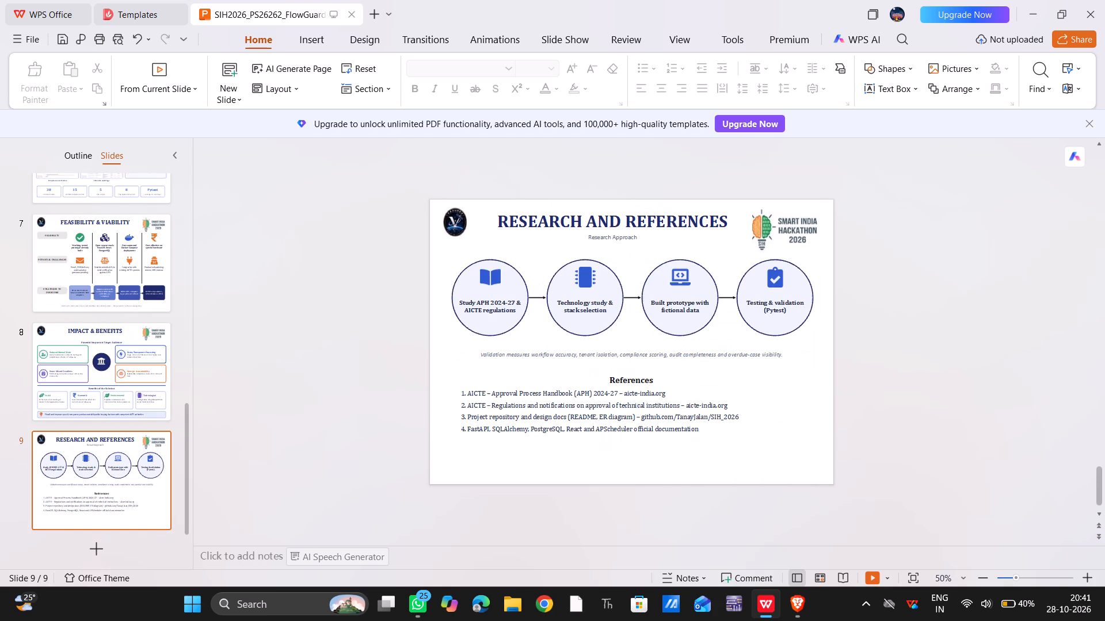
scroll(649, 375, down, 3)
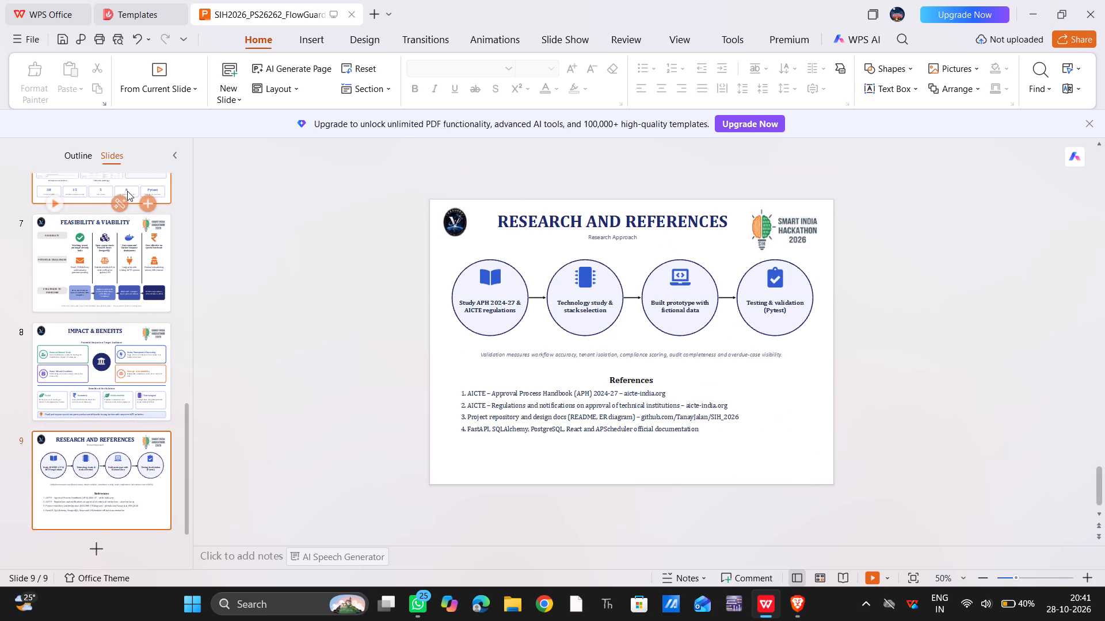
scroll(127, 191, up, 1)
click(72, 444)
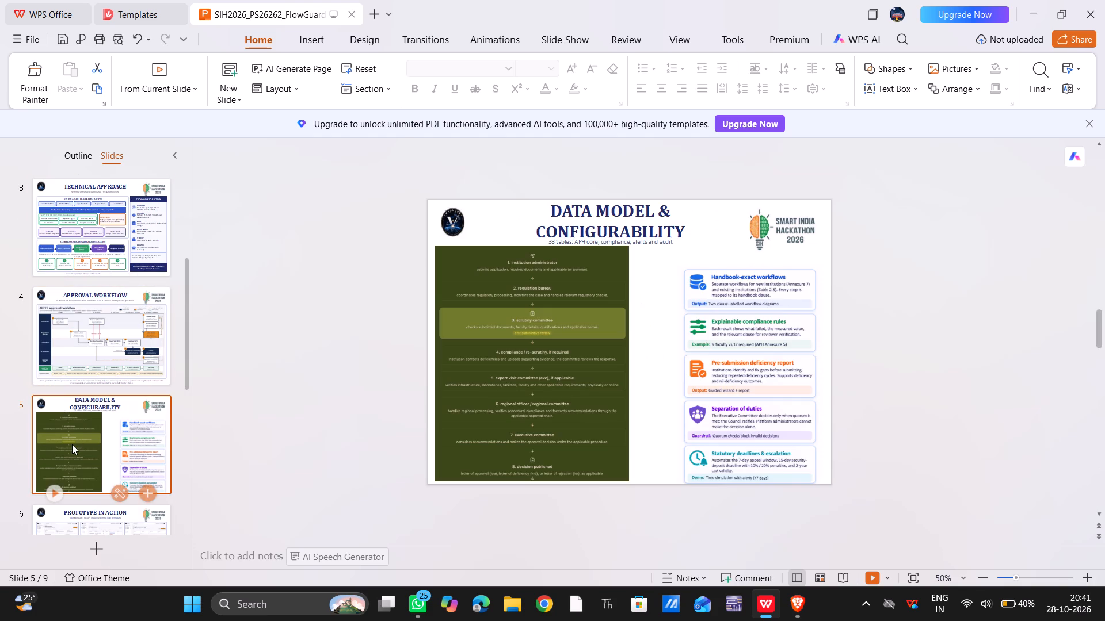
click(729, 375)
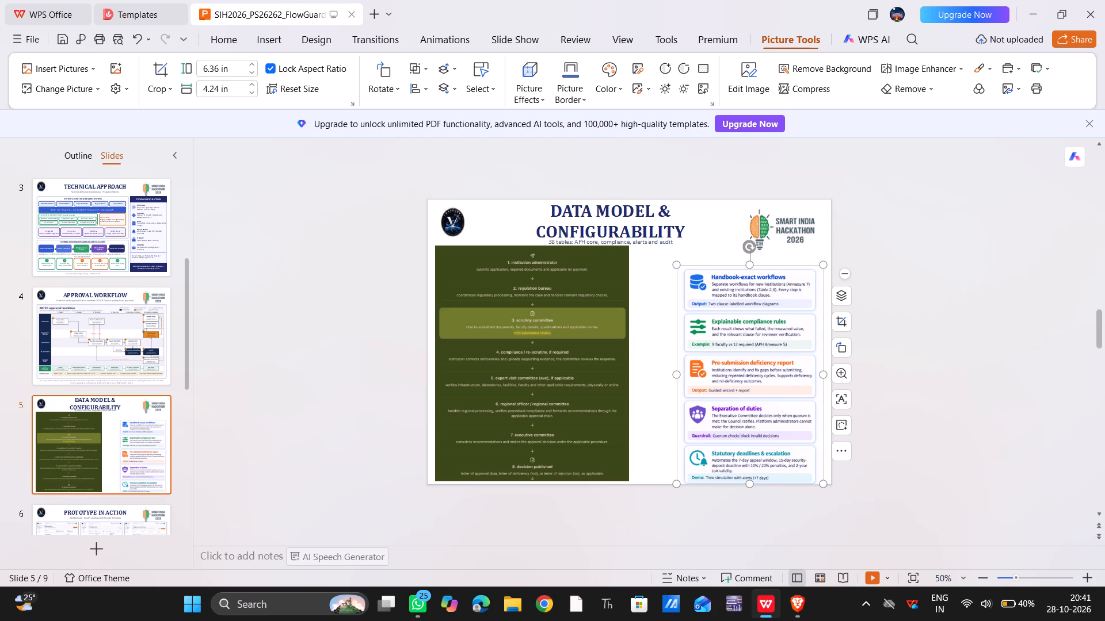
drag(730, 365, 708, 353)
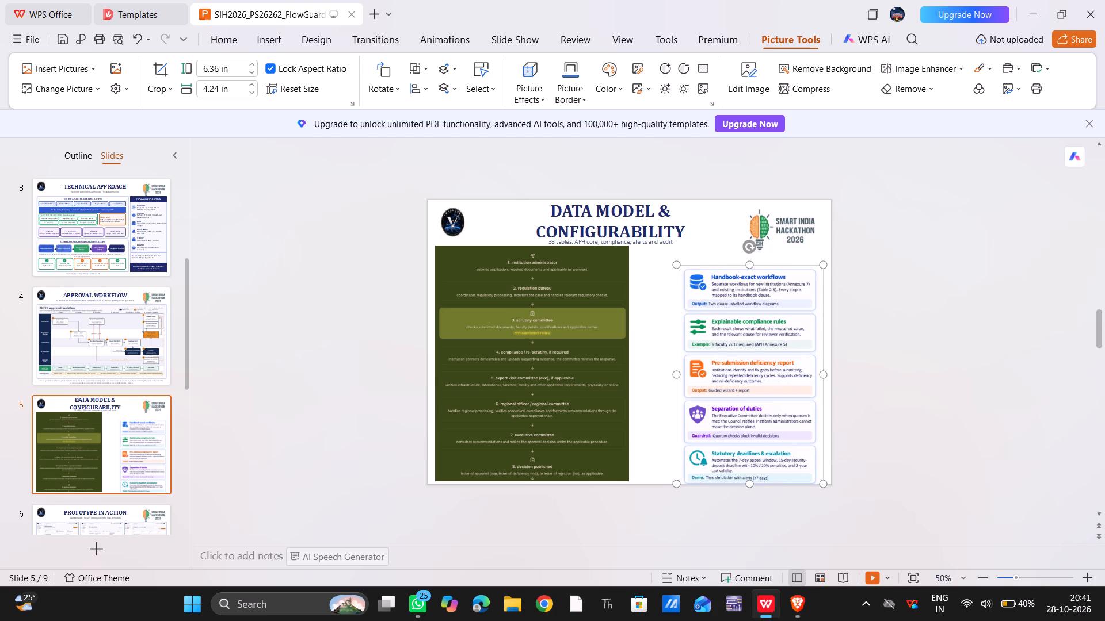
drag(708, 353, 706, 352)
click(705, 366)
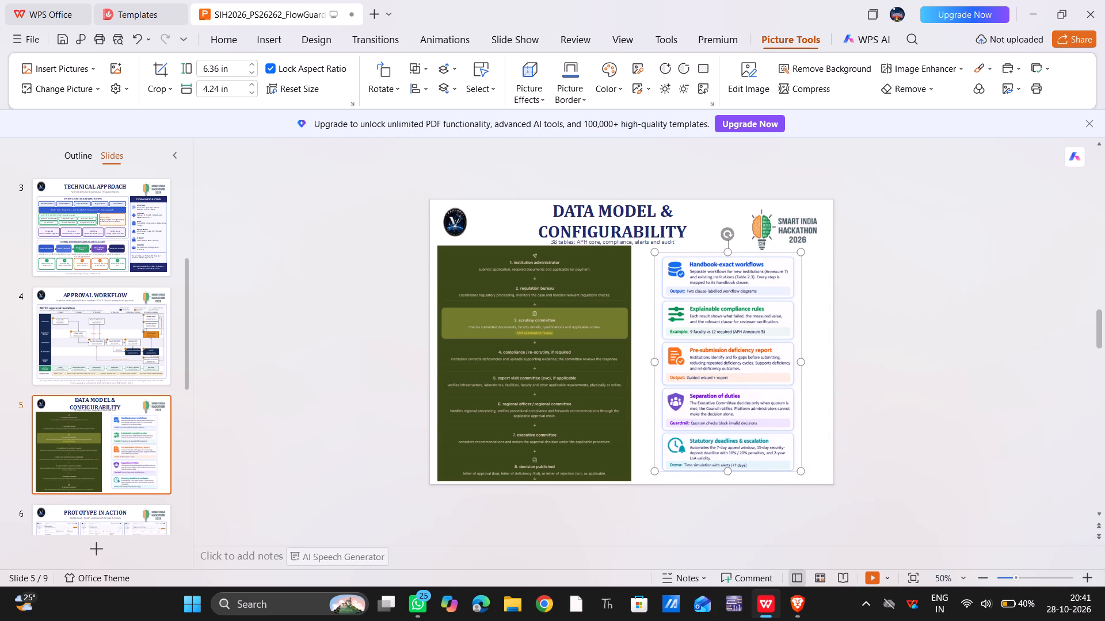
click(882, 362)
click(742, 347)
drag(742, 347, 744, 354)
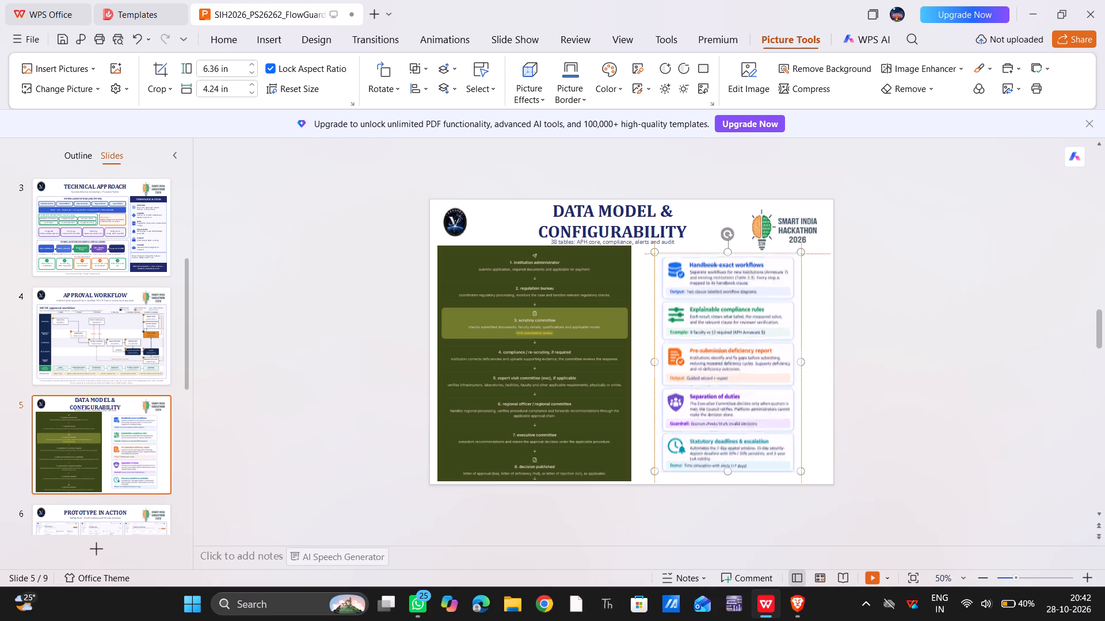
drag(744, 354, 745, 362)
drag(745, 362, 745, 357)
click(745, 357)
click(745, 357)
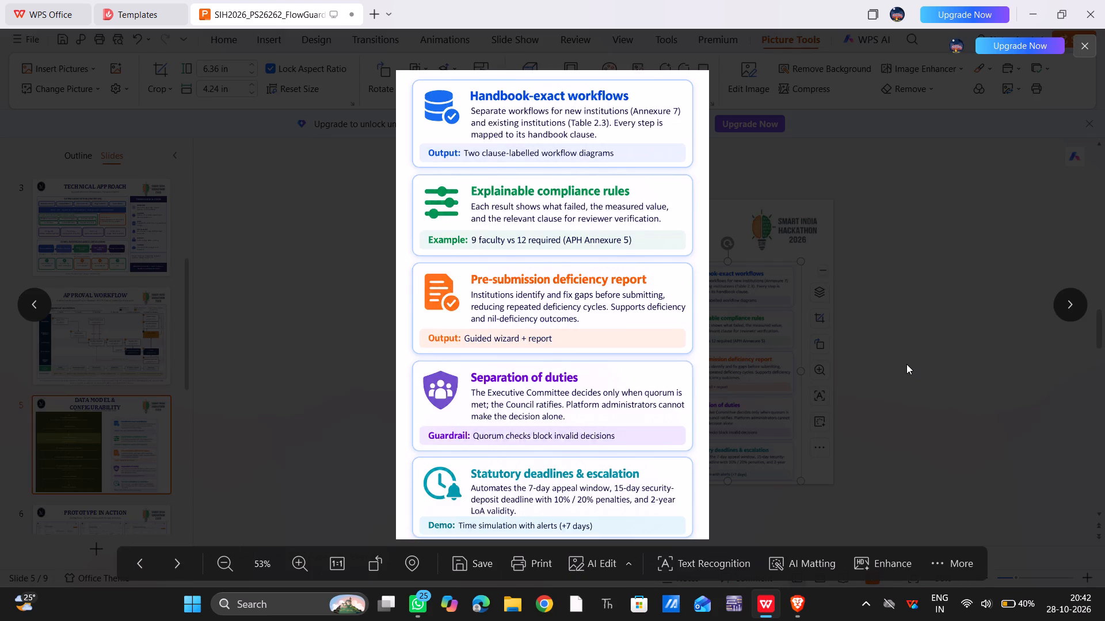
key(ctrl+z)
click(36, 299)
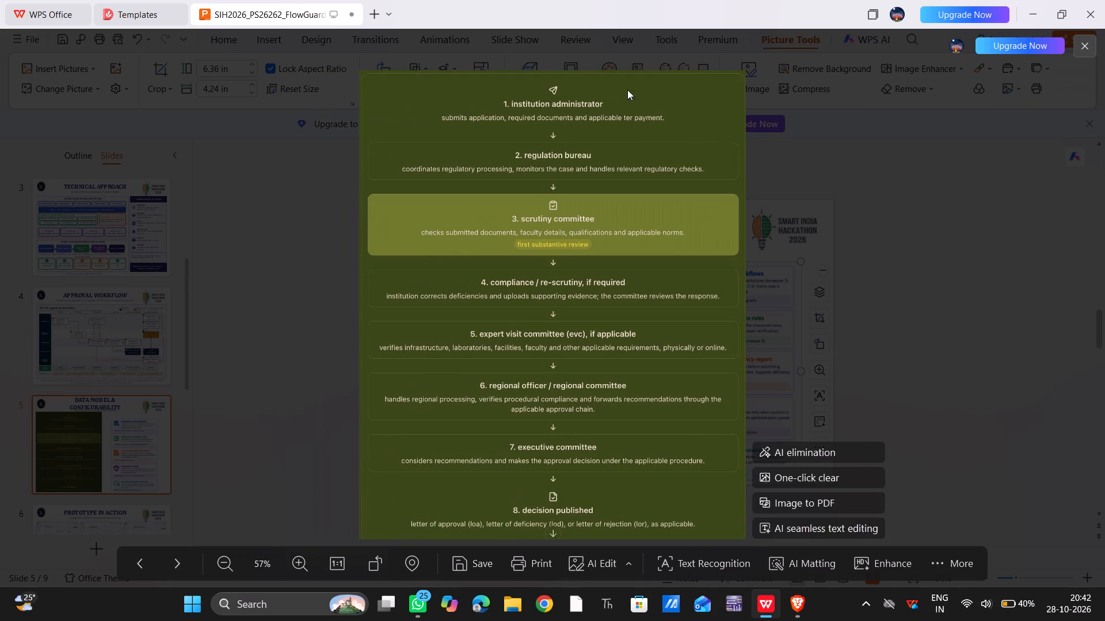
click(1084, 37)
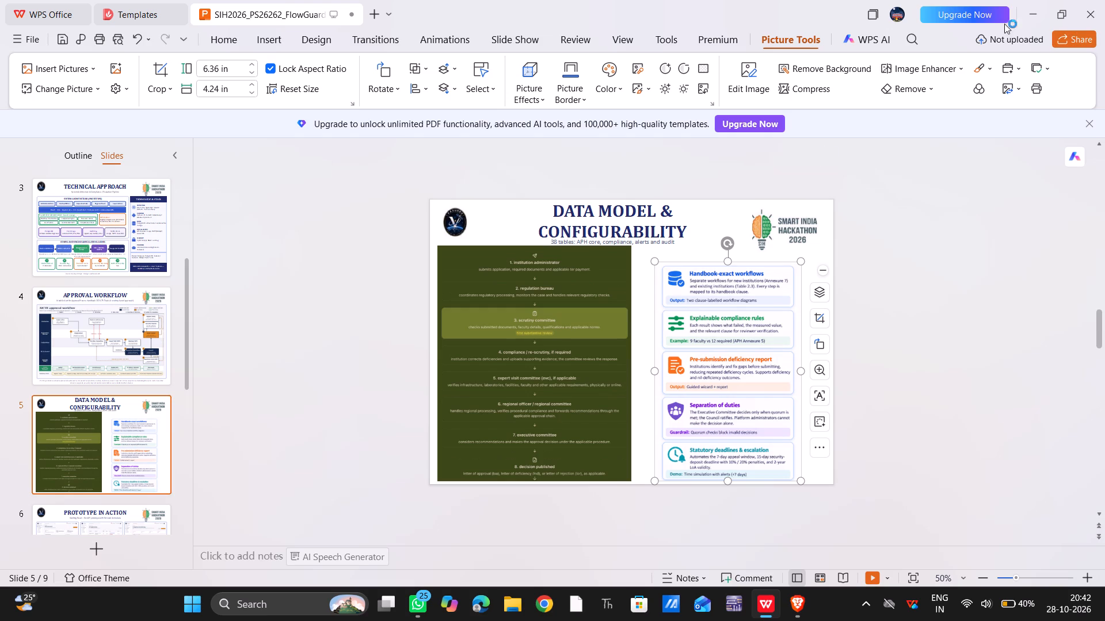
Deselect the feature picture and save the presentation with its new position.
click(987, 327)
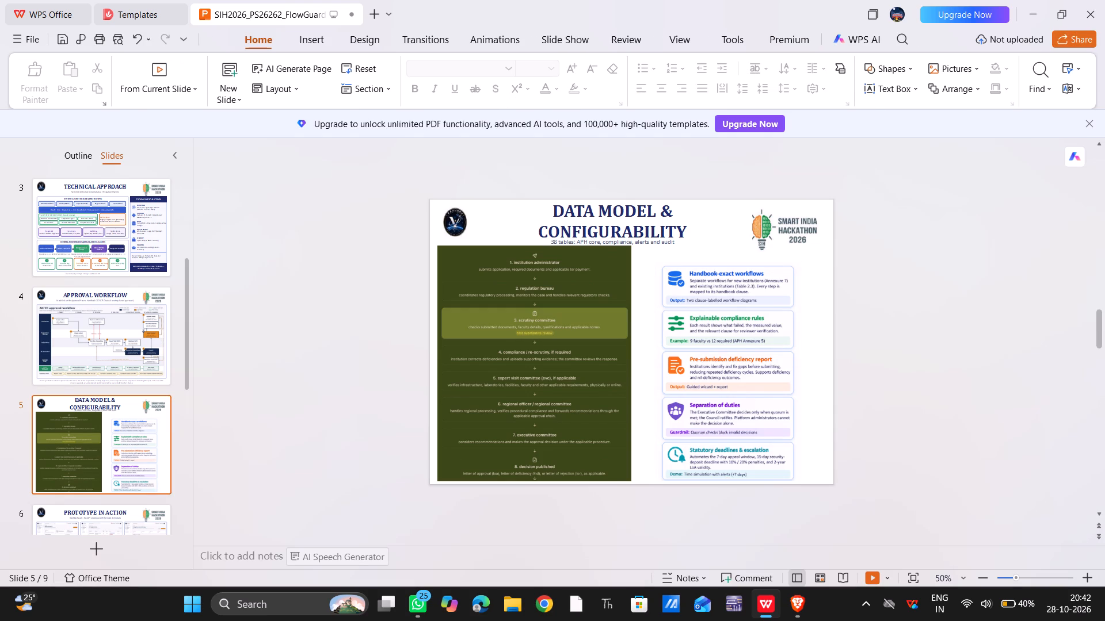
click(56, 40)
click(63, 39)
Start saving a copy of the presentation with Save As.
click(17, 39)
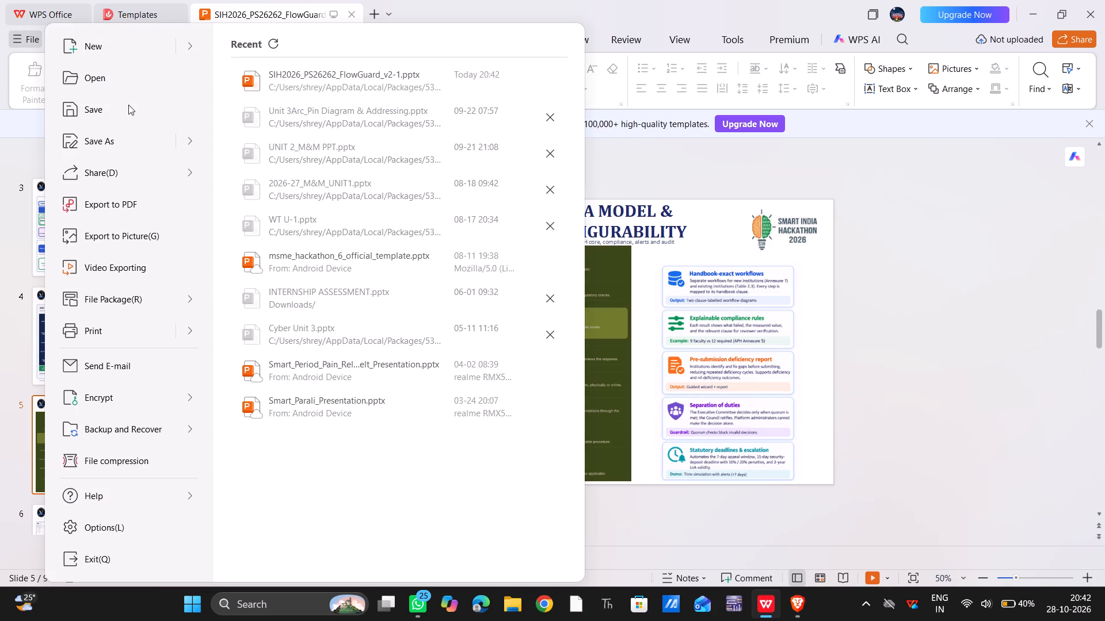
click(115, 144)
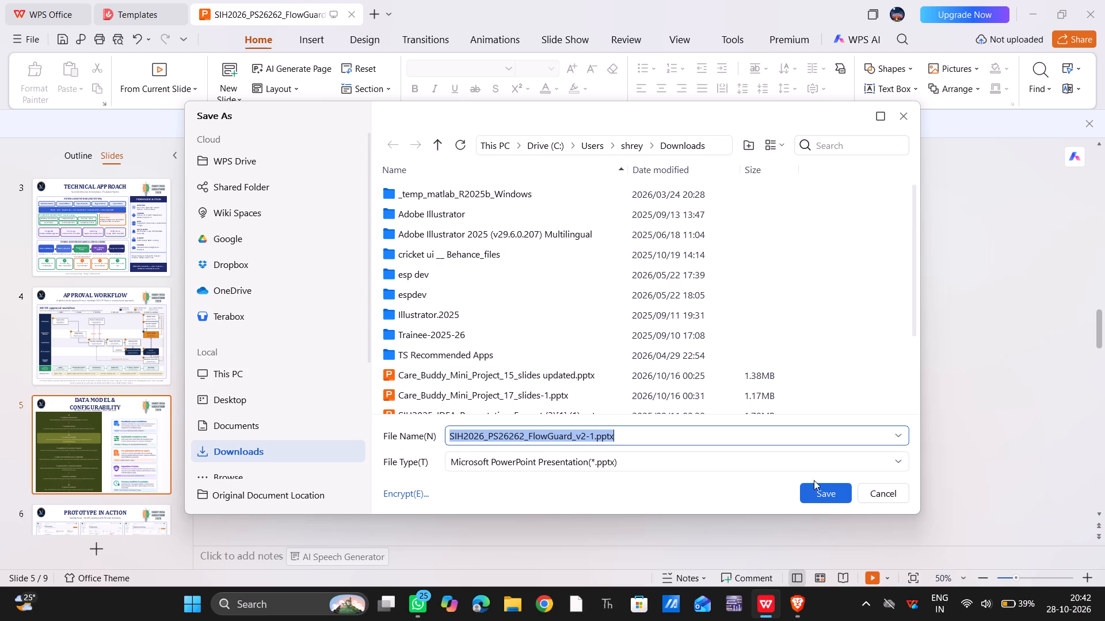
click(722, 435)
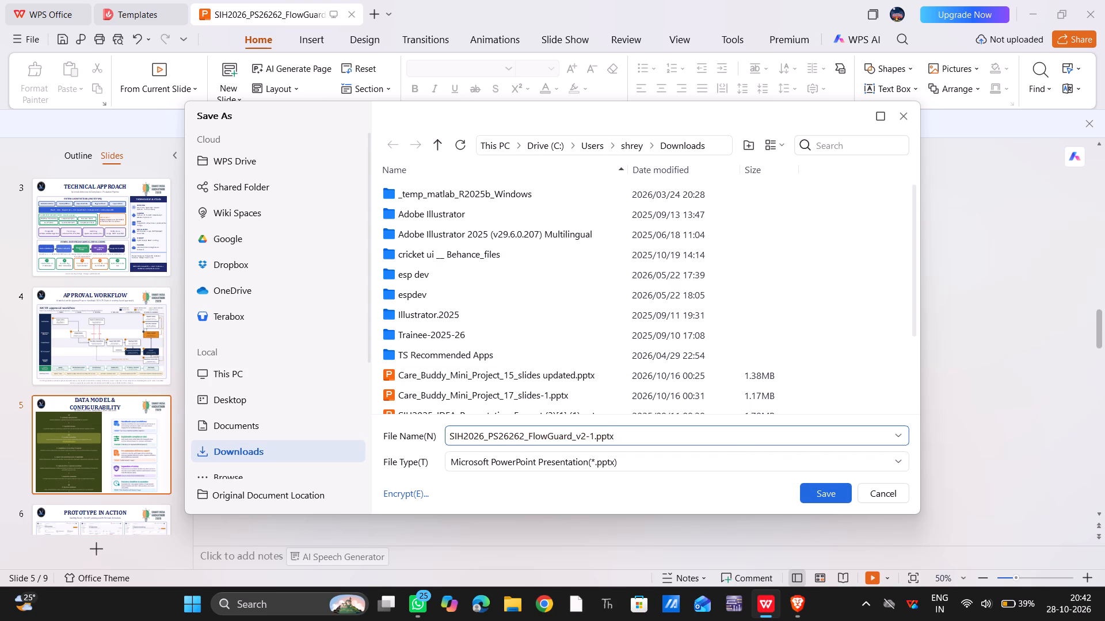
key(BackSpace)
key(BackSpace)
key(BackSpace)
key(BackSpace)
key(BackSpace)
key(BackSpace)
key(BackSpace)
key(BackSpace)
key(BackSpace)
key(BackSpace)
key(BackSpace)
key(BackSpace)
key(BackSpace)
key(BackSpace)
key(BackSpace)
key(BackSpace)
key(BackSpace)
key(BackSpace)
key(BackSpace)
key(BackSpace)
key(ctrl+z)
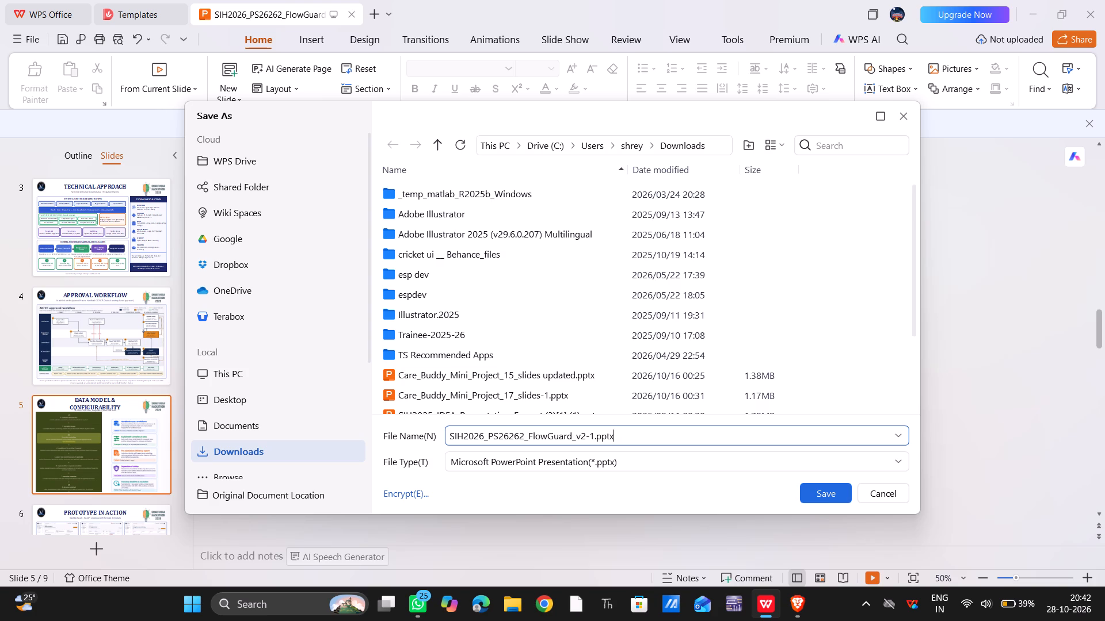
Save the copy in Downloads as SIH2026_PS26262_FlowGuard_v2-1.pptx with the Microsoft PowerPoint Presentation (*.pptx) file type.
click(656, 466)
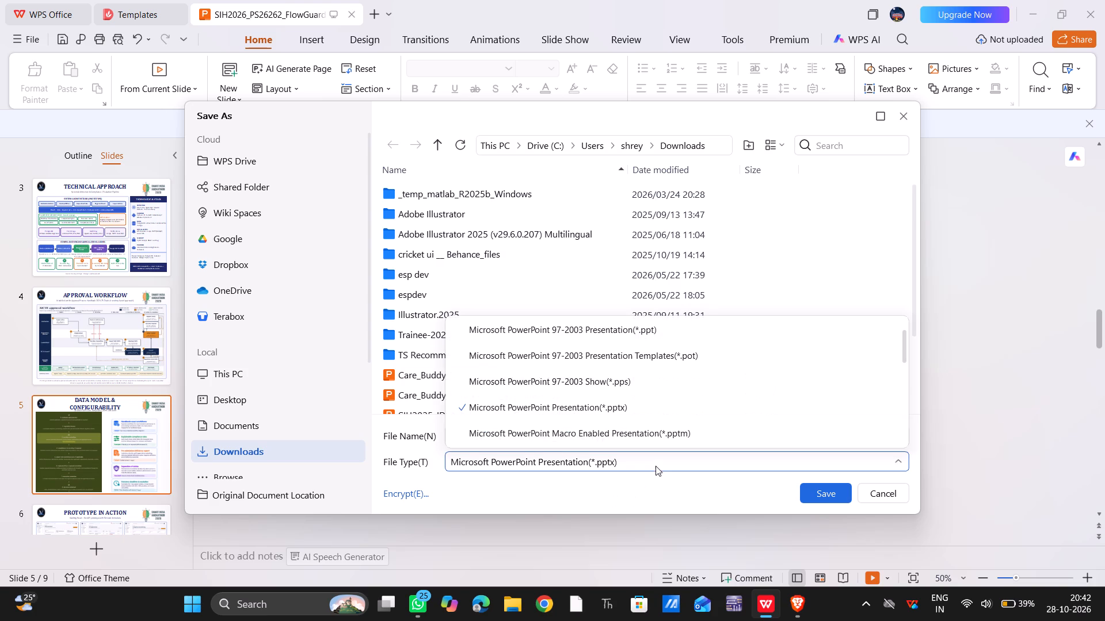
click(621, 407)
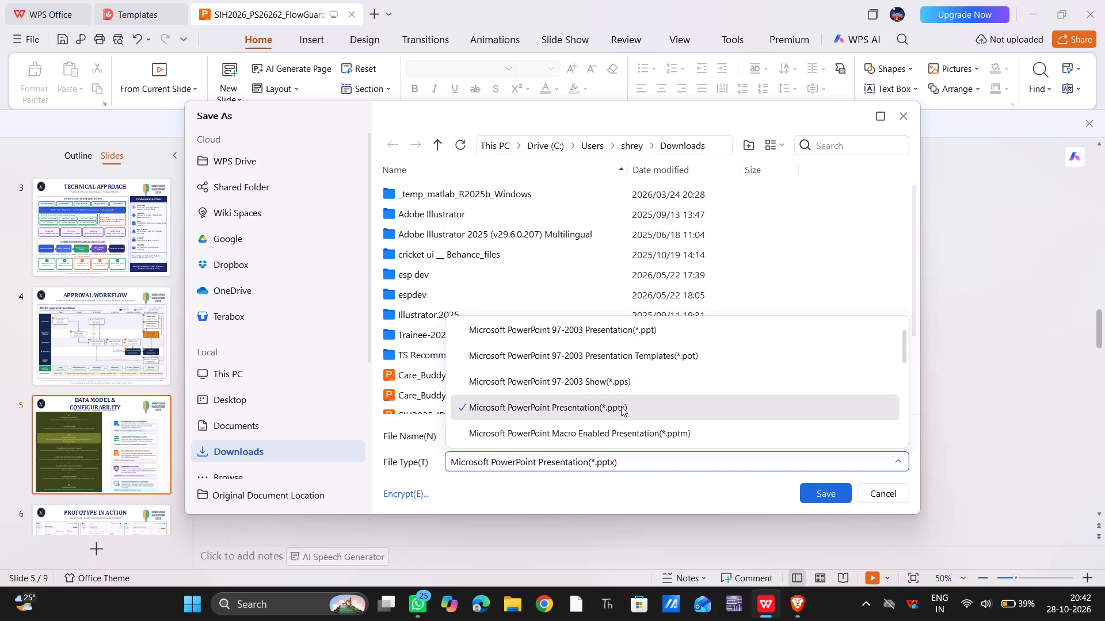
click(836, 493)
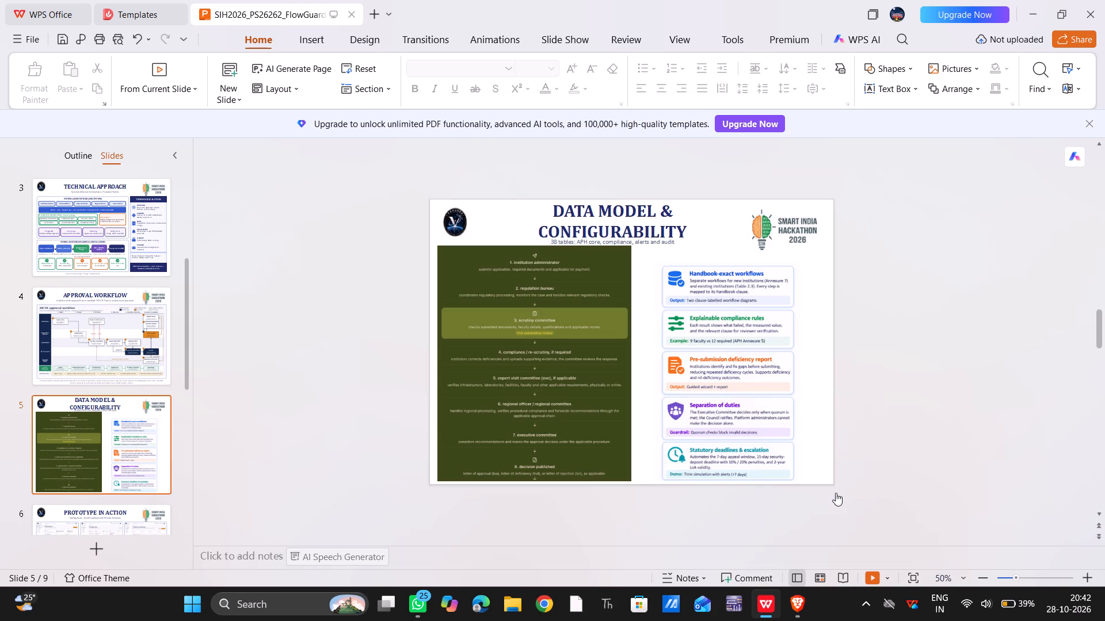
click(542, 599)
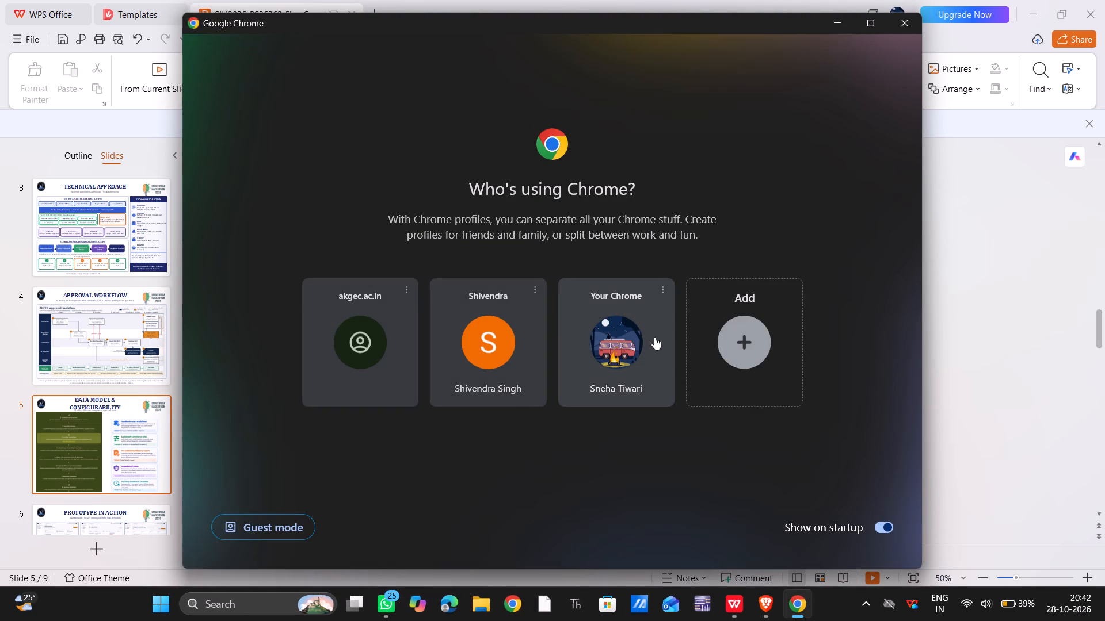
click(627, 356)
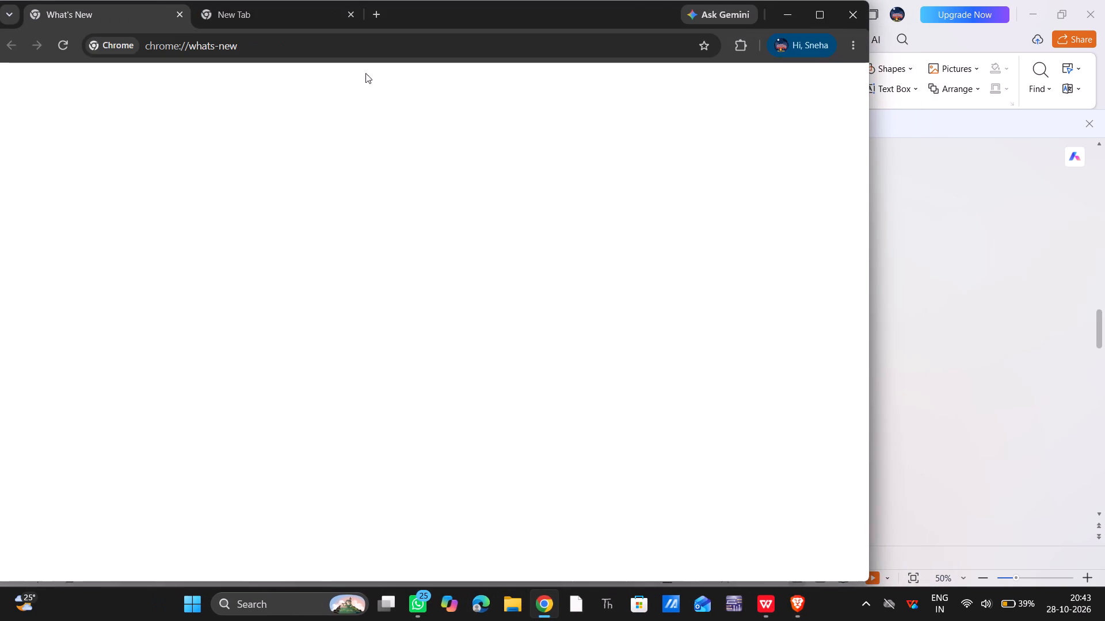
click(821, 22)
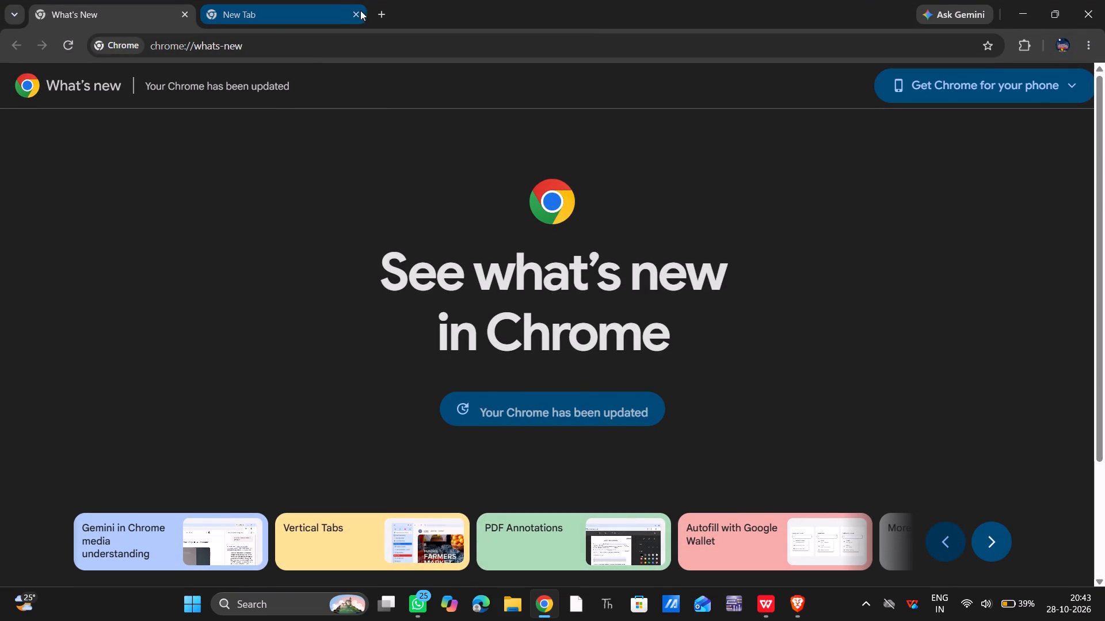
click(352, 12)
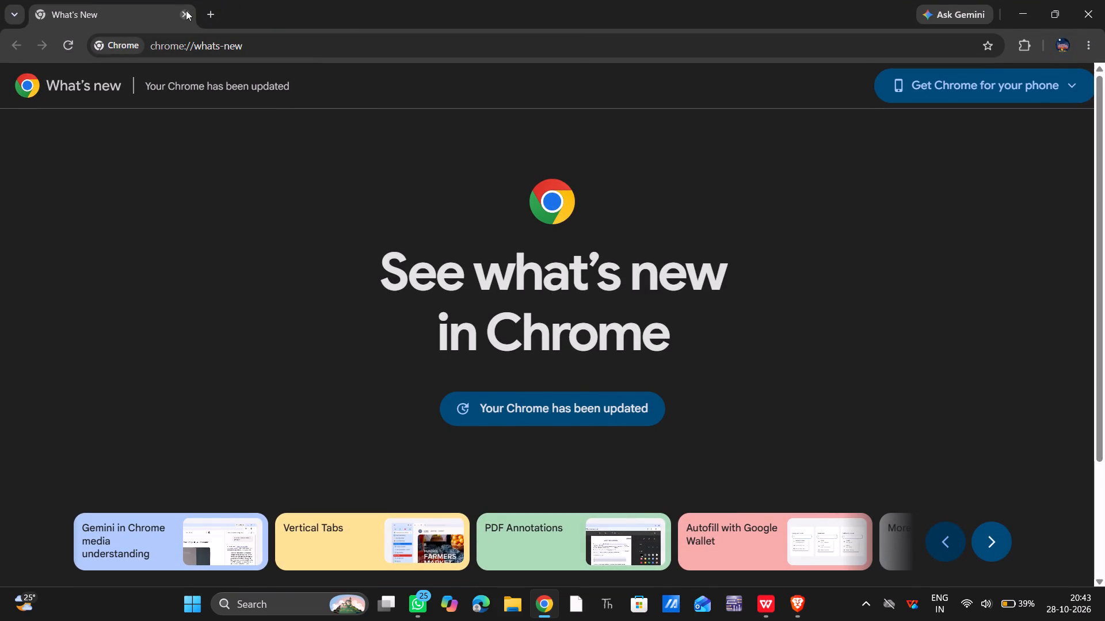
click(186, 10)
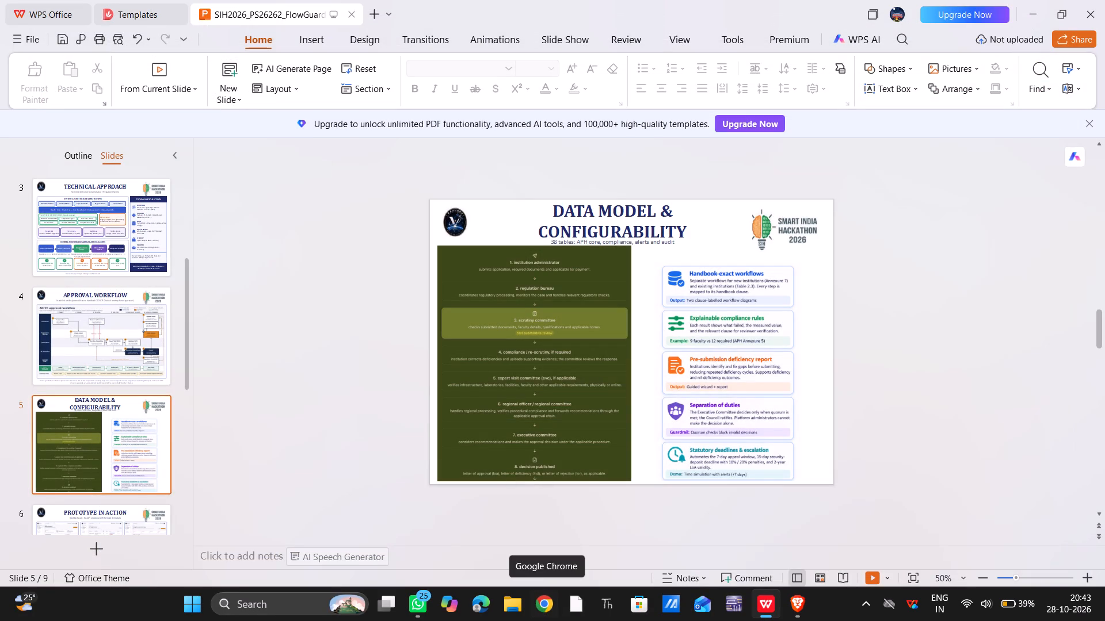
Switch to Google Chrome with the "Your Chrome" profile and open Canva's PDF editor page at canva.com/pdf-editor/.
click(542, 605)
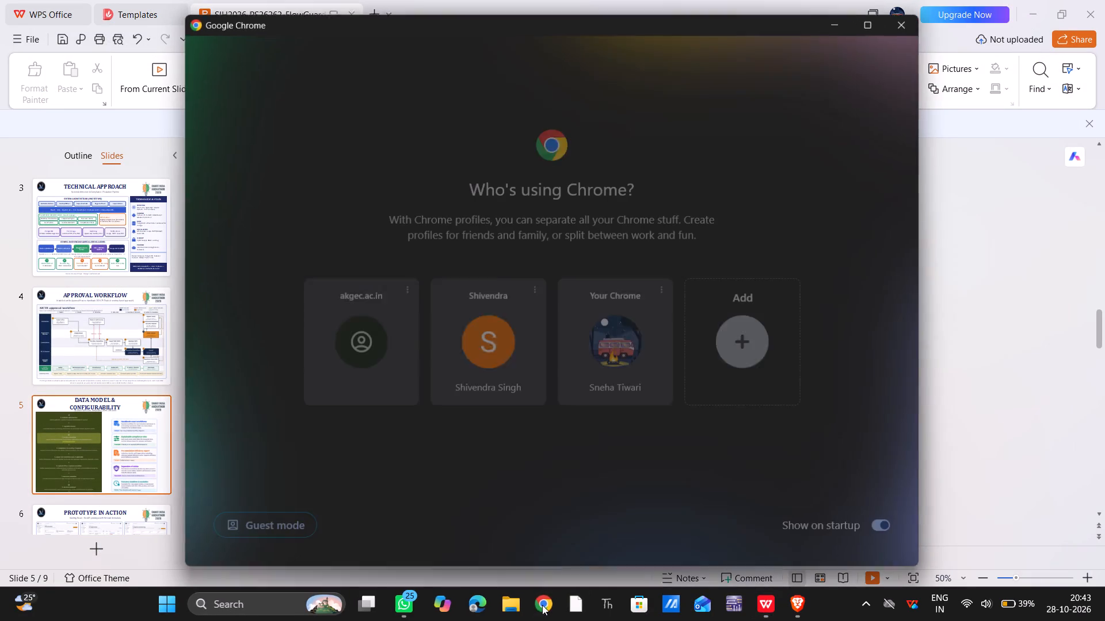
click(584, 344)
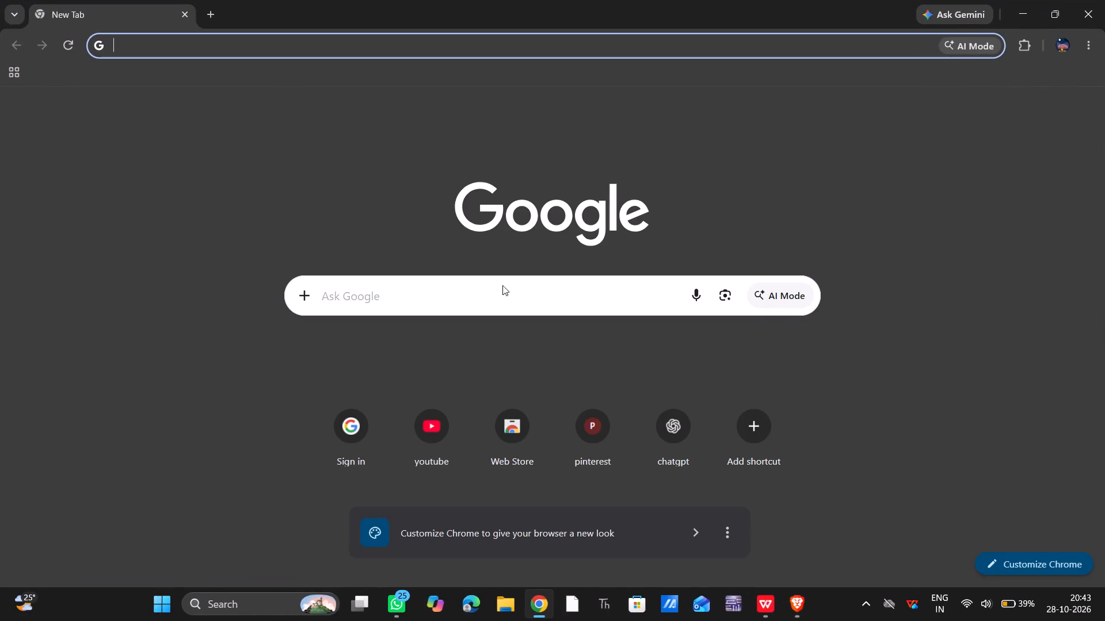
click(214, 55)
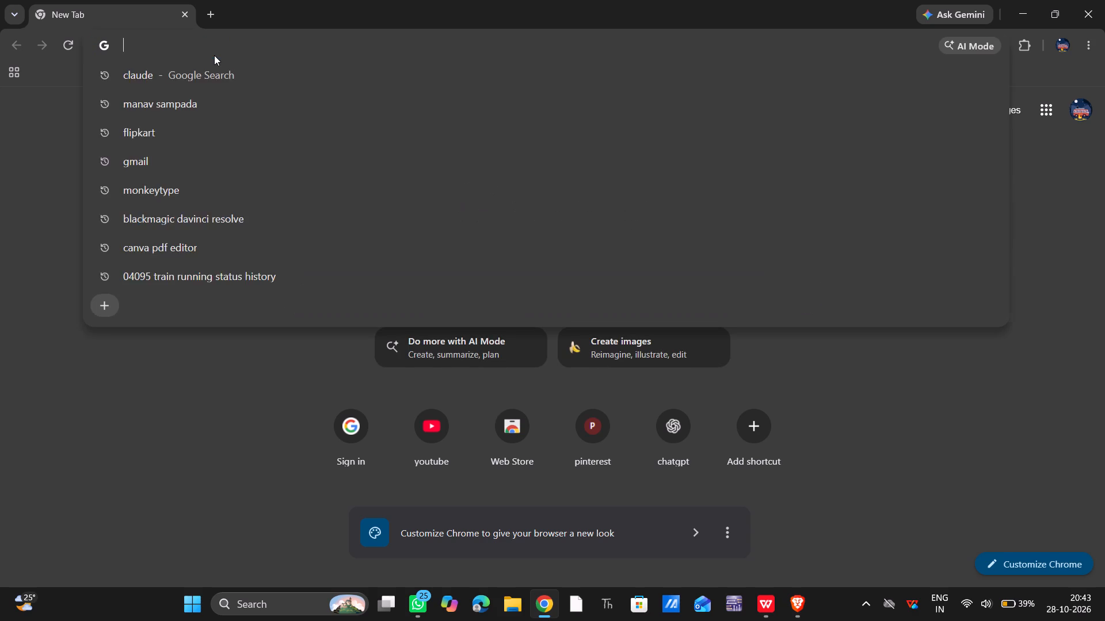
key(c)
text(anva)
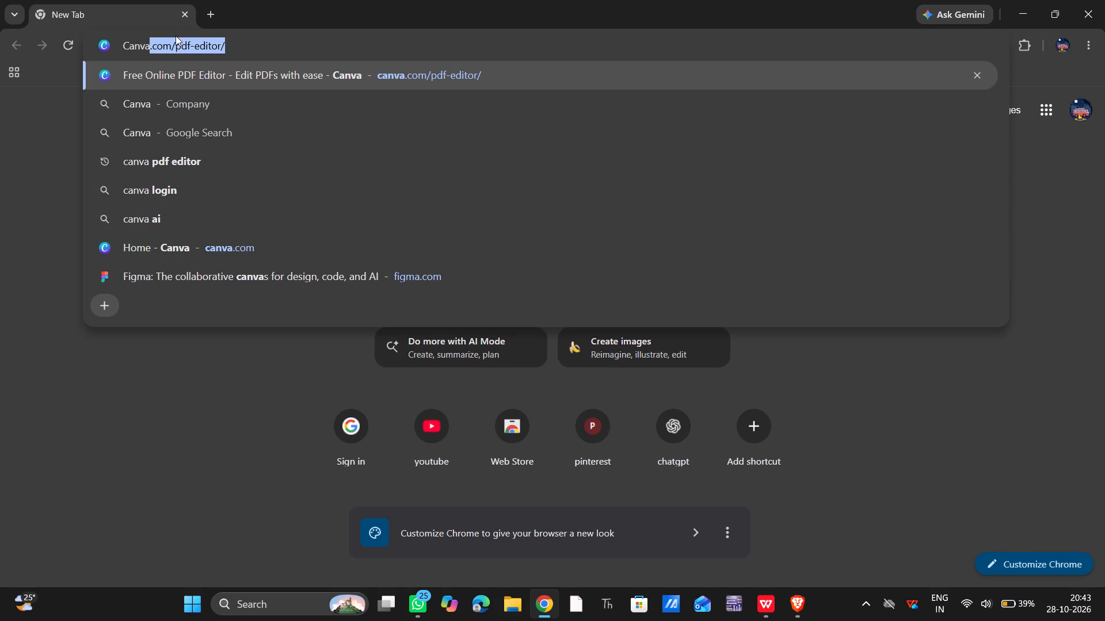
click(176, 37)
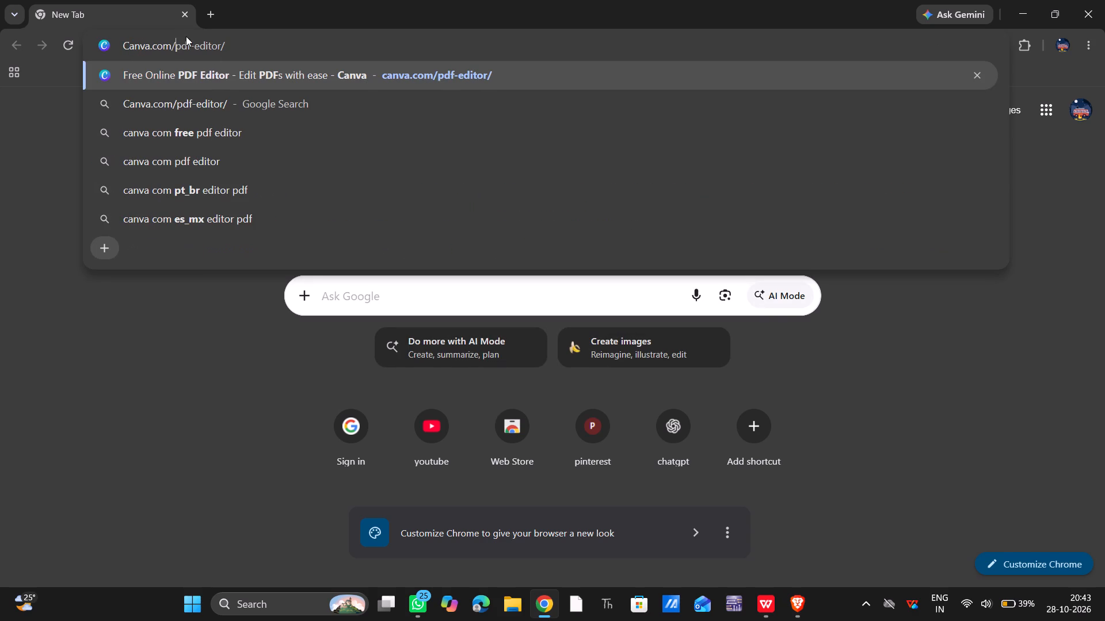
click(230, 45)
key(Return)
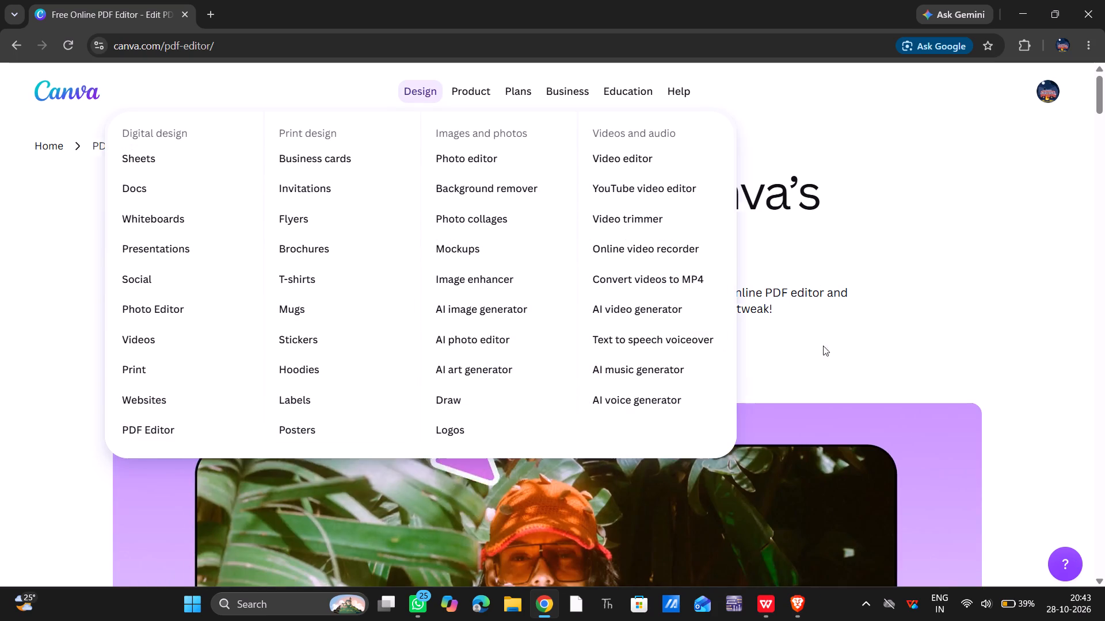
Upload the SIH2026_PS26262_FlowGuard_v2-1 presentation from Downloads to Canva's editor.
click(589, 359)
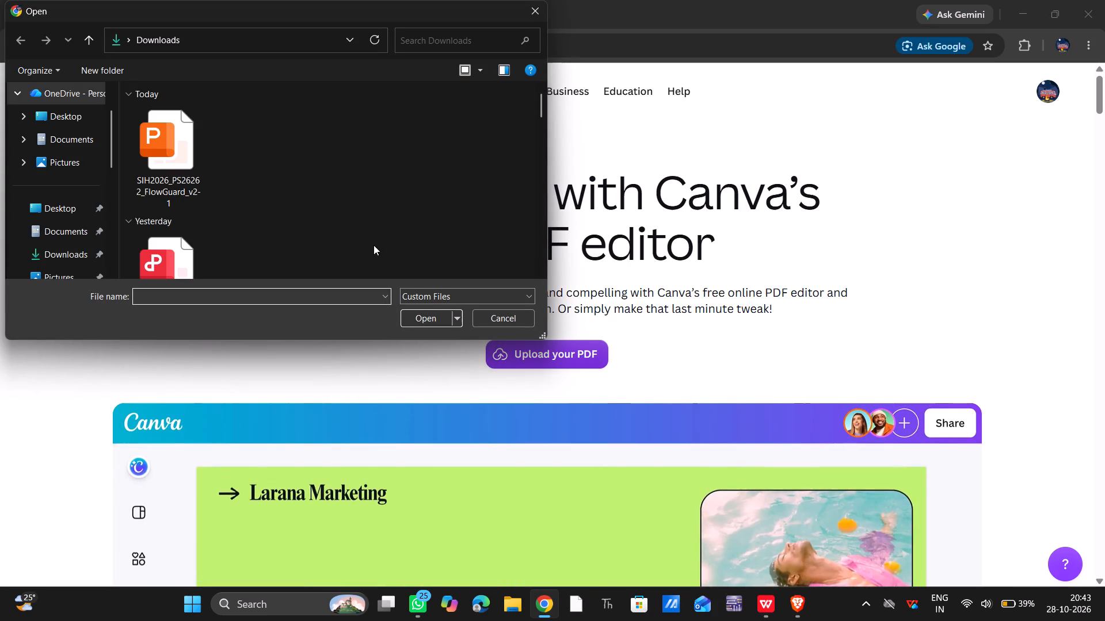
click(190, 187)
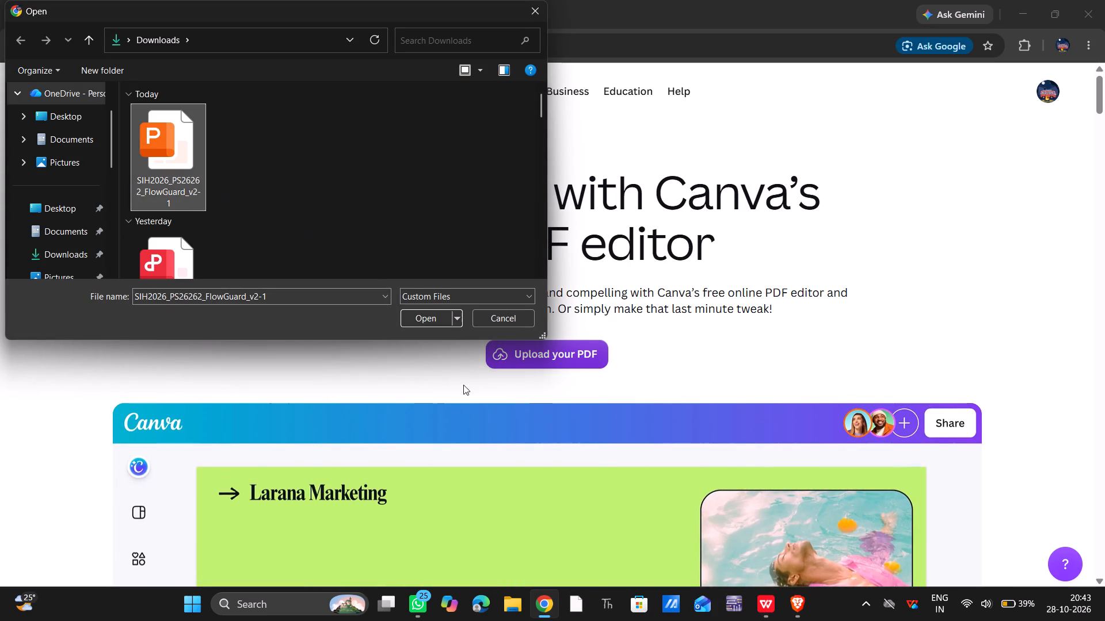
click(437, 312)
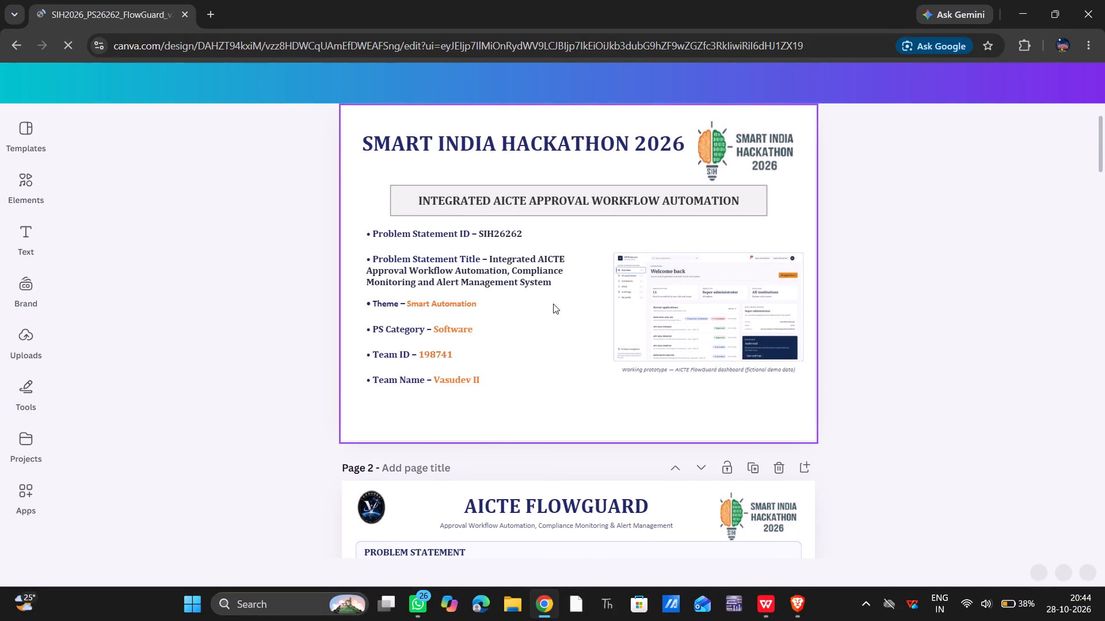
Review the imported presentation's pages in Canva, checking the layout of the title page and the AICTE FlowGuard page.
scroll(503, 291, down, 2)
scroll(503, 291, up, 3)
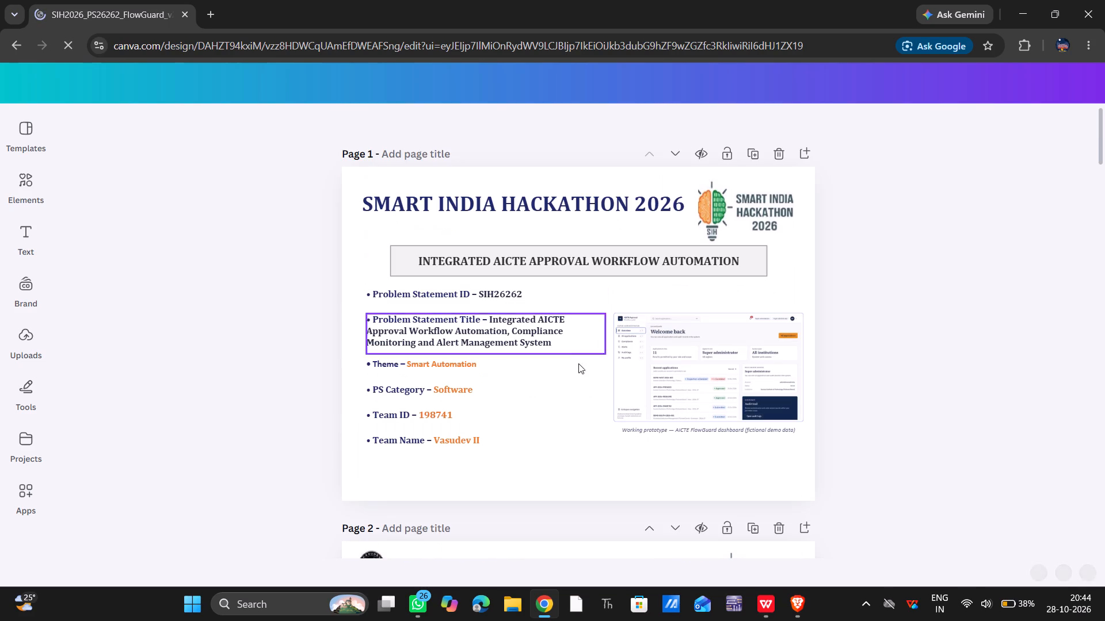
scroll(535, 408, down, 4)
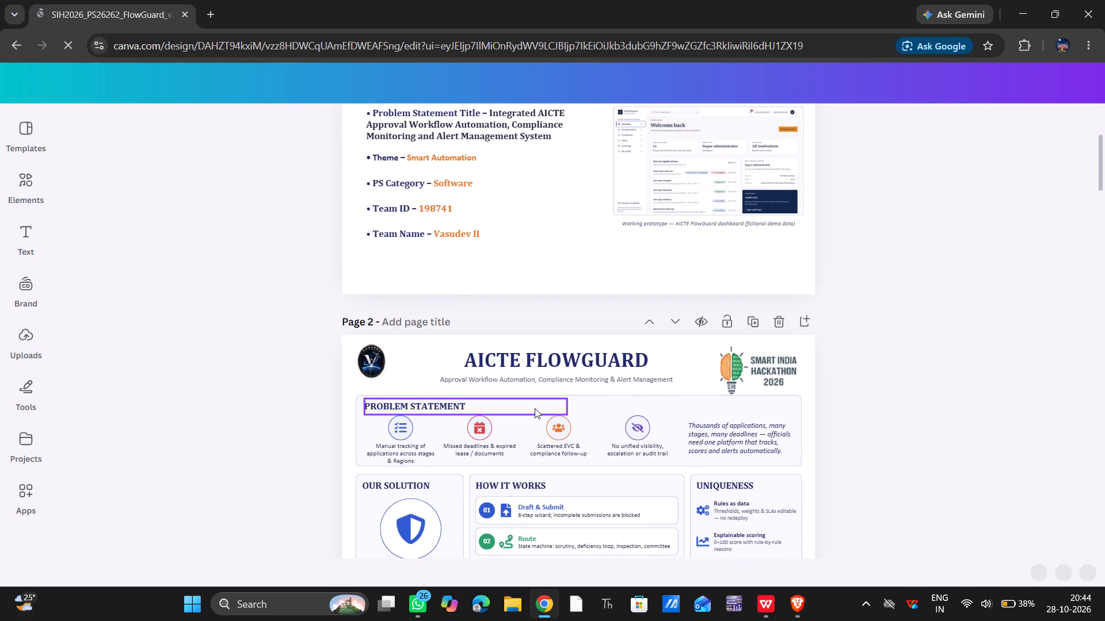
scroll(535, 408, down, 2)
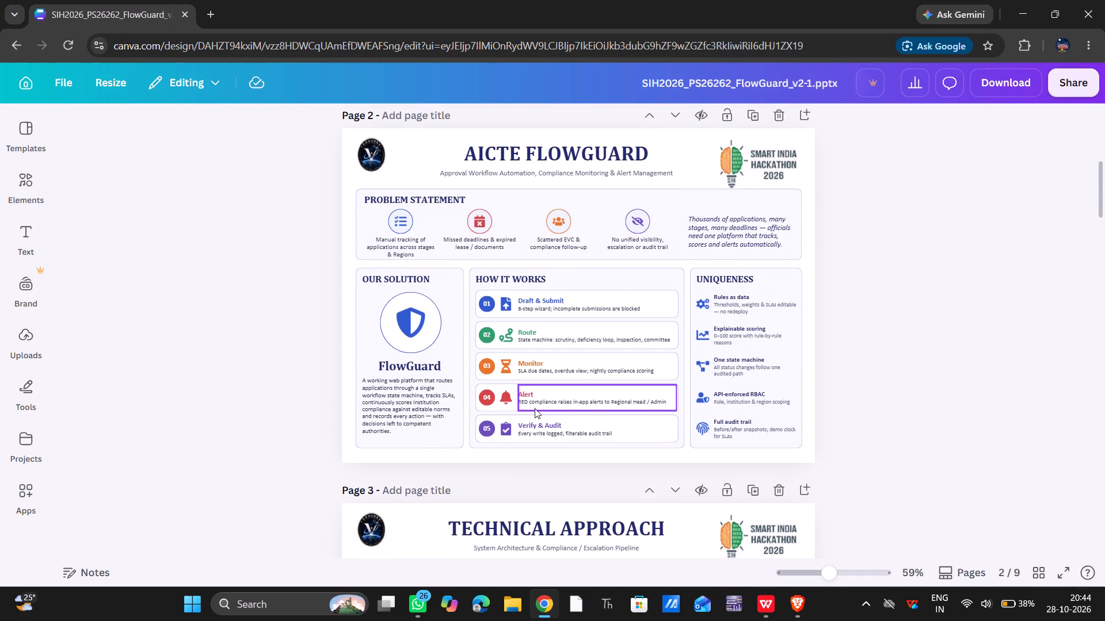
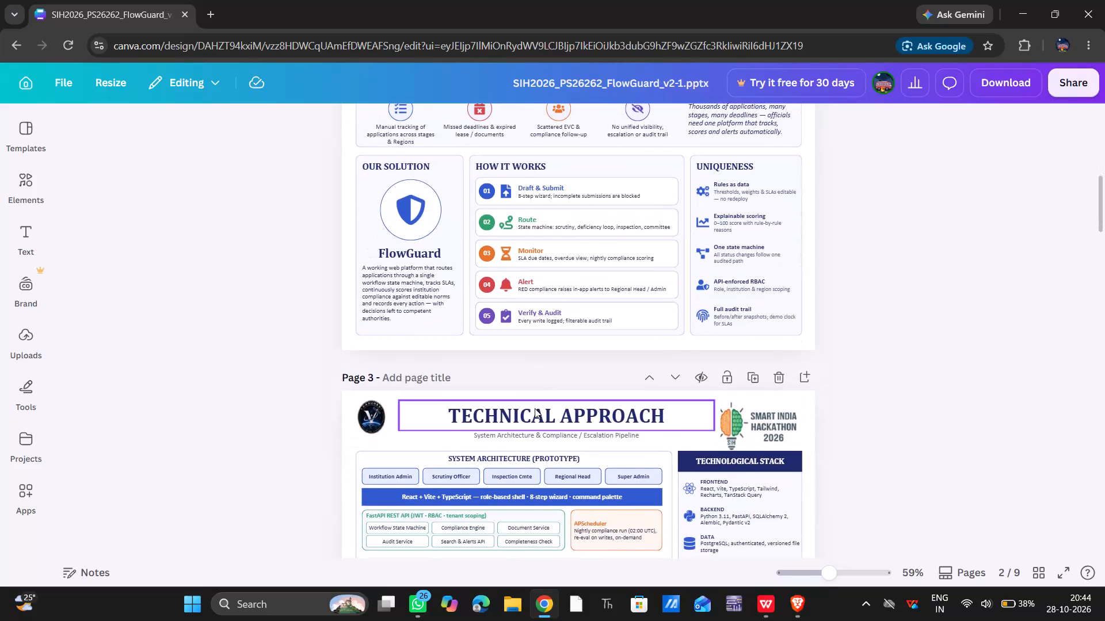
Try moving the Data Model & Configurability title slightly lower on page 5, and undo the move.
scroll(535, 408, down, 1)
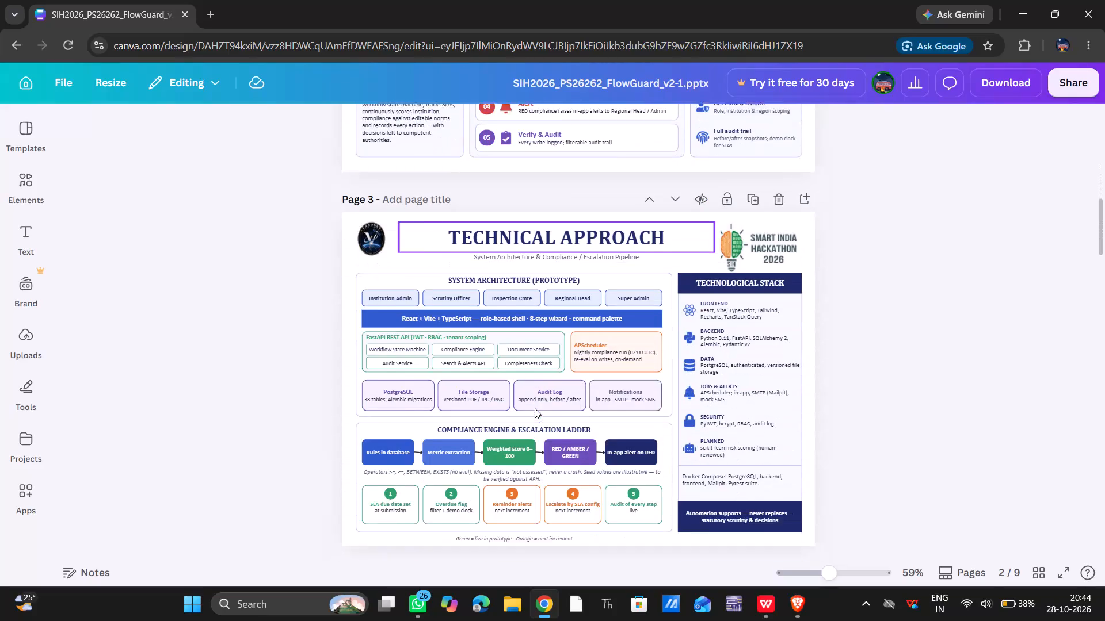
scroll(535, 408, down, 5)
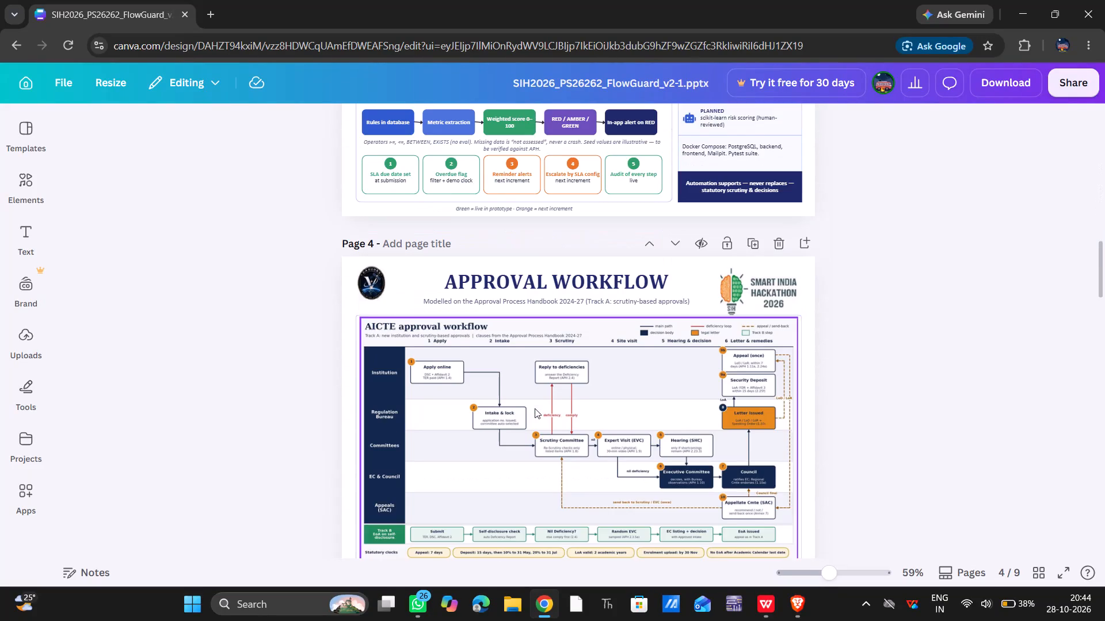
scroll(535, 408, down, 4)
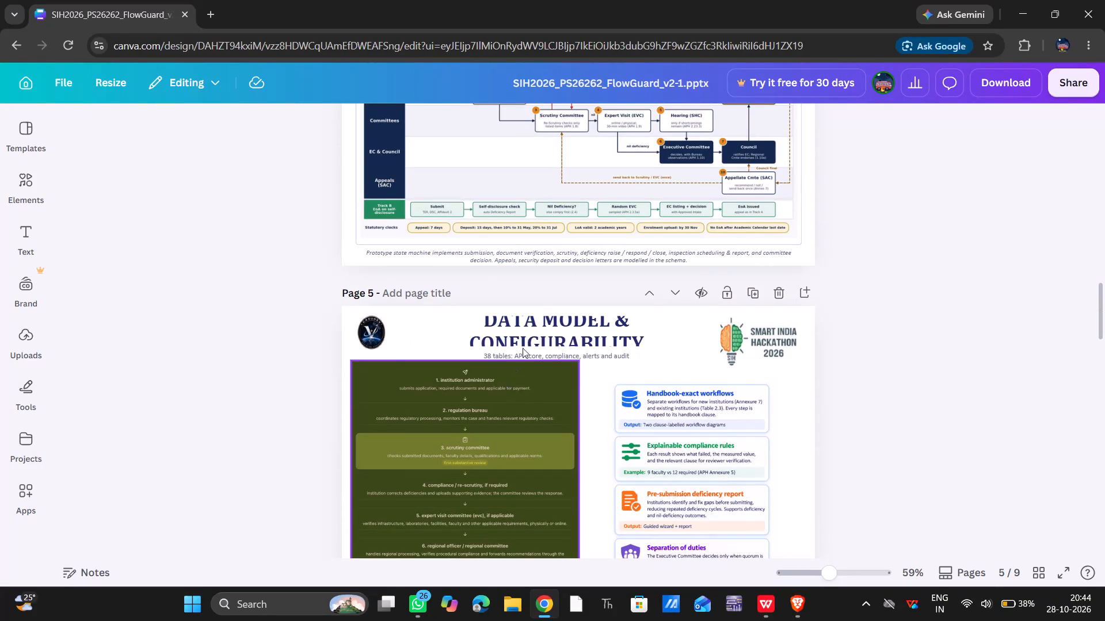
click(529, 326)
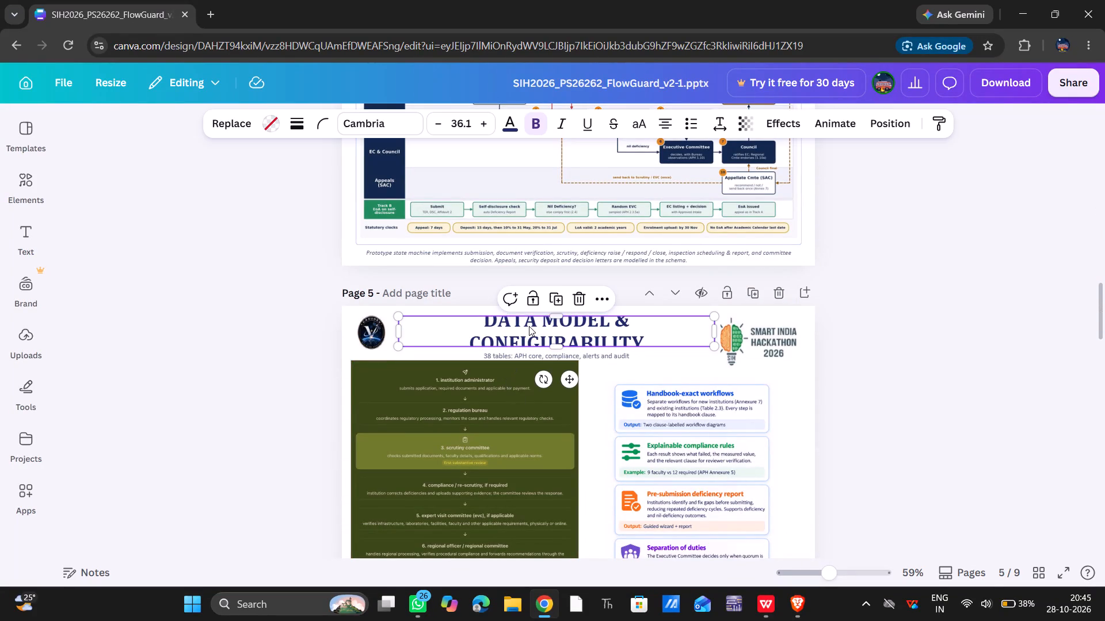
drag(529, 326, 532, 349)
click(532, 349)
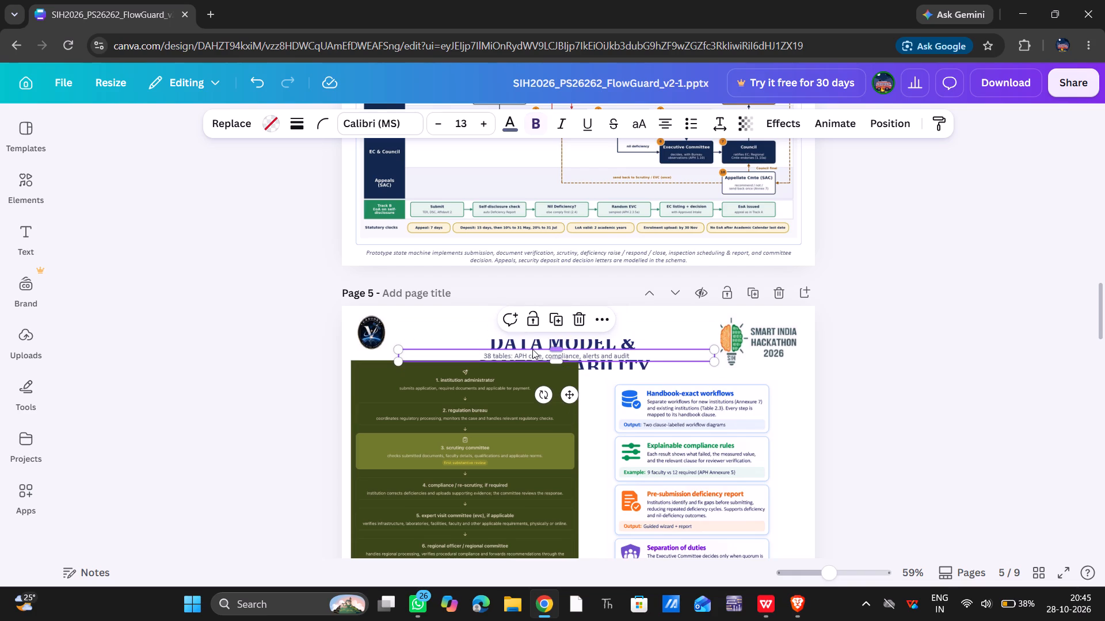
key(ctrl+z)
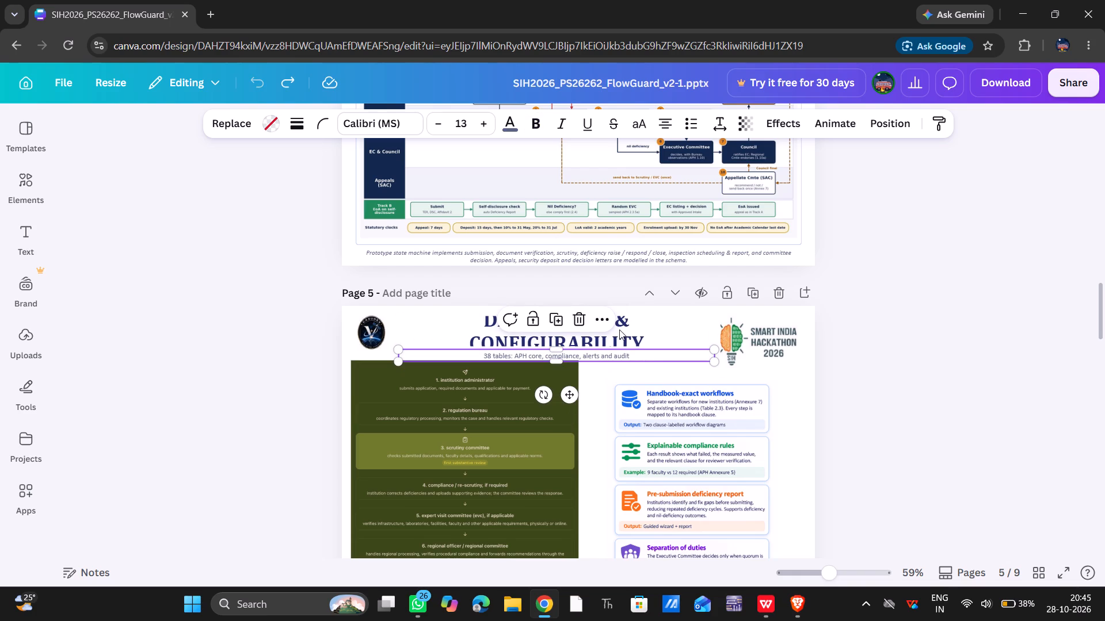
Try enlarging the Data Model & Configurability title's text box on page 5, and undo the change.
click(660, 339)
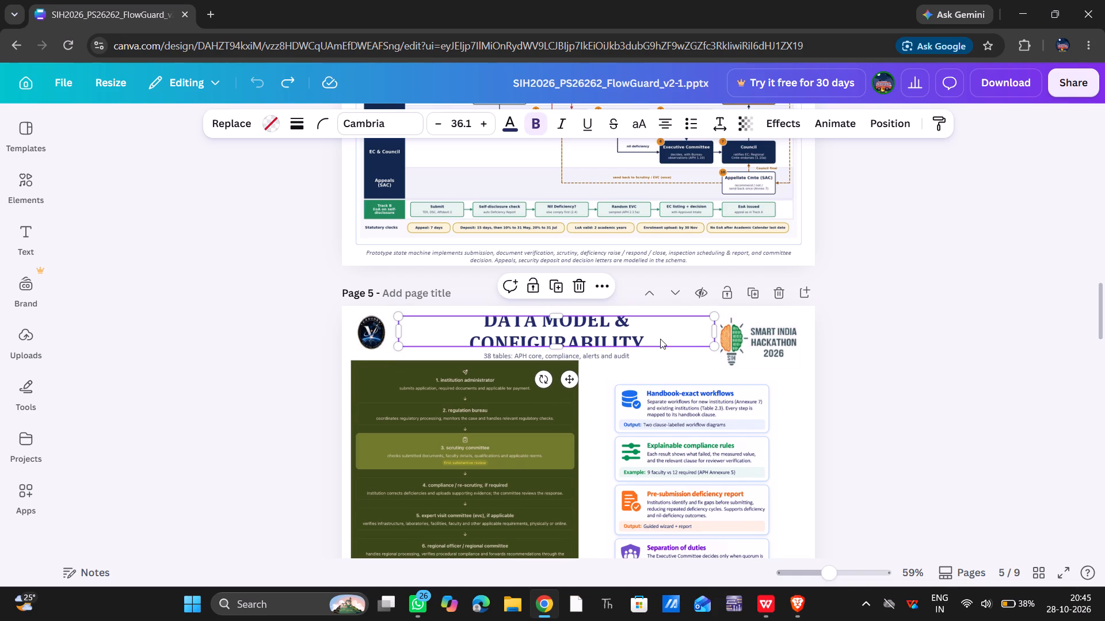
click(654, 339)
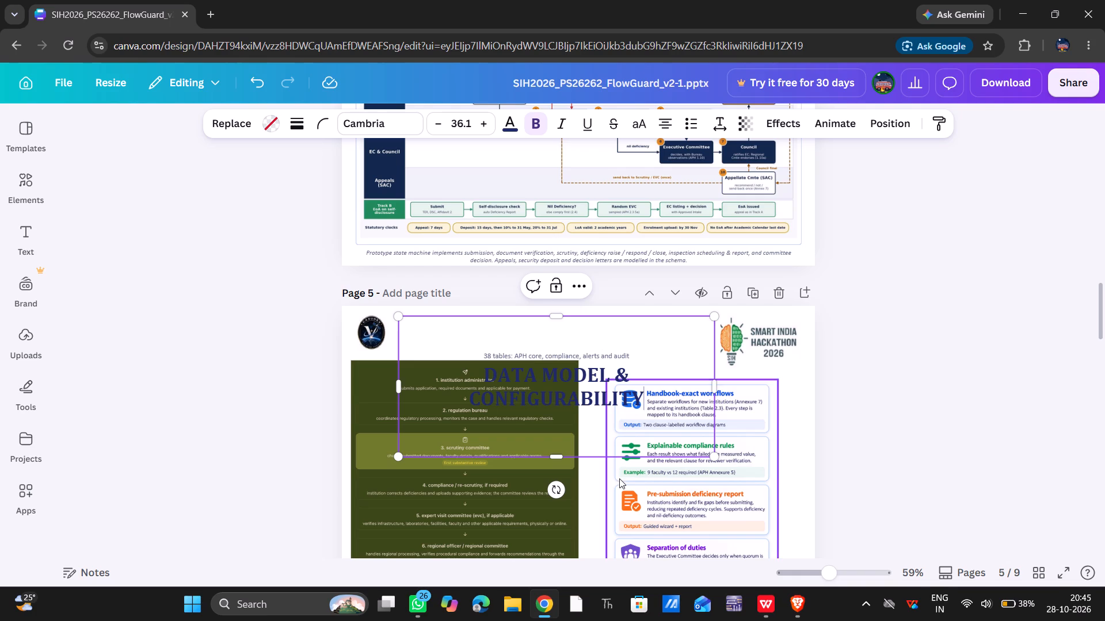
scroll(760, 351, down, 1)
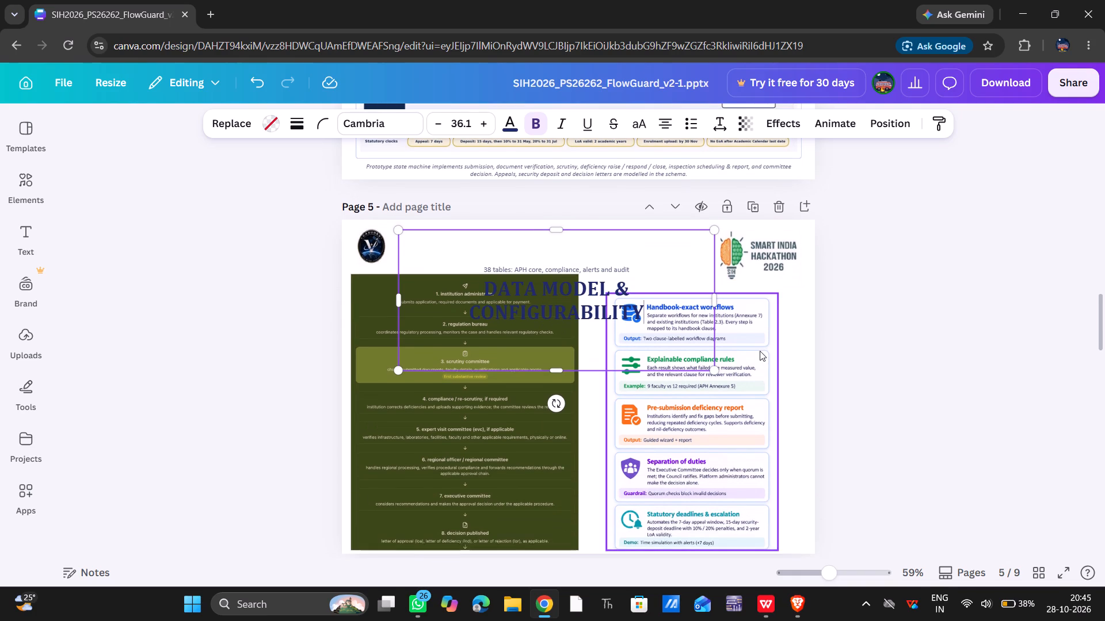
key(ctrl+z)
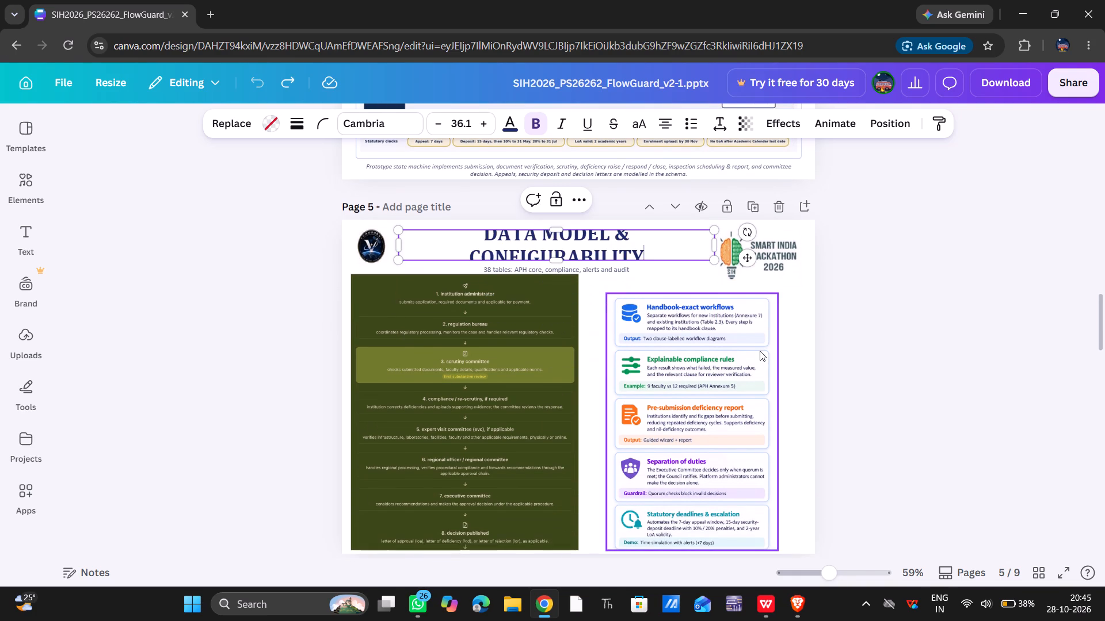
Add a new text box to page 5, between the workflow image and the feature cards.
scroll(682, 268, down, 1)
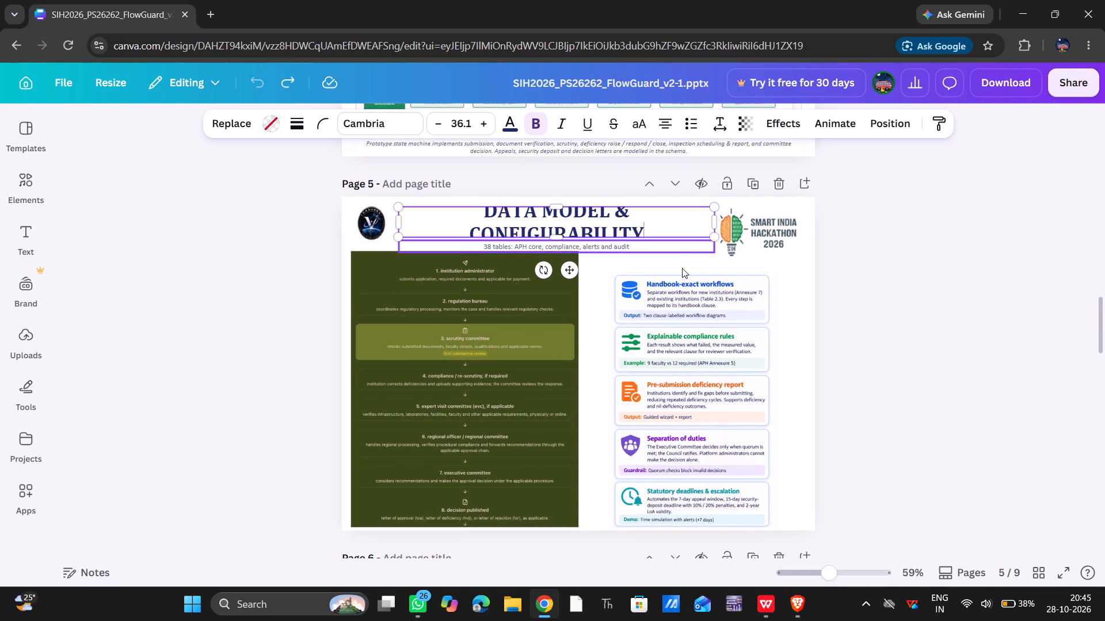
scroll(682, 268, down, 1)
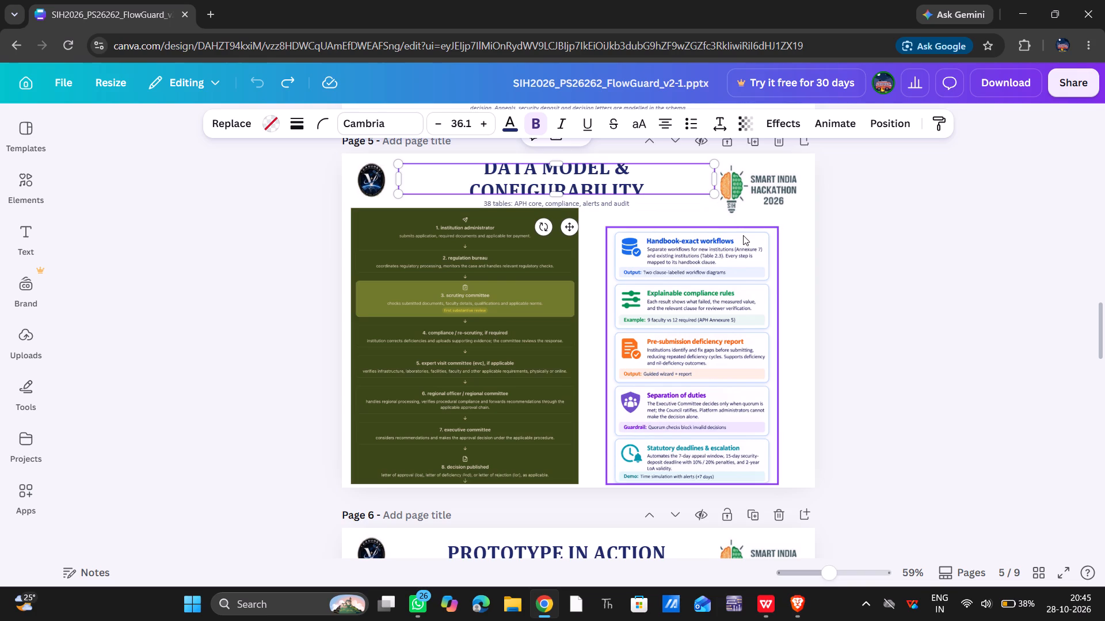
click(20, 235)
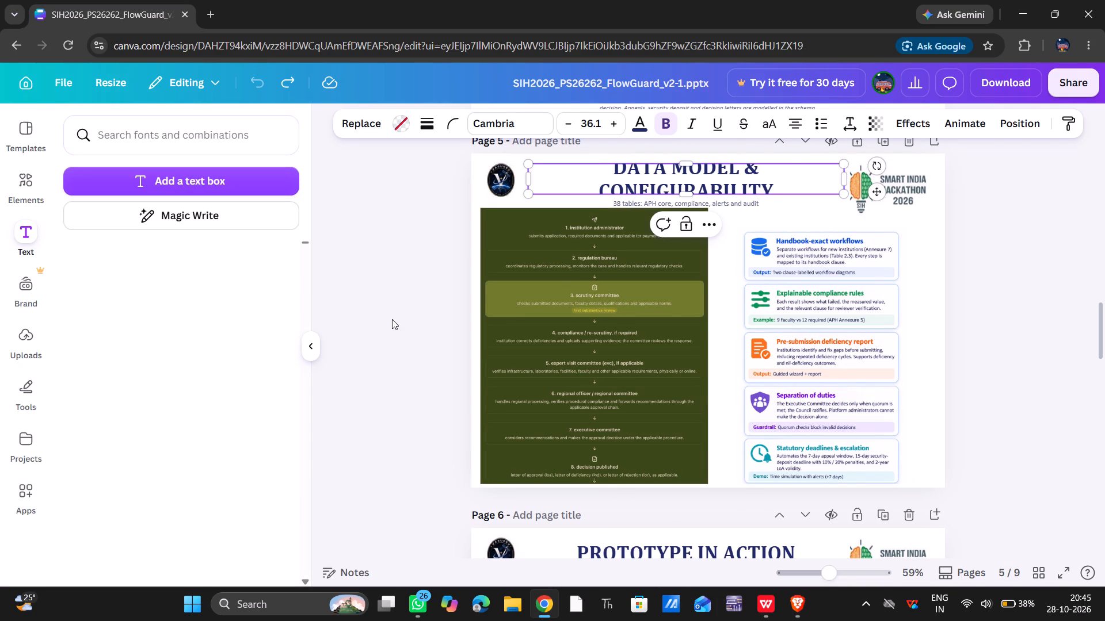
click(333, 241)
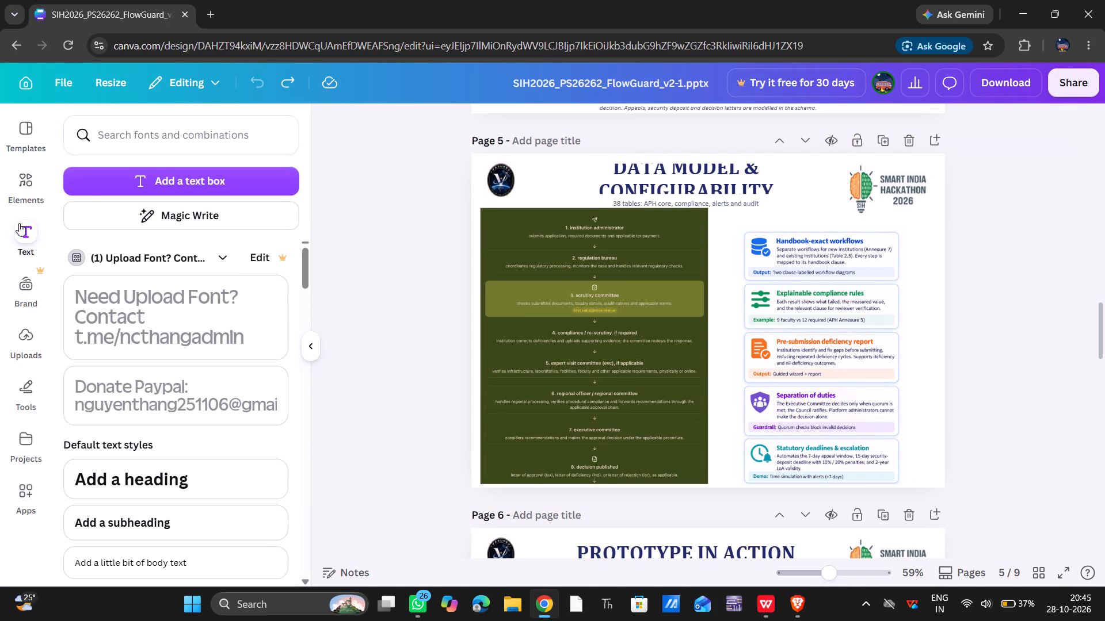
click(422, 286)
click(250, 187)
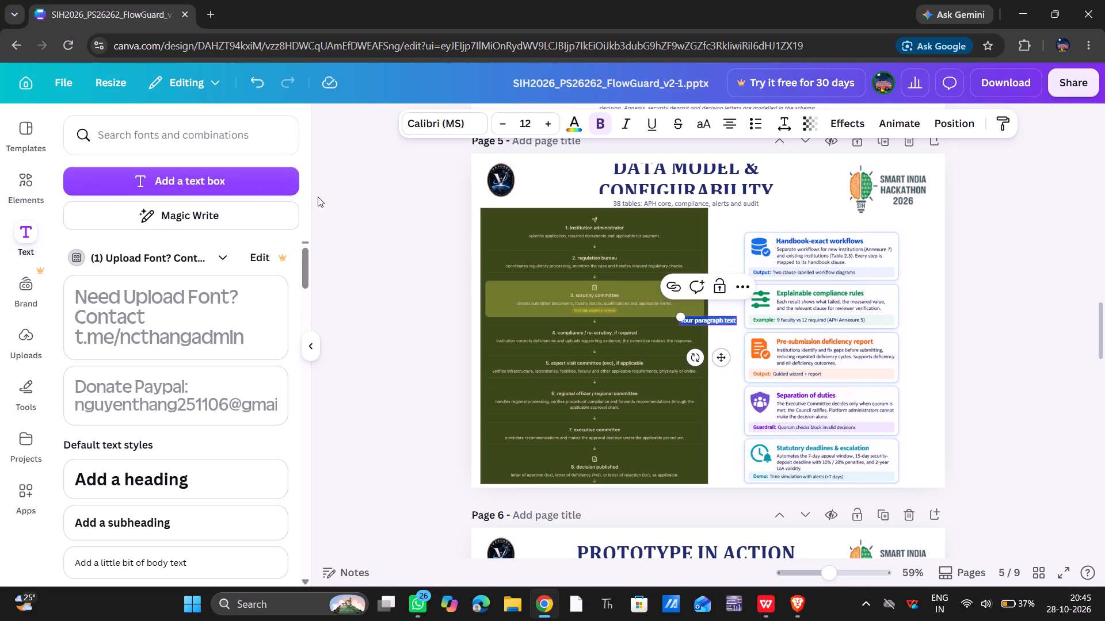
click(441, 351)
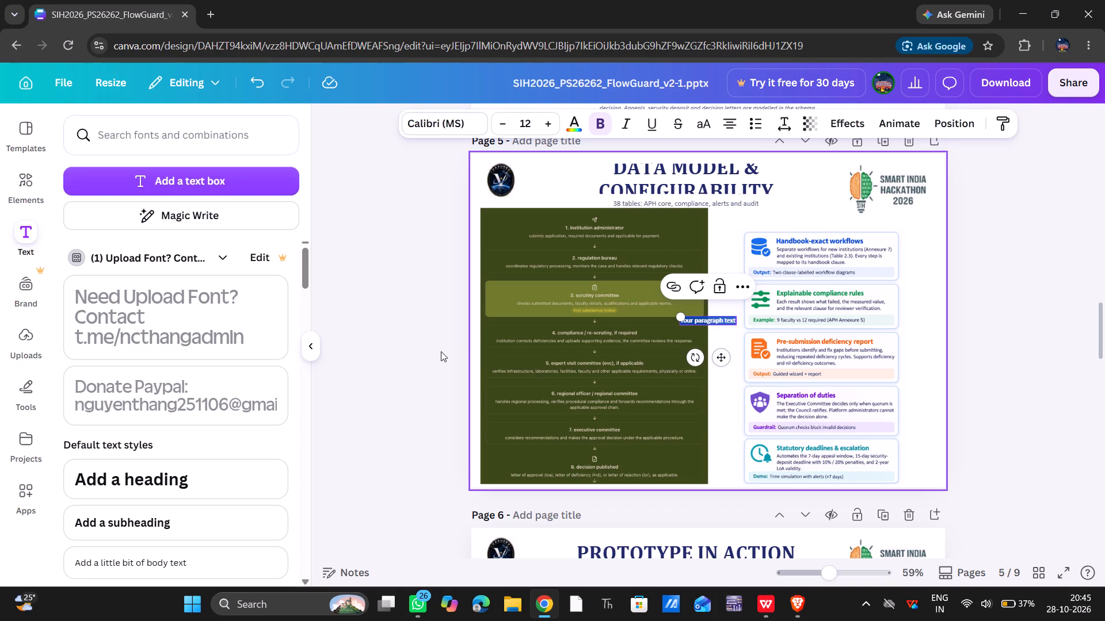
click(373, 297)
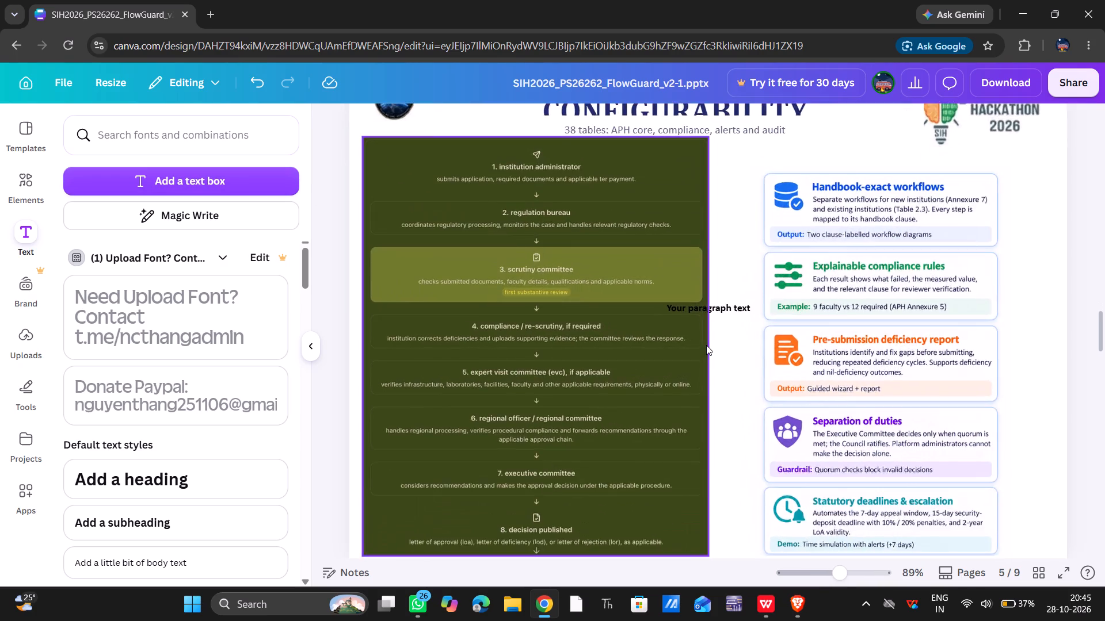
Replace the new text box's placeholder text on page 5 with "Novel Features".
click(718, 302)
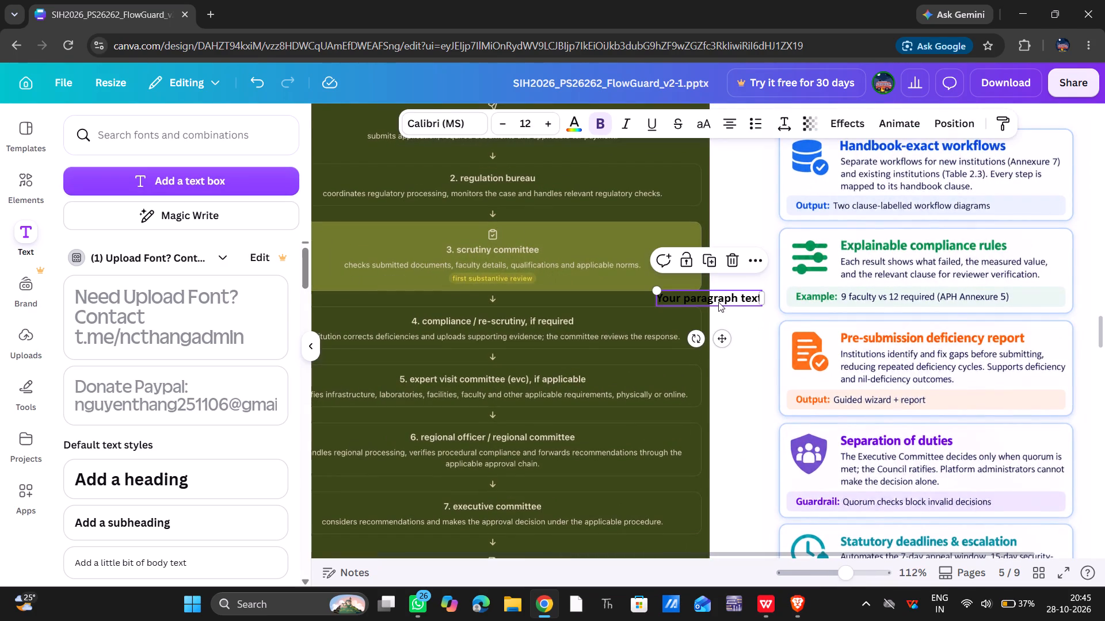
click(739, 294)
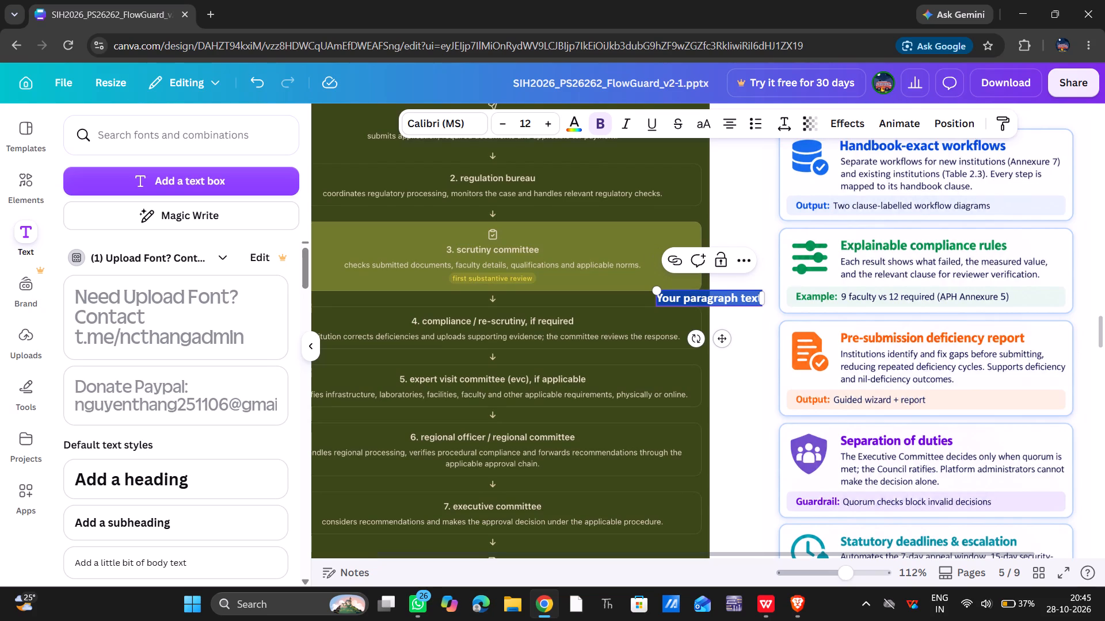
click(754, 300)
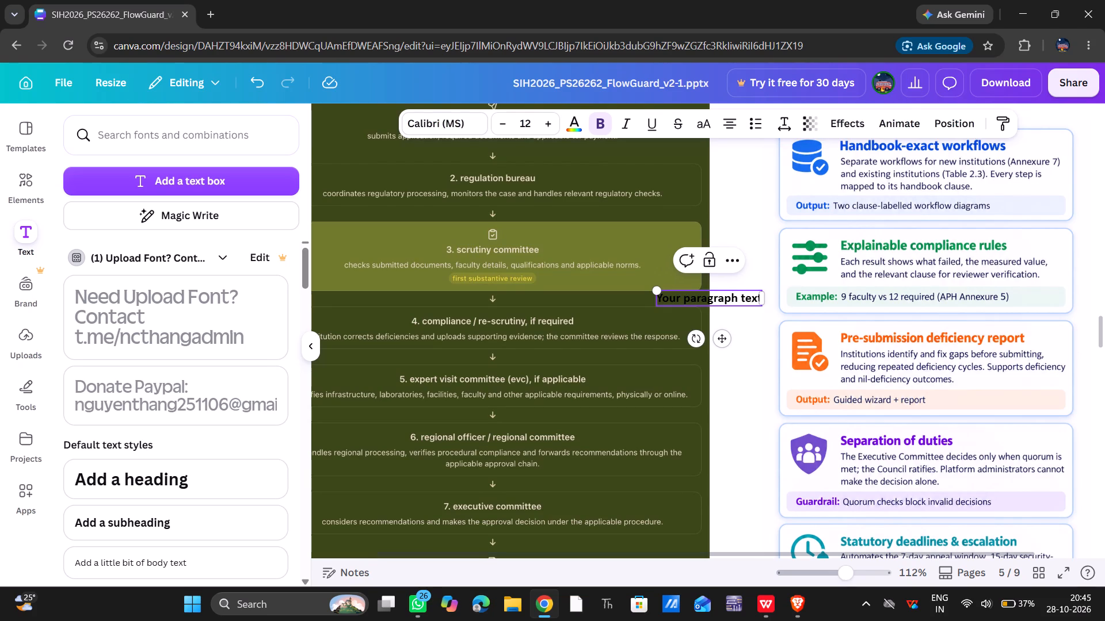
key(Right)
key(Right)
key(BackSpace)
key(BackSpace)
key(BackSpace)
key(BackSpace)
key(BackSpace)
key(BackSpace)
key(BackSpace)
key(BackSpace)
key(BackSpace)
key(BackSpace)
key(BackSpace)
key(BackSpace)
key(BackSpace)
key(BackSpace)
key(BackSpace)
key(BackSpace)
key(BackSpace)
key(BackSpace)
key(BackSpace)
key(BackSpace)
key(BackSpace)
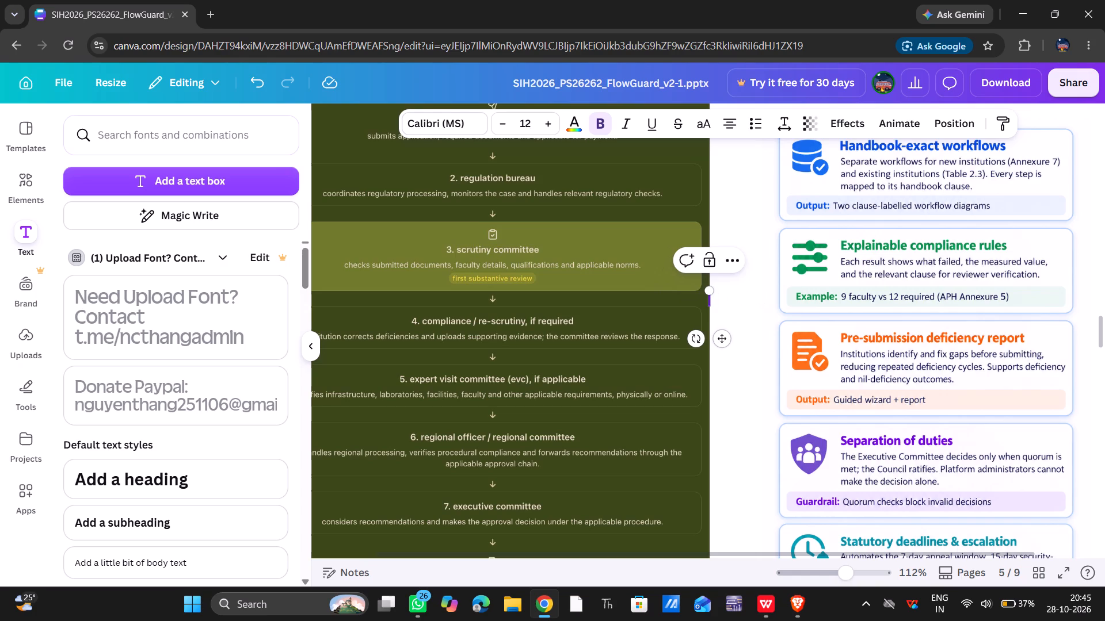
key(n)
text(ove)
text(l)
key(space)
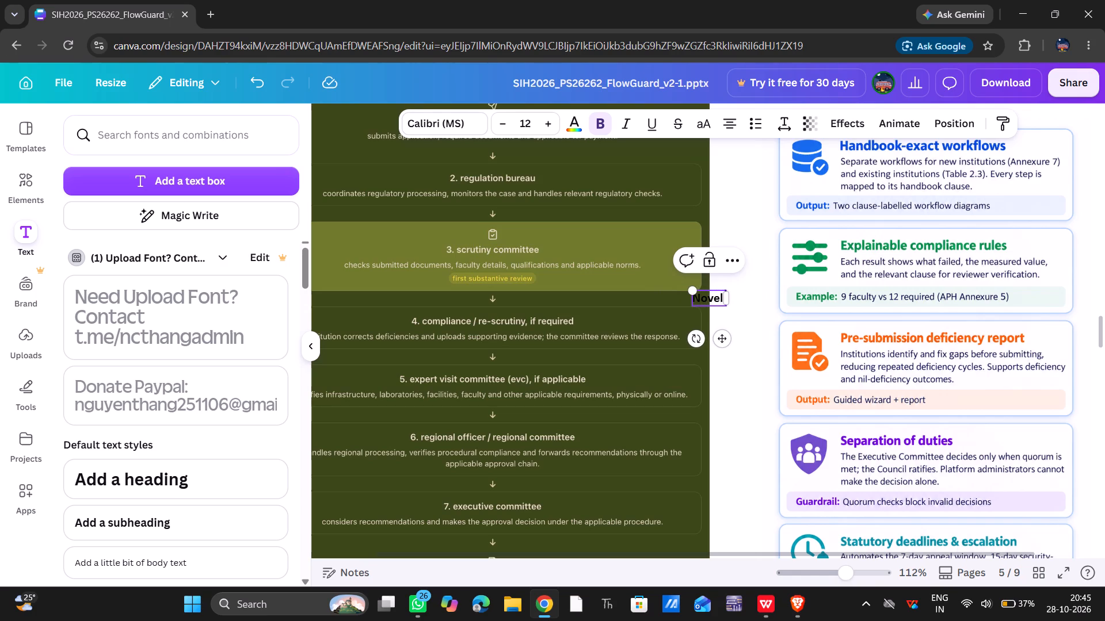
key(f)
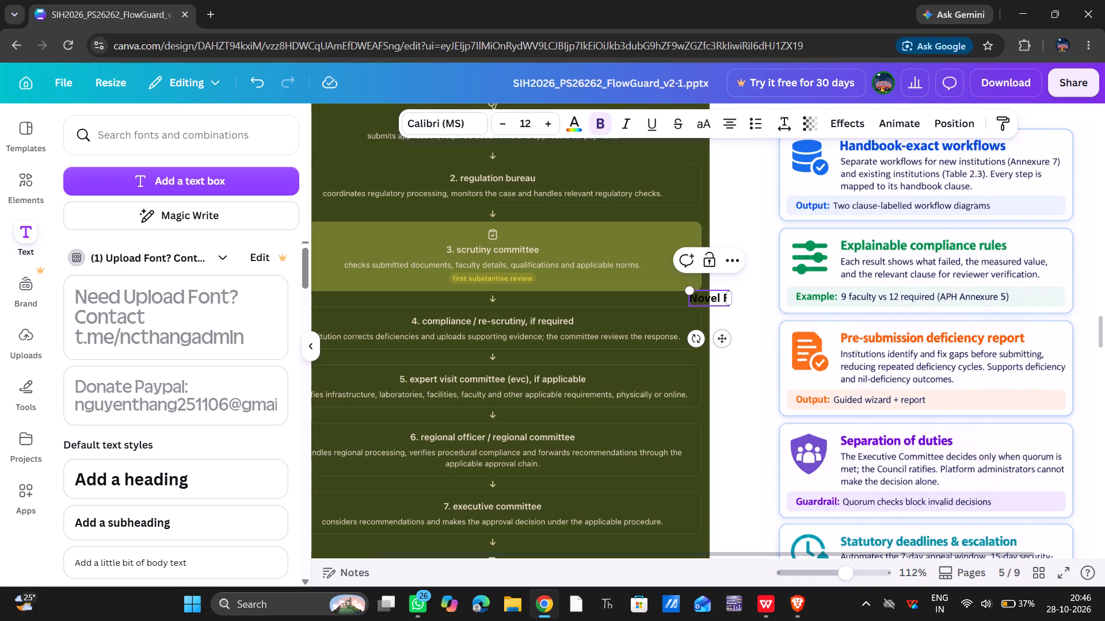
text(eatures)
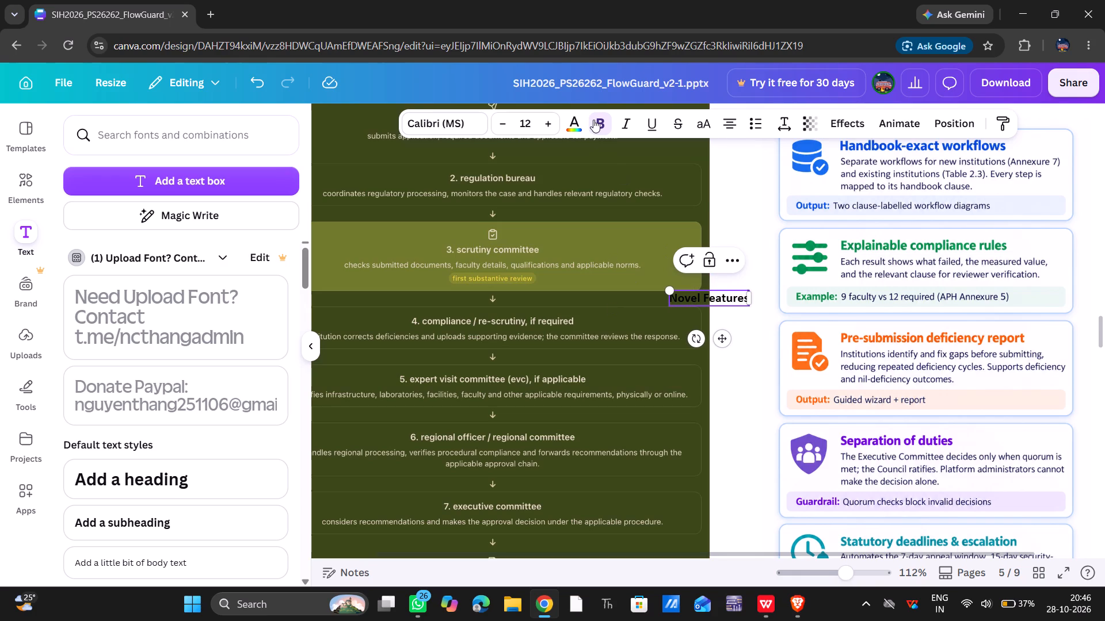
Format the Novel Features text on page 5 as bold with a font size of 18.
click(600, 124)
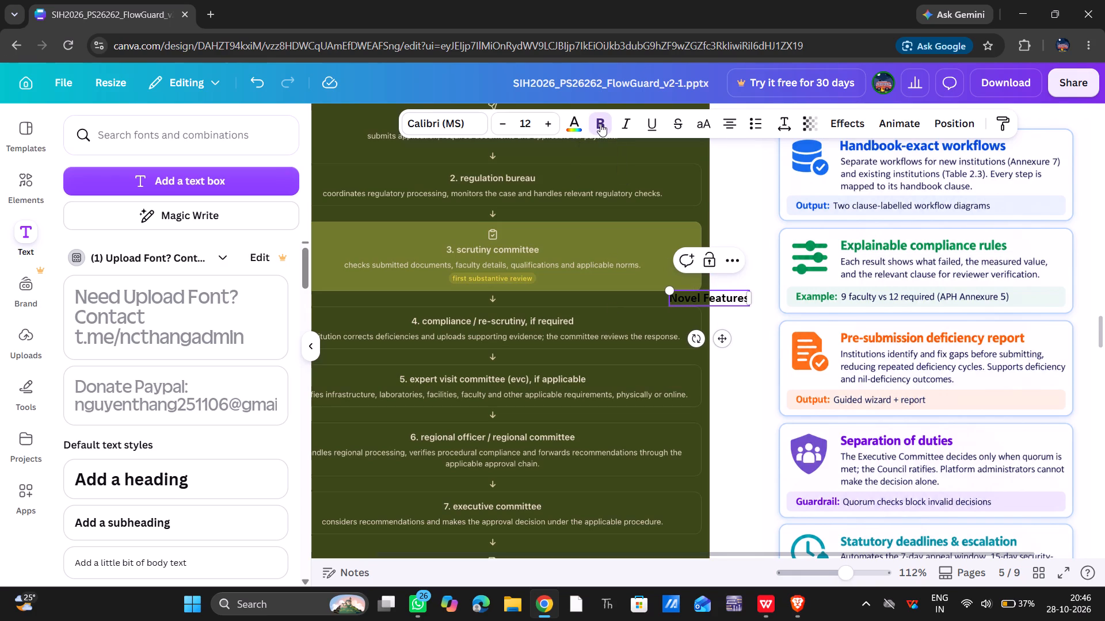
click(554, 120)
click(554, 120)
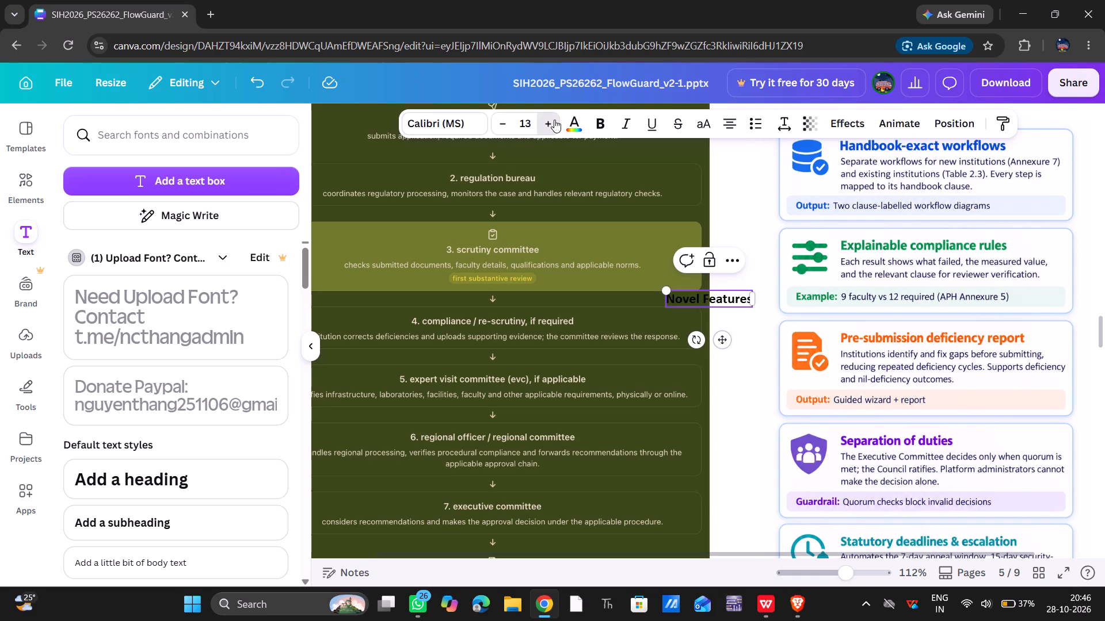
click(554, 120)
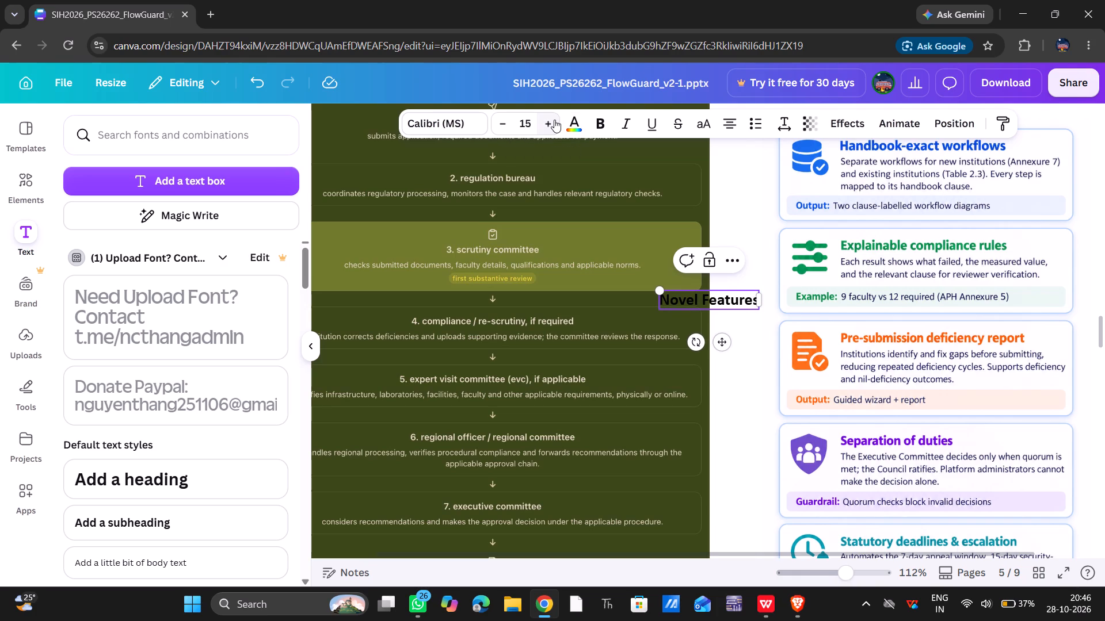
double_click(554, 120)
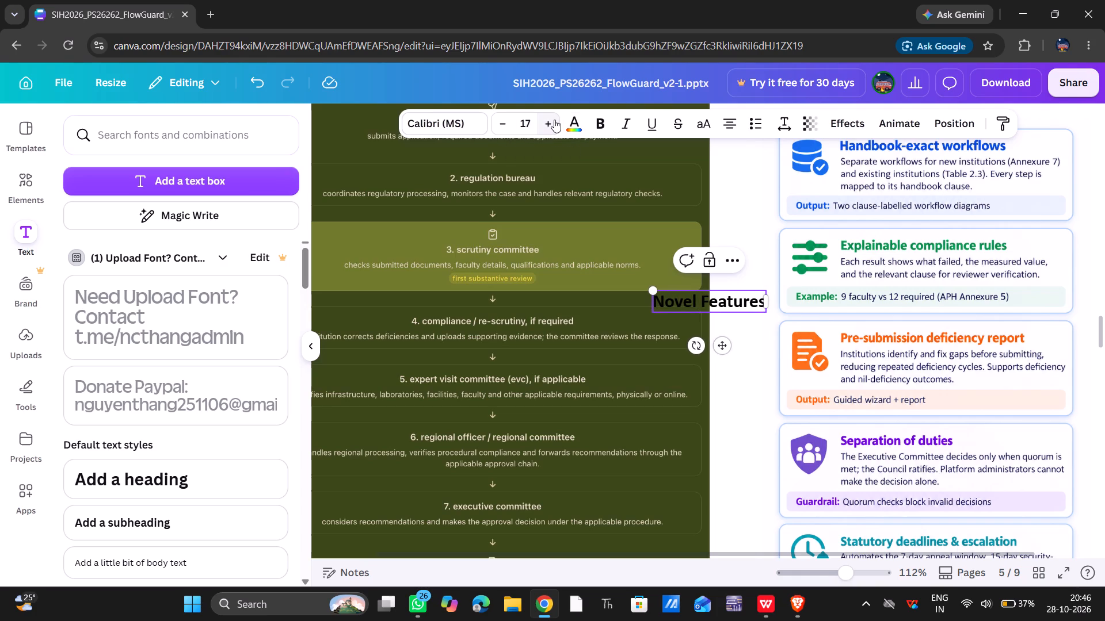
click(554, 120)
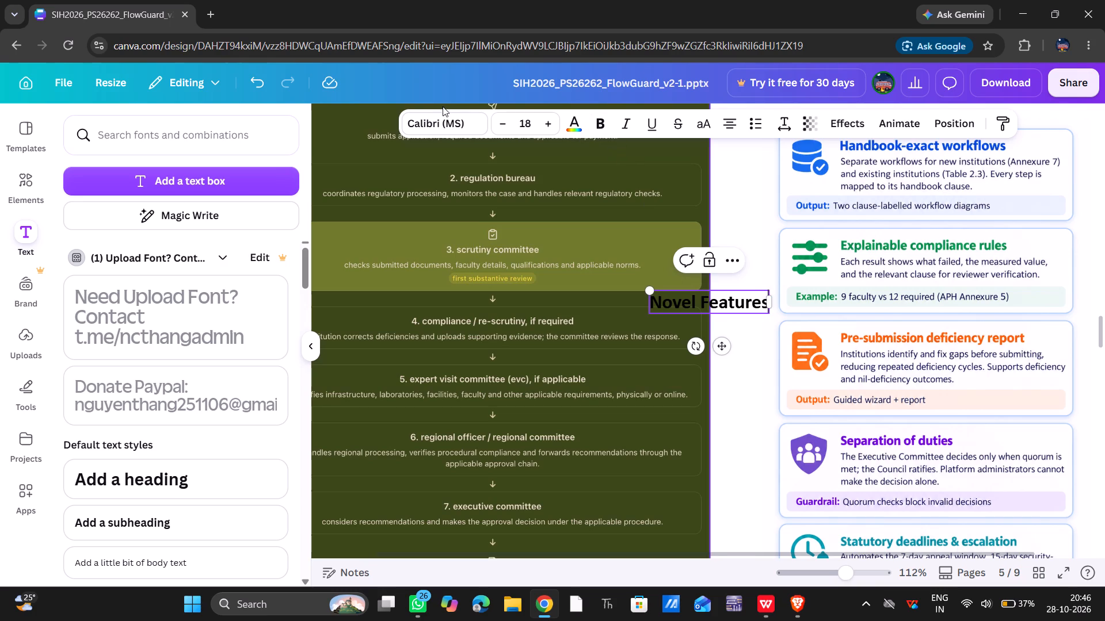
click(598, 122)
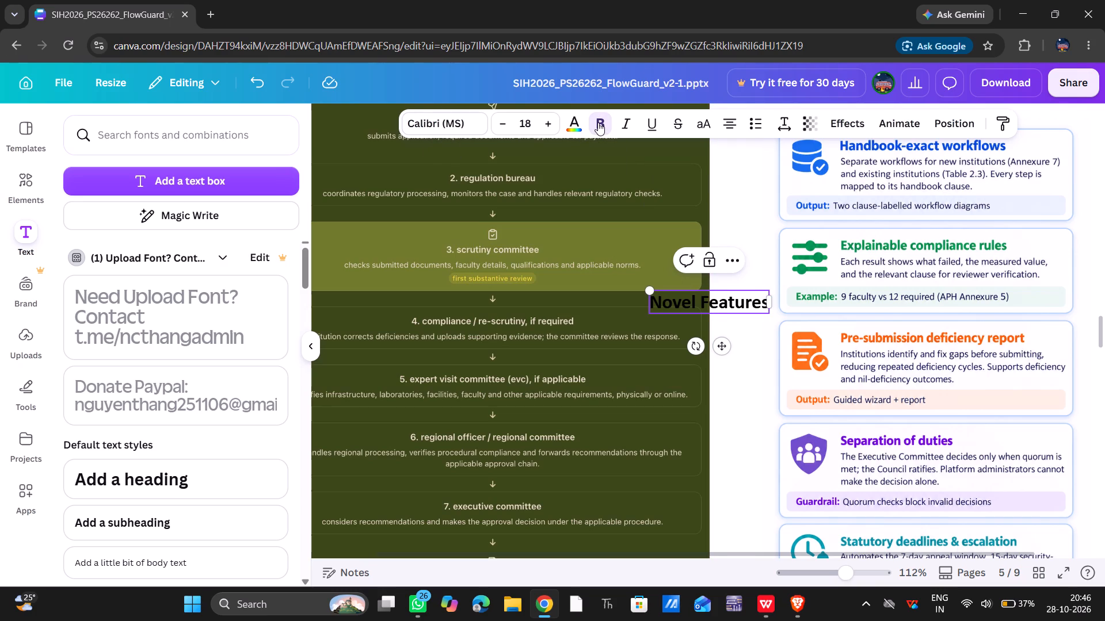
Choose orange #ed7d31 as the text colour for the Novel Features text box.
click(577, 121)
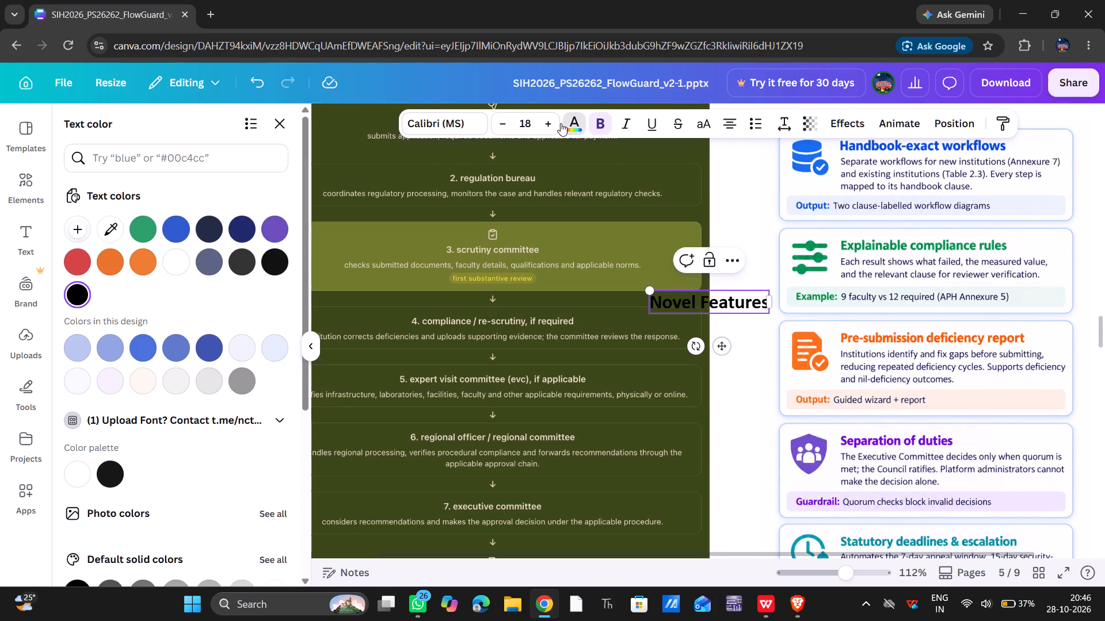
click(135, 261)
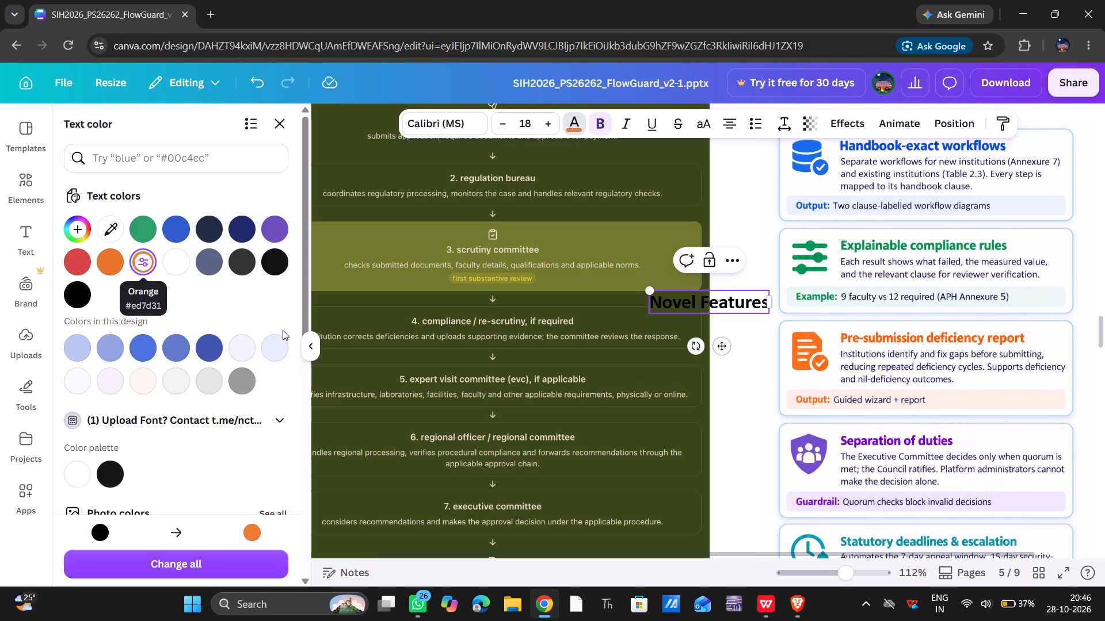
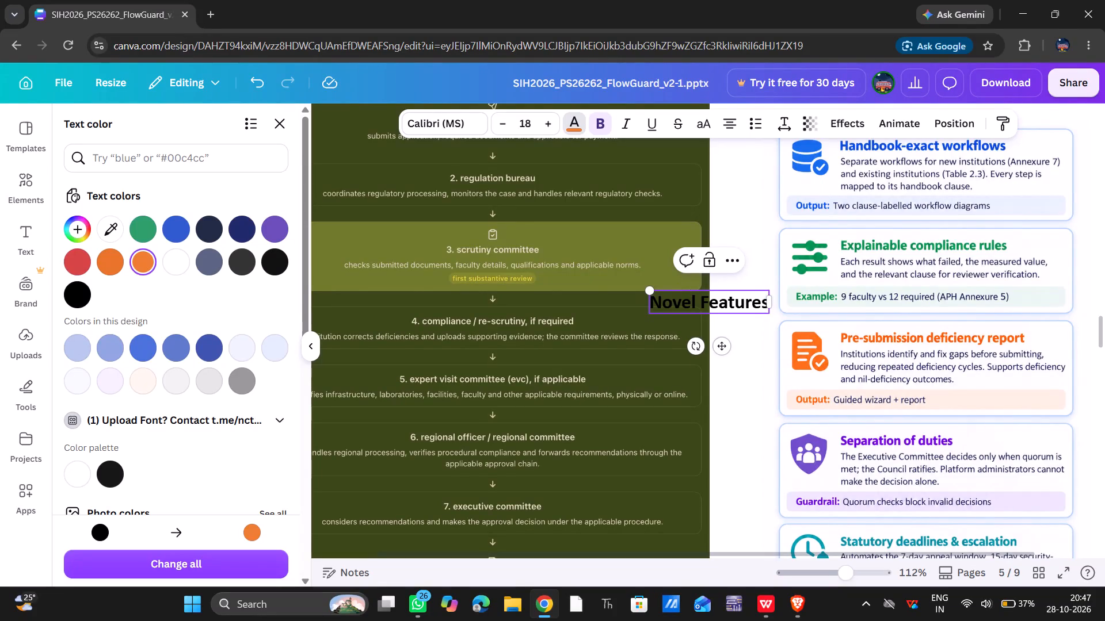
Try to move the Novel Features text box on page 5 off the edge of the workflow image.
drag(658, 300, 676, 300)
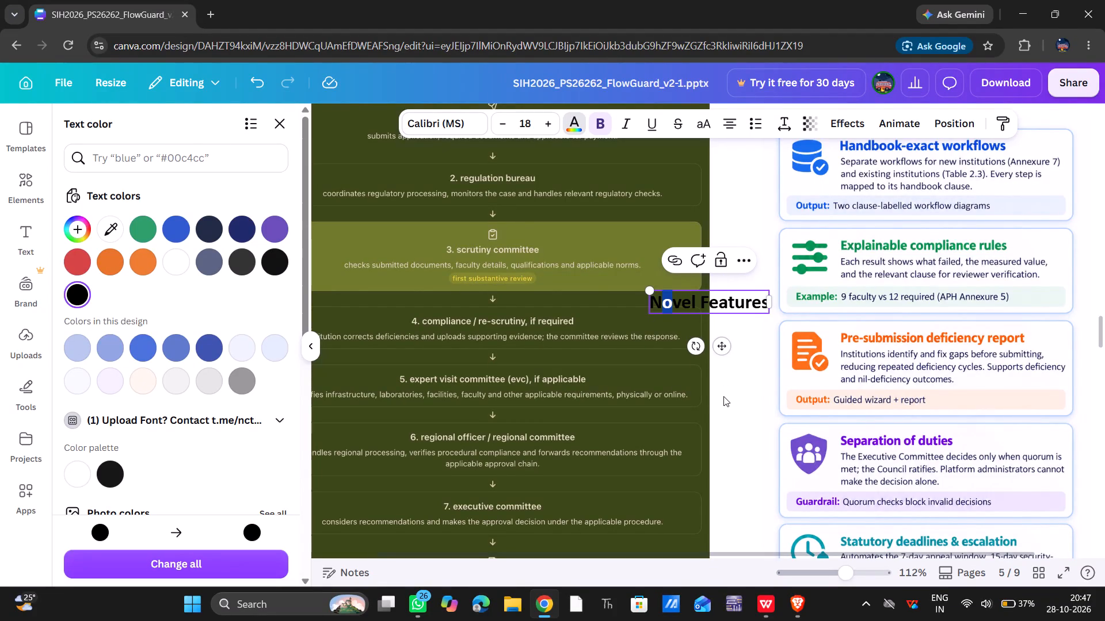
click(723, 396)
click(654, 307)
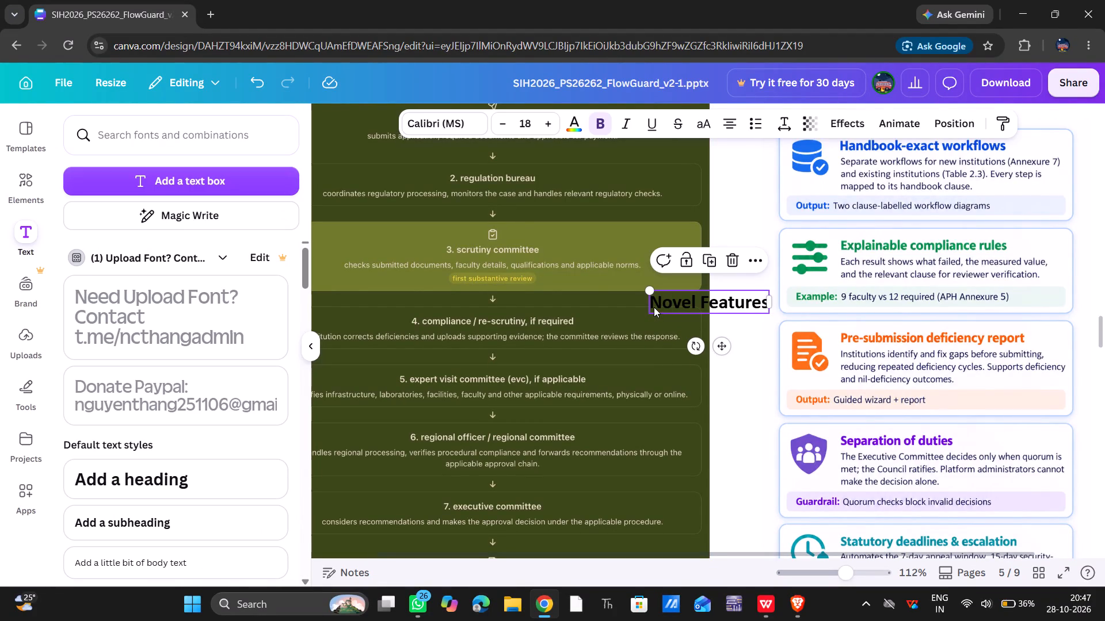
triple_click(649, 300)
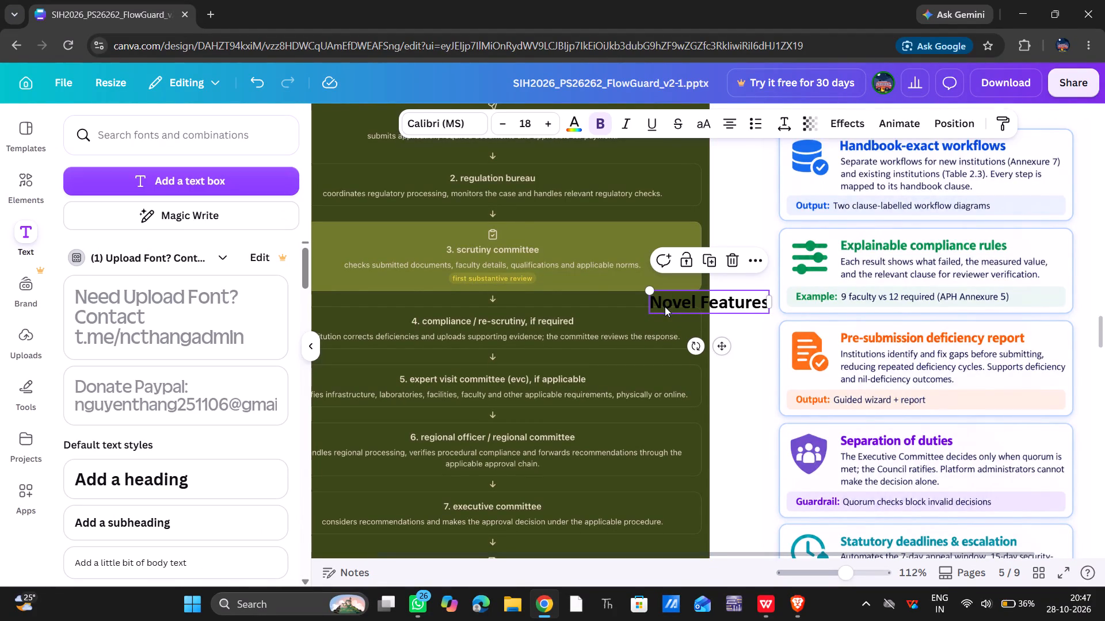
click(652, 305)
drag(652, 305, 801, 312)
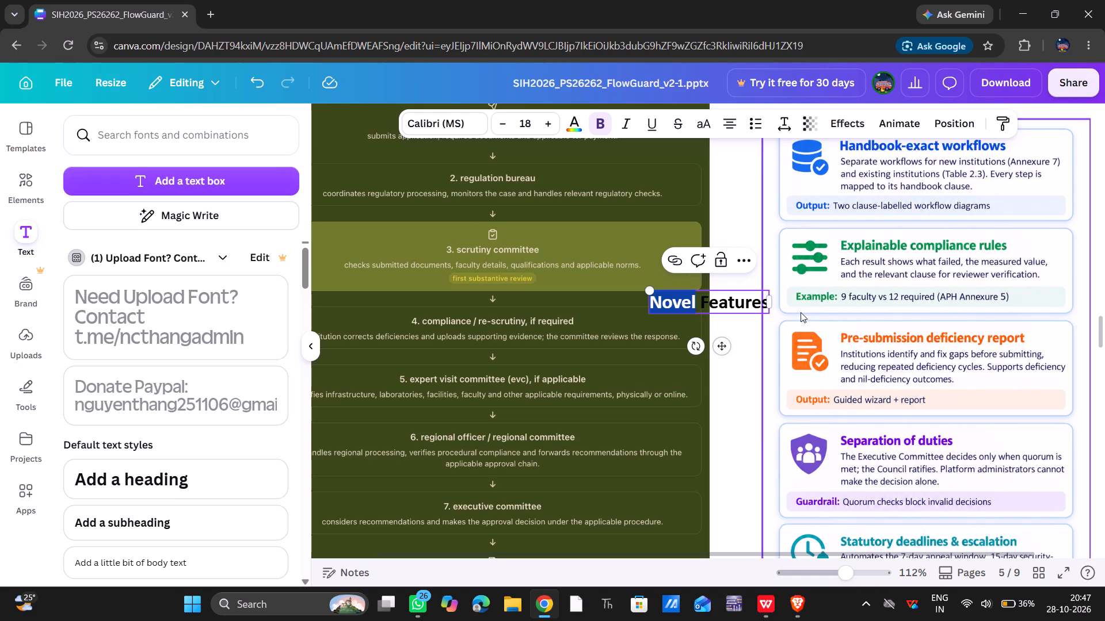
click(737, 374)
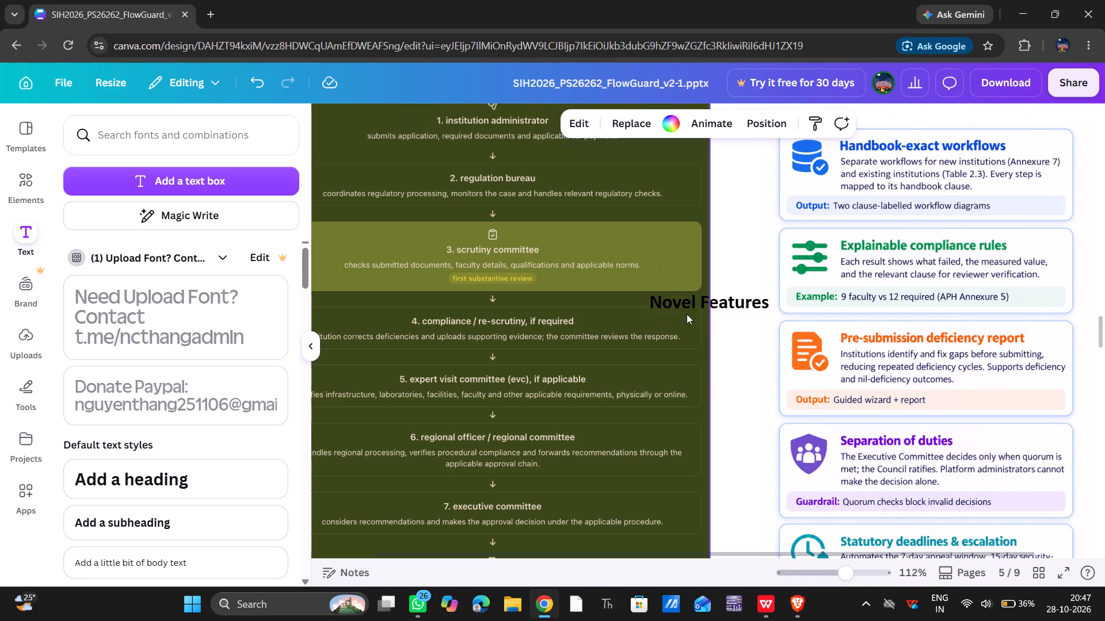
Move the Novel Features text box on page 5 into the empty space above the Handbook-exact workflows card.
drag(650, 296, 757, 272)
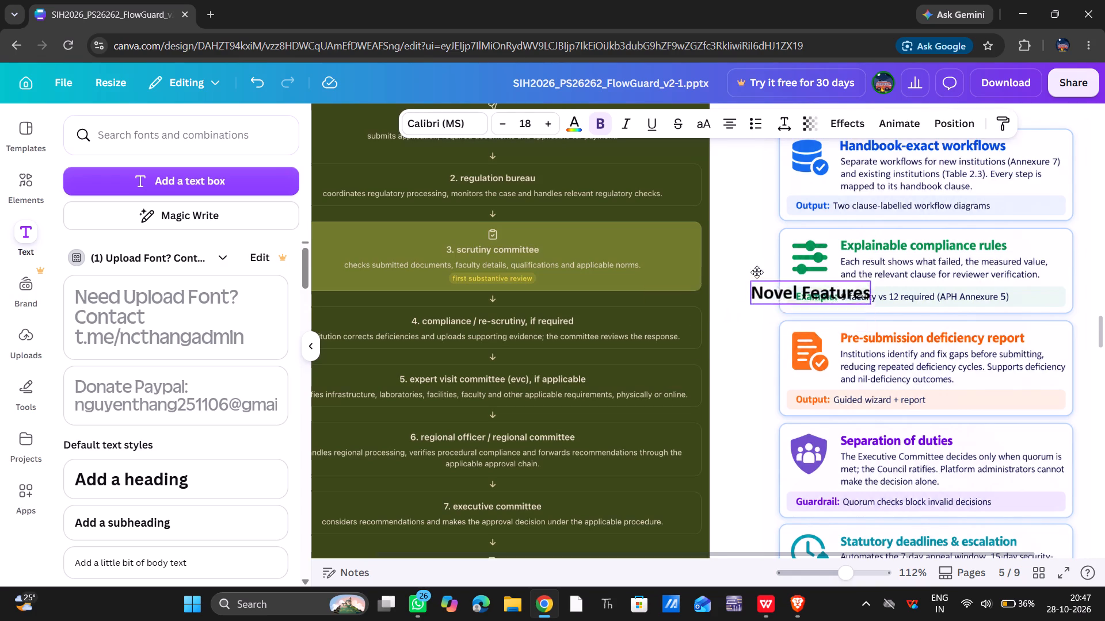
drag(757, 272, 780, 225)
scroll(780, 225, up, 1)
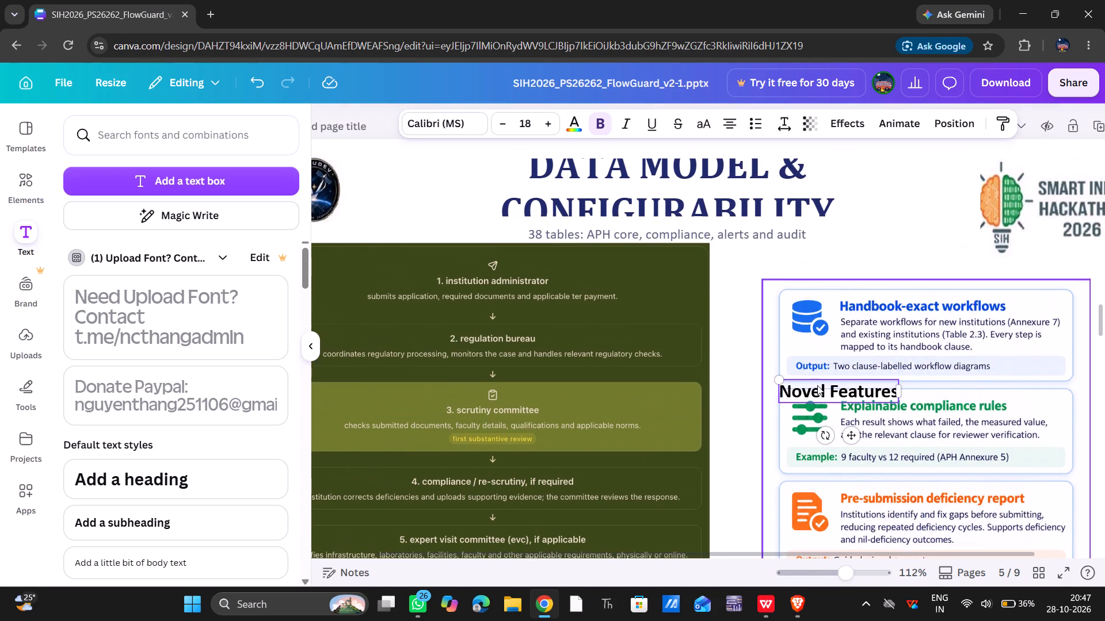
drag(822, 396, 895, 269)
click(897, 267)
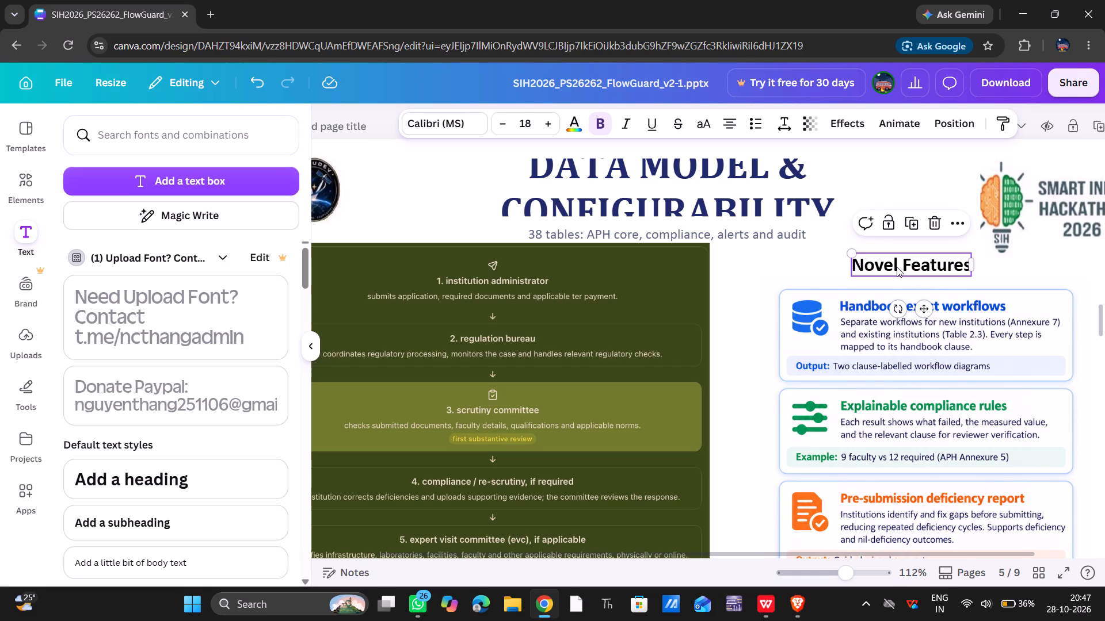
click(734, 291)
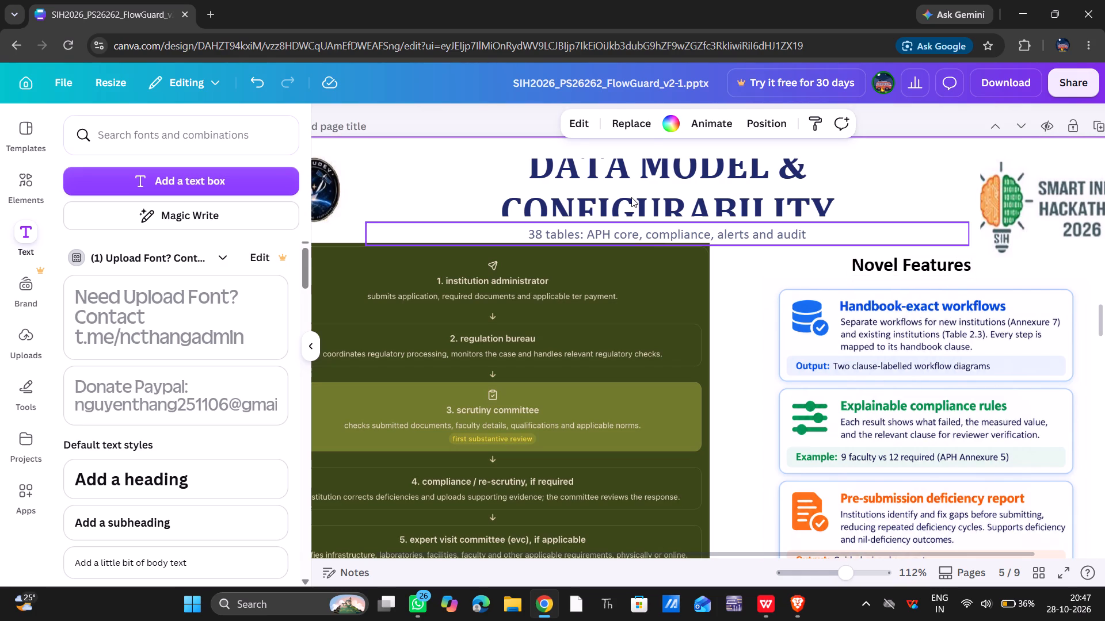
click(674, 118)
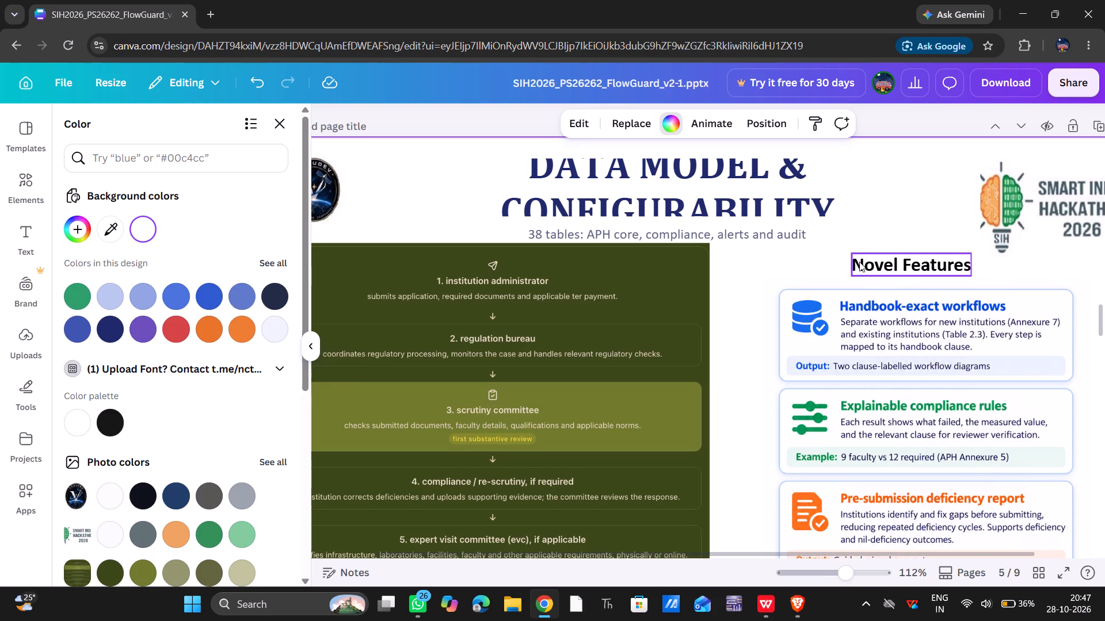
Adjust the position of the Novel Features heading on page 5 so it sits roughly centred just above the feature cards.
click(859, 261)
drag(859, 261, 896, 266)
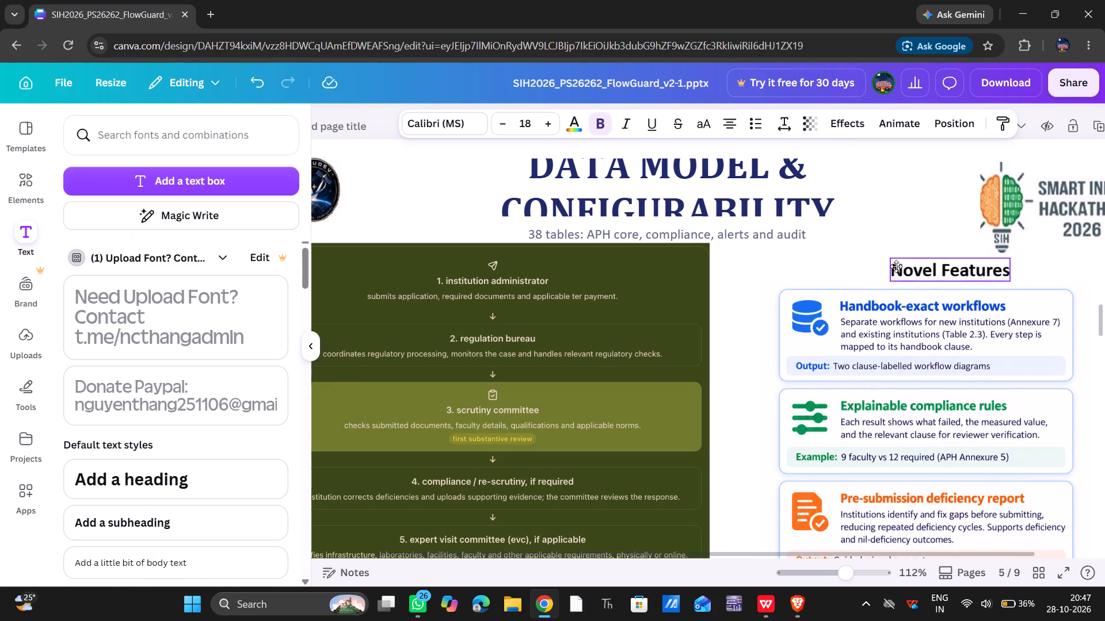
drag(896, 266, 879, 265)
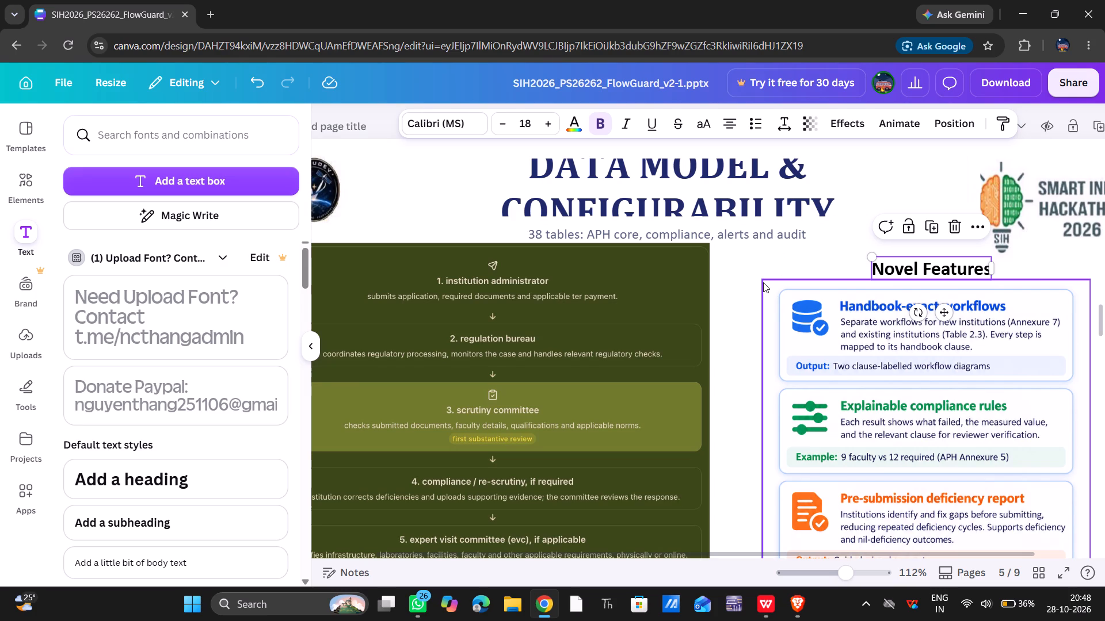
click(744, 282)
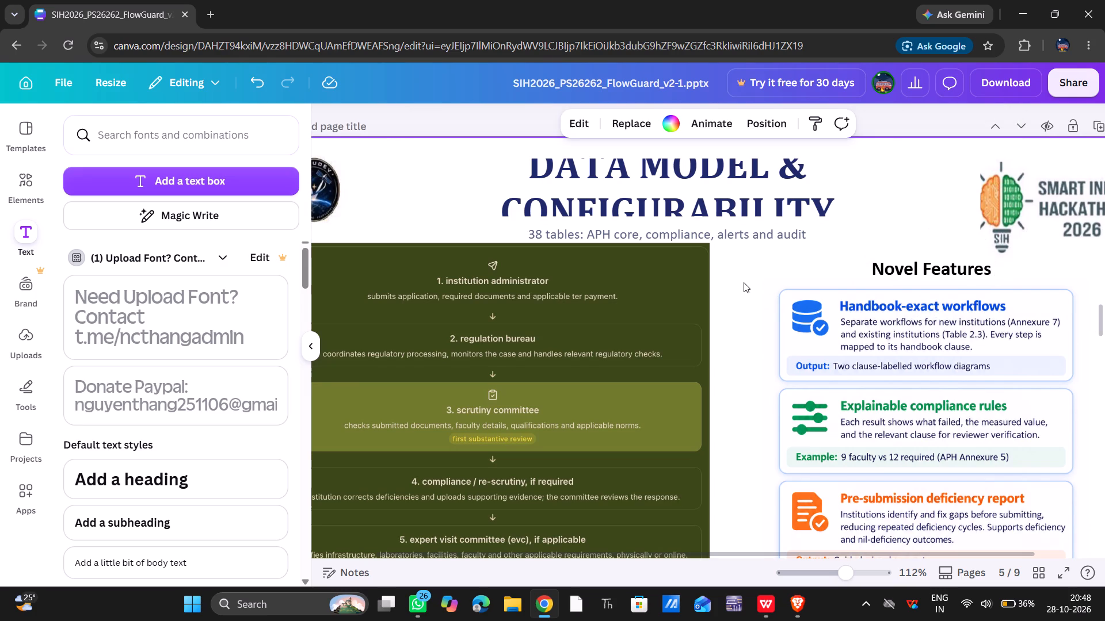
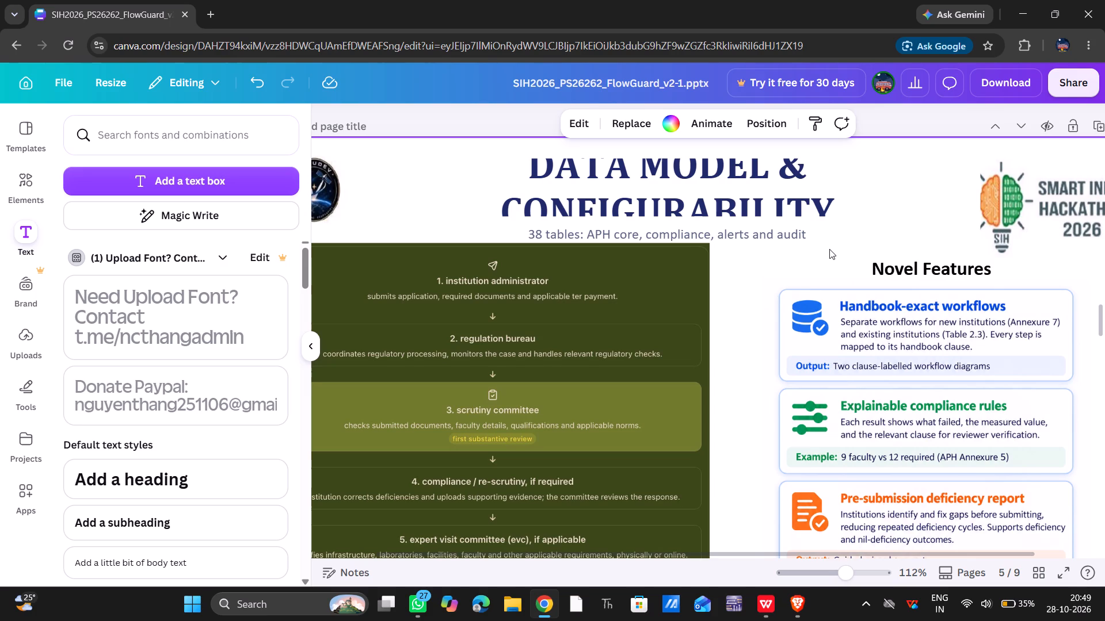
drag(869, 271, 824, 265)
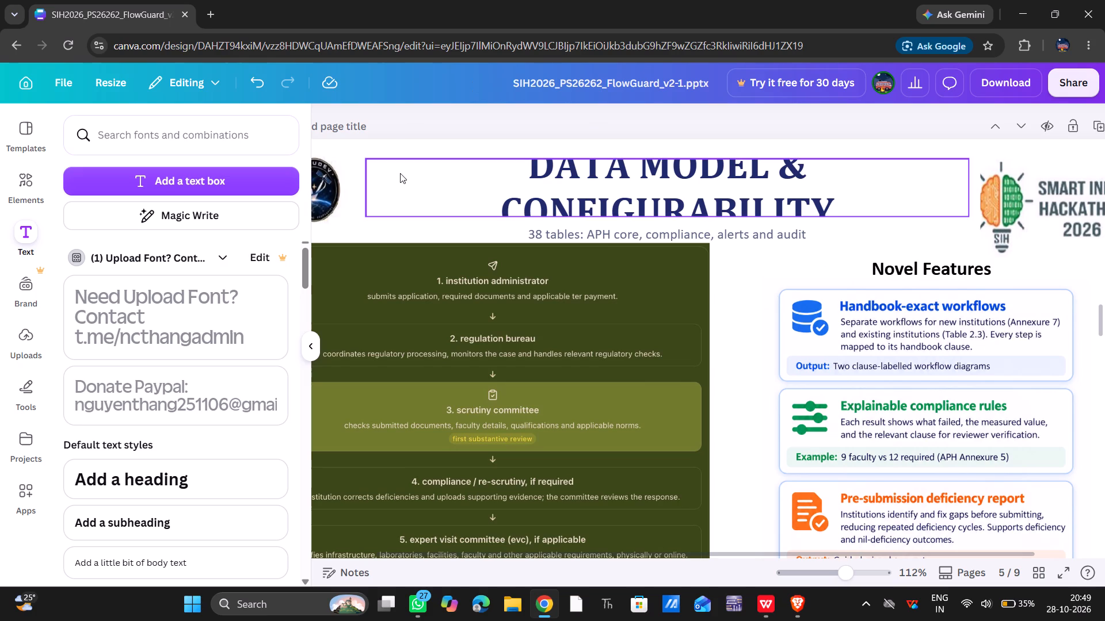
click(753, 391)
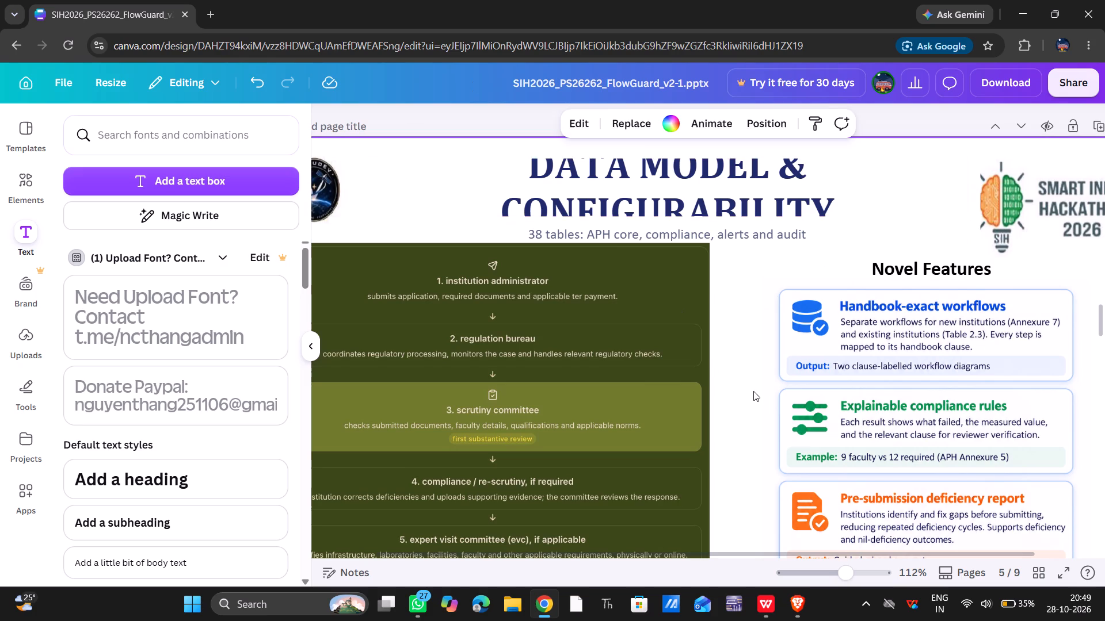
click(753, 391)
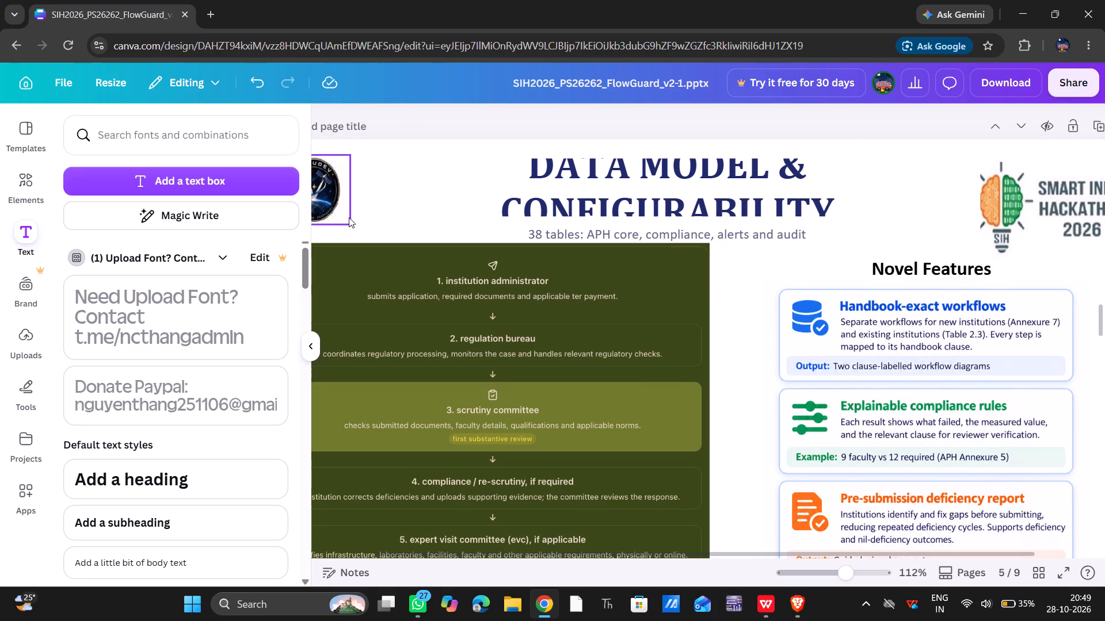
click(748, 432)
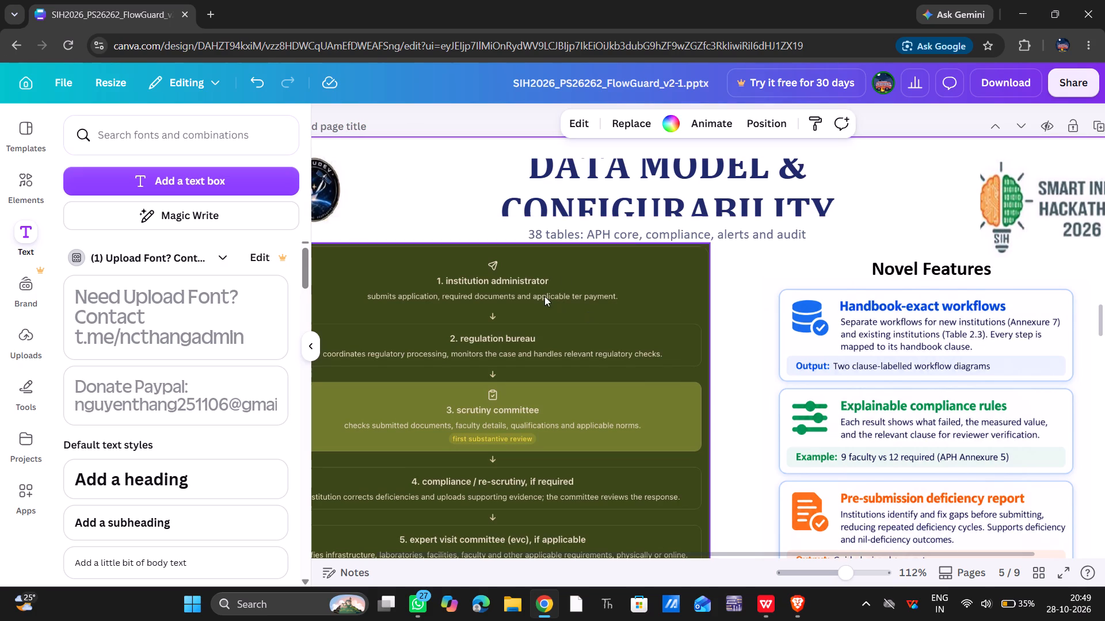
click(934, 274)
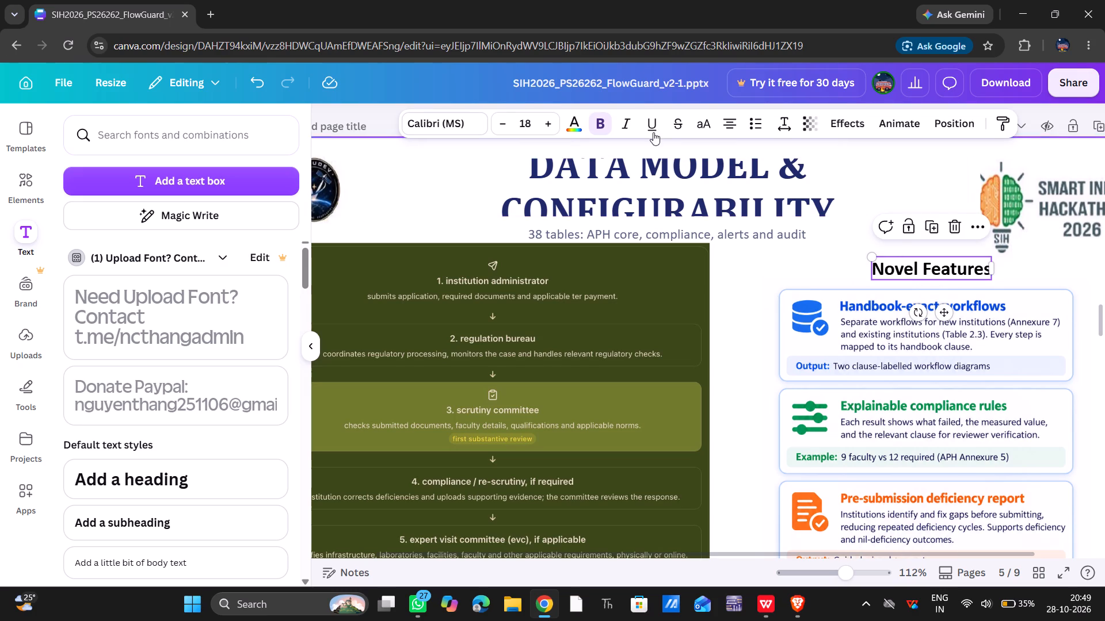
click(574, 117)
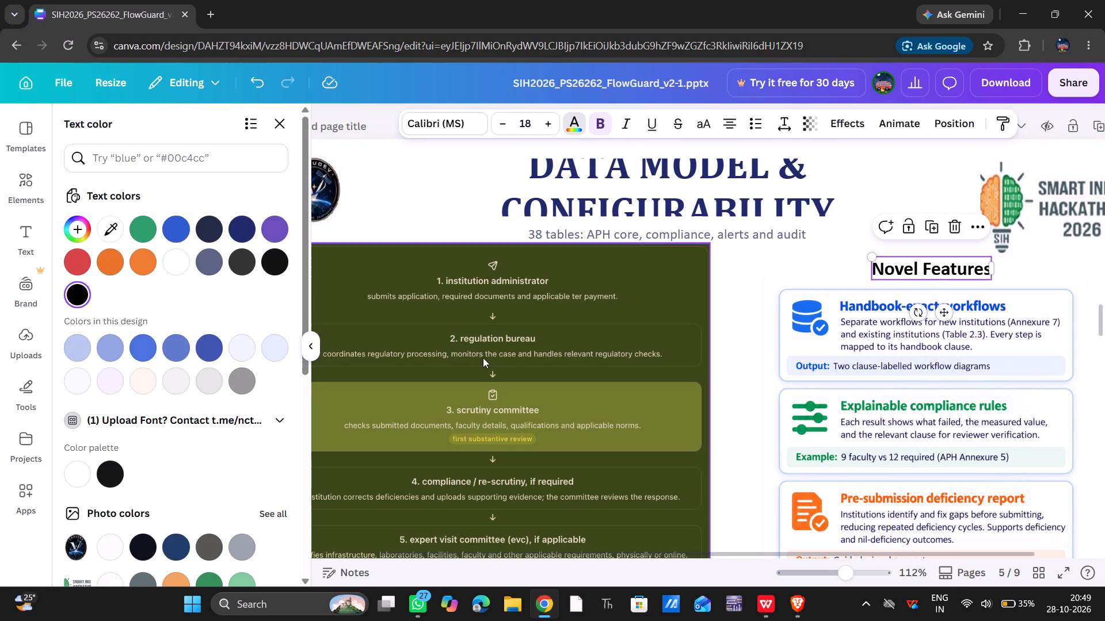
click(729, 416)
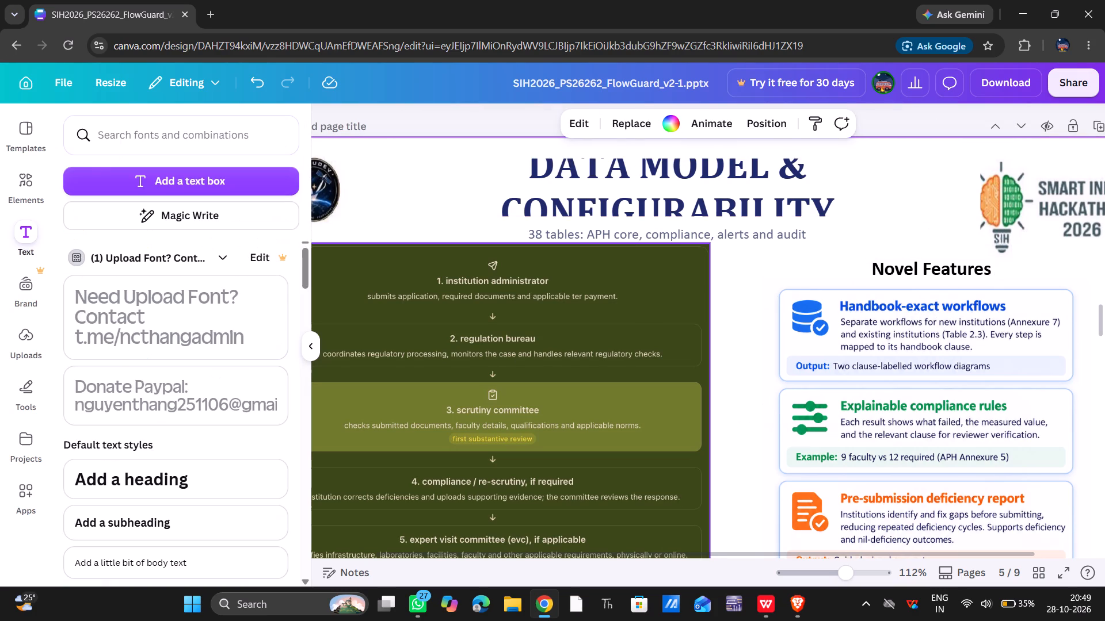
Collapse the text side panel so the full width of page 5 can be seen.
click(311, 352)
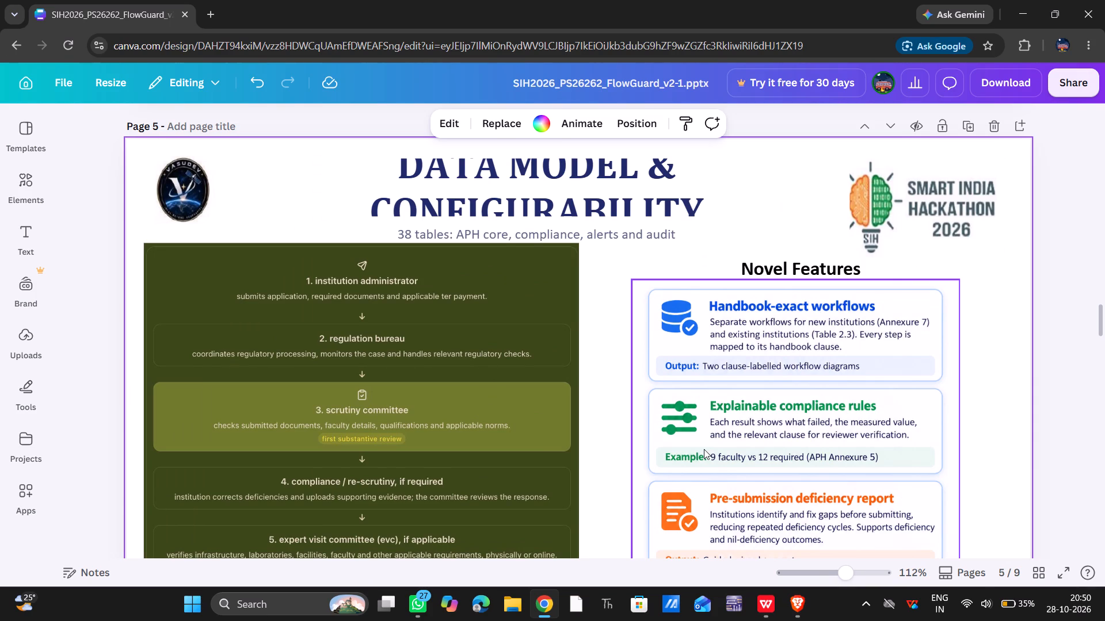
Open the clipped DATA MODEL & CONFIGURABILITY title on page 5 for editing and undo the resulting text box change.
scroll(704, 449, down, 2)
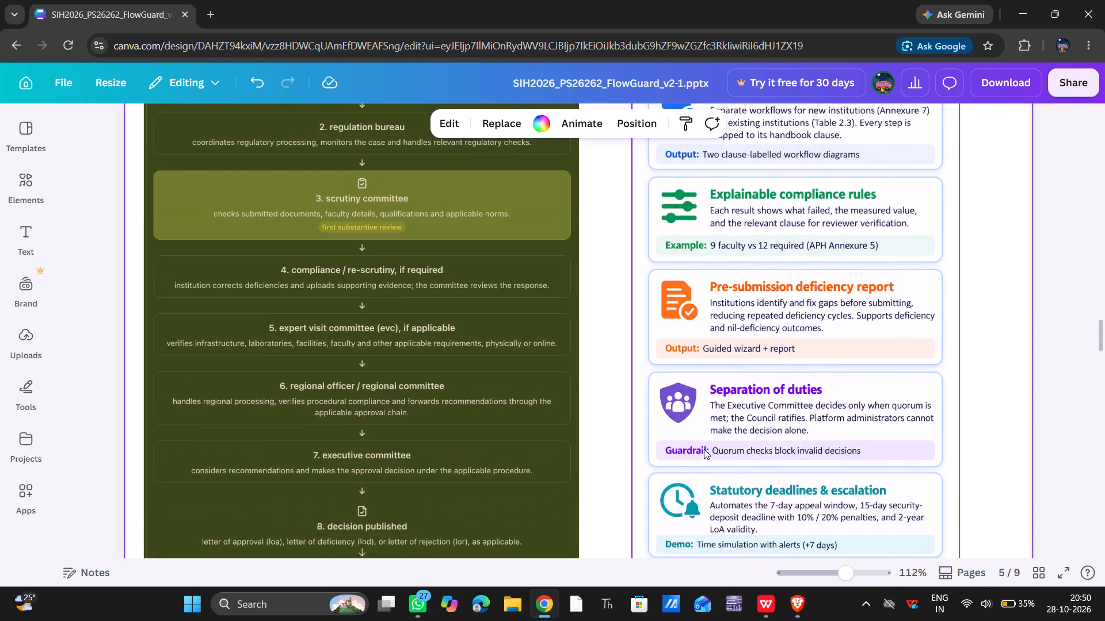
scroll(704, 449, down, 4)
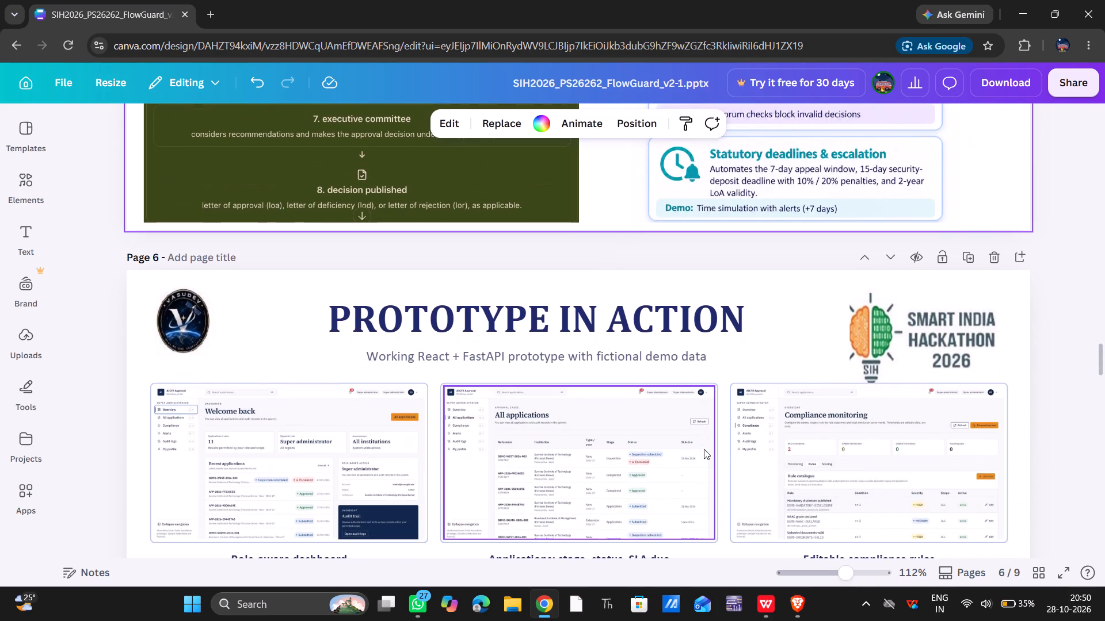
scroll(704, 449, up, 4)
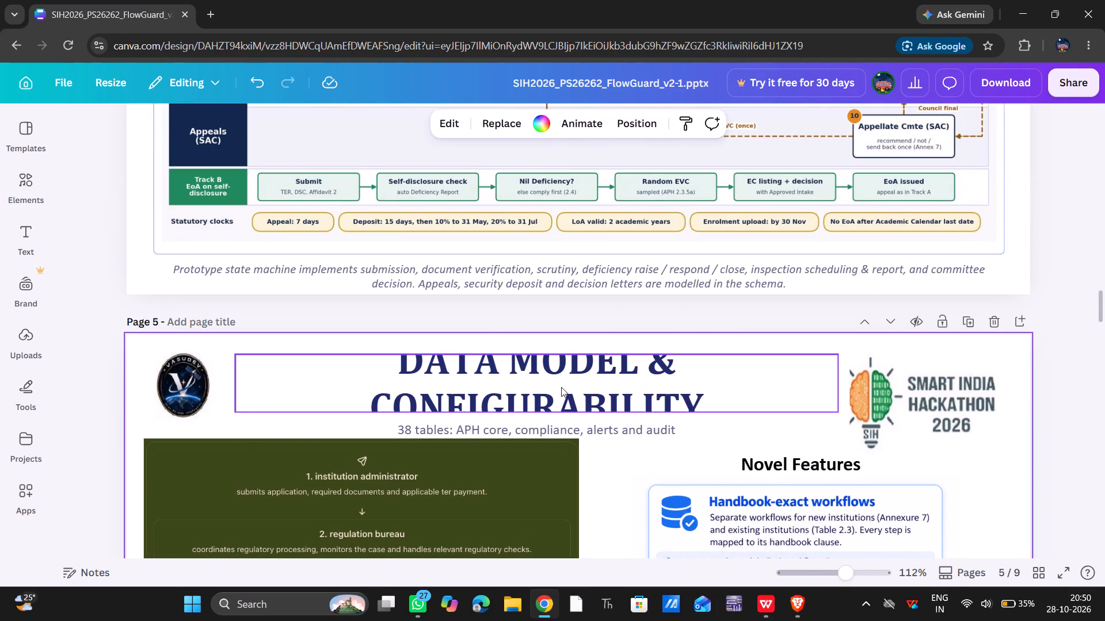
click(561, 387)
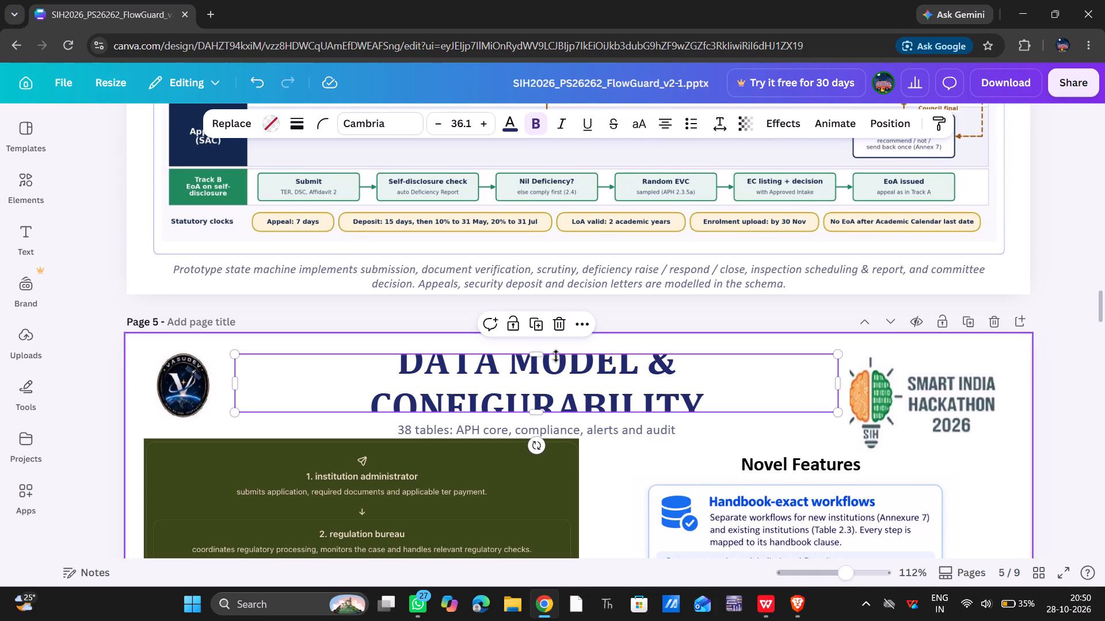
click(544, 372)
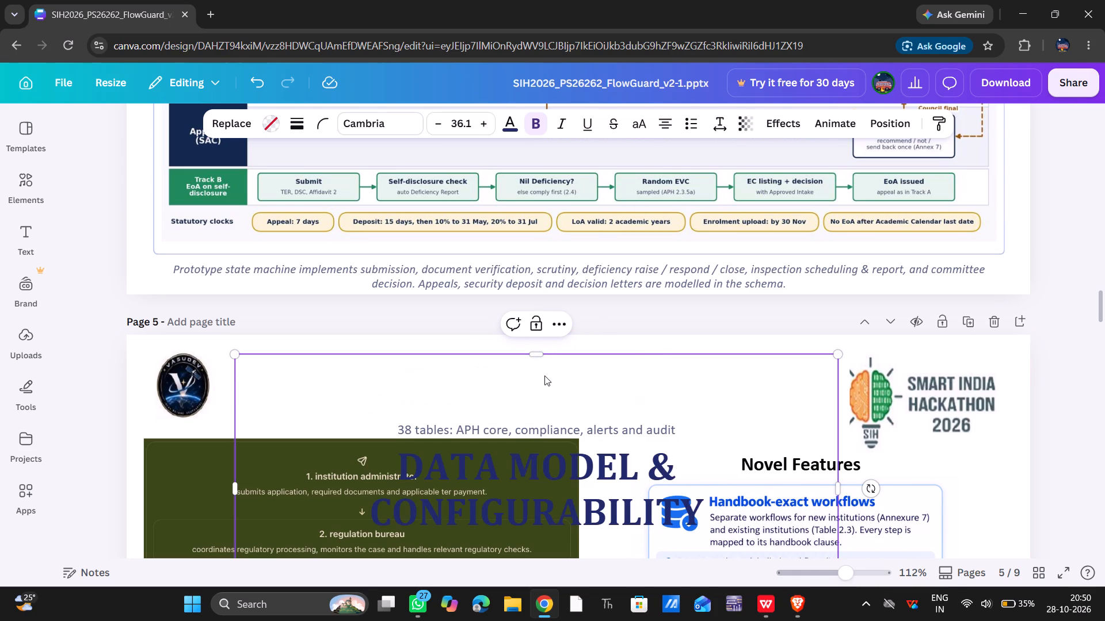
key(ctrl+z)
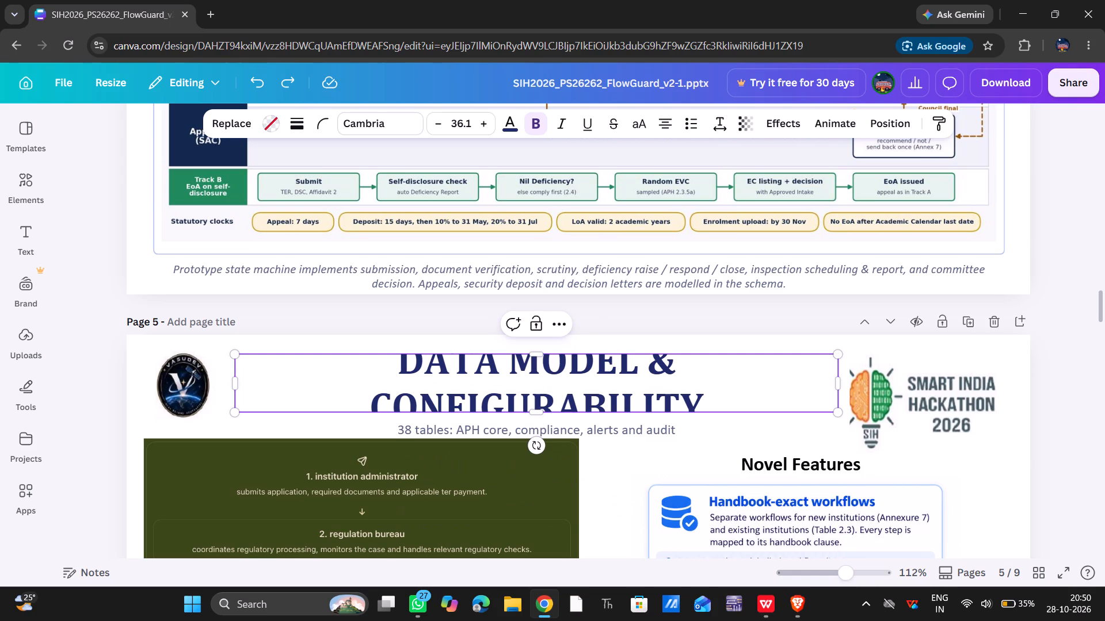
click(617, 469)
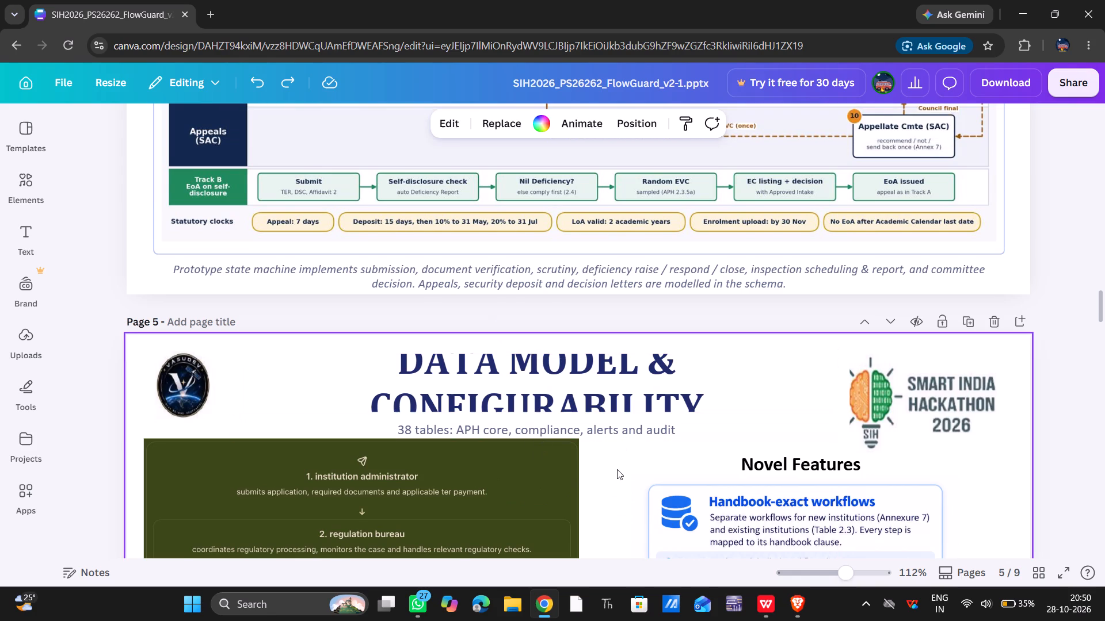
Look through pages 3 and 4 to compare their title layout with the title on page 5.
scroll(542, 457, down, 1)
scroll(542, 457, up, 5)
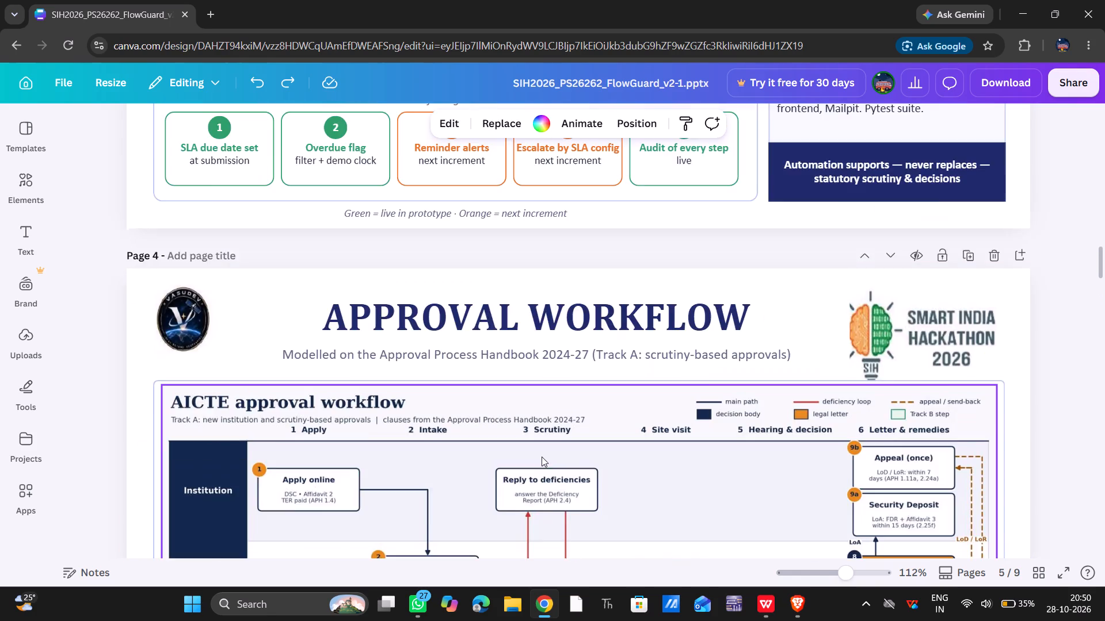
scroll(542, 457, up, 7)
scroll(542, 457, down, 9)
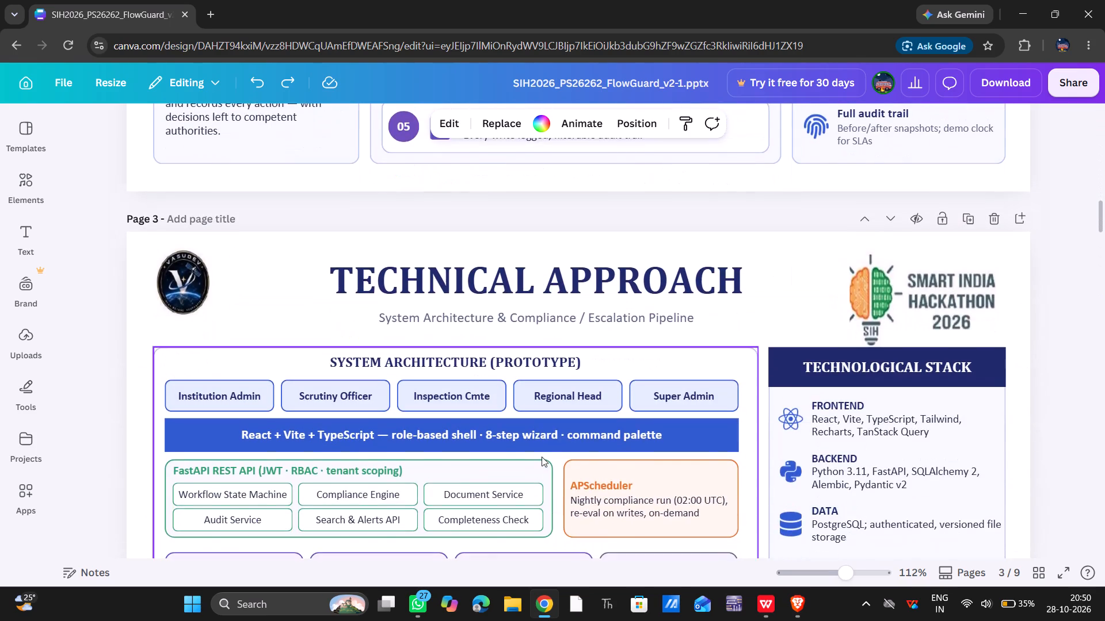
scroll(542, 457, down, 6)
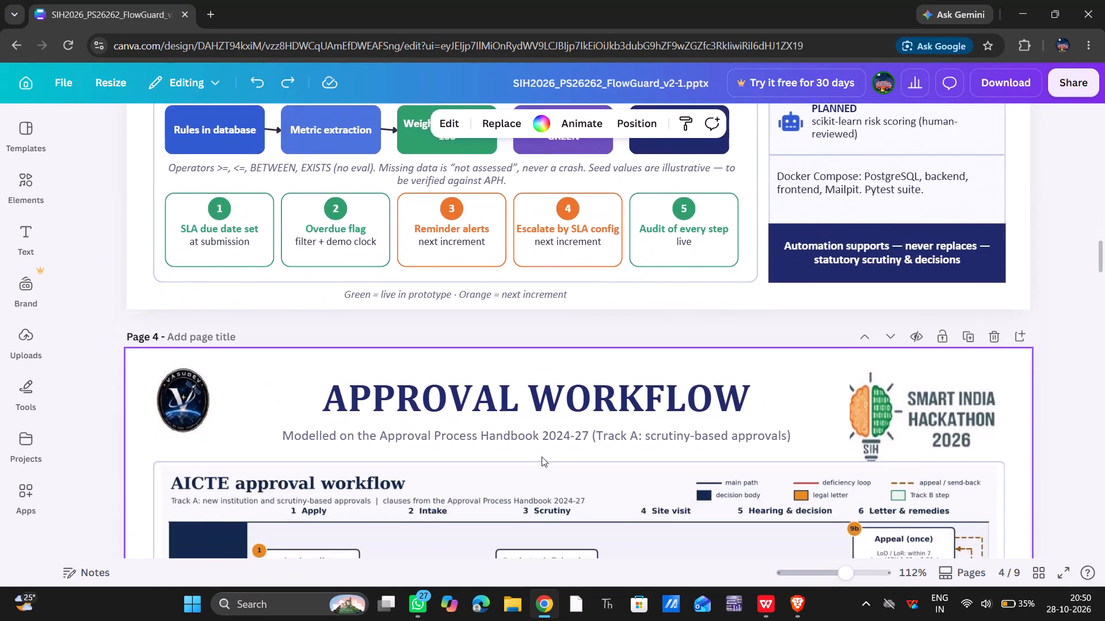
scroll(542, 457, down, 9)
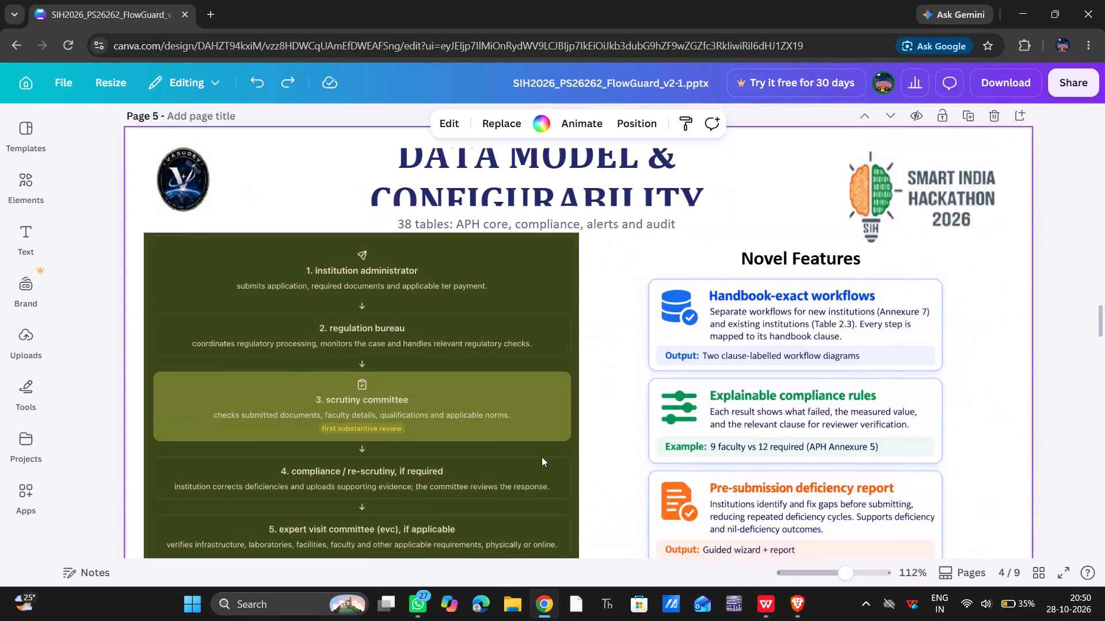
Set the font size of the DATA MODEL & CONFIGURABILITY title on page 5 to 28.1 so it fits on one line.
scroll(502, 256, up, 1)
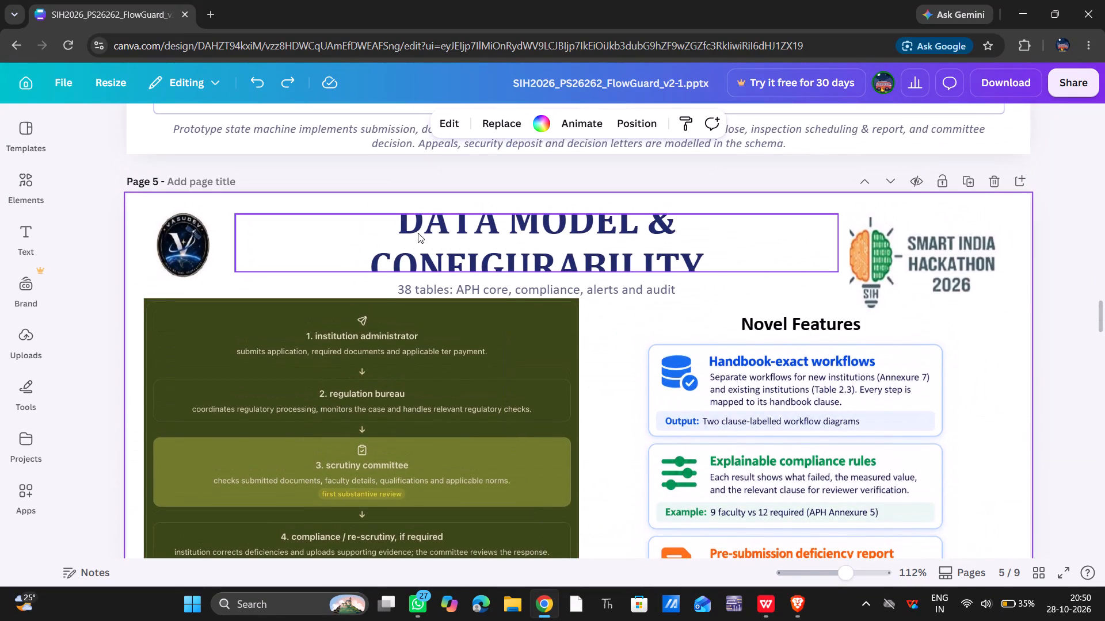
click(412, 250)
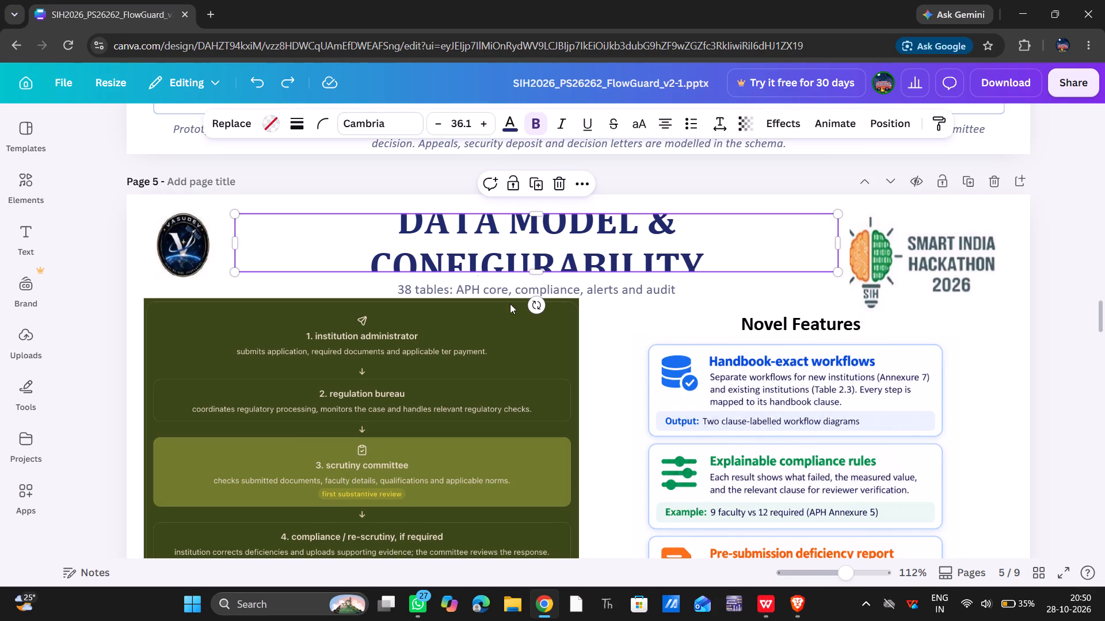
click(664, 261)
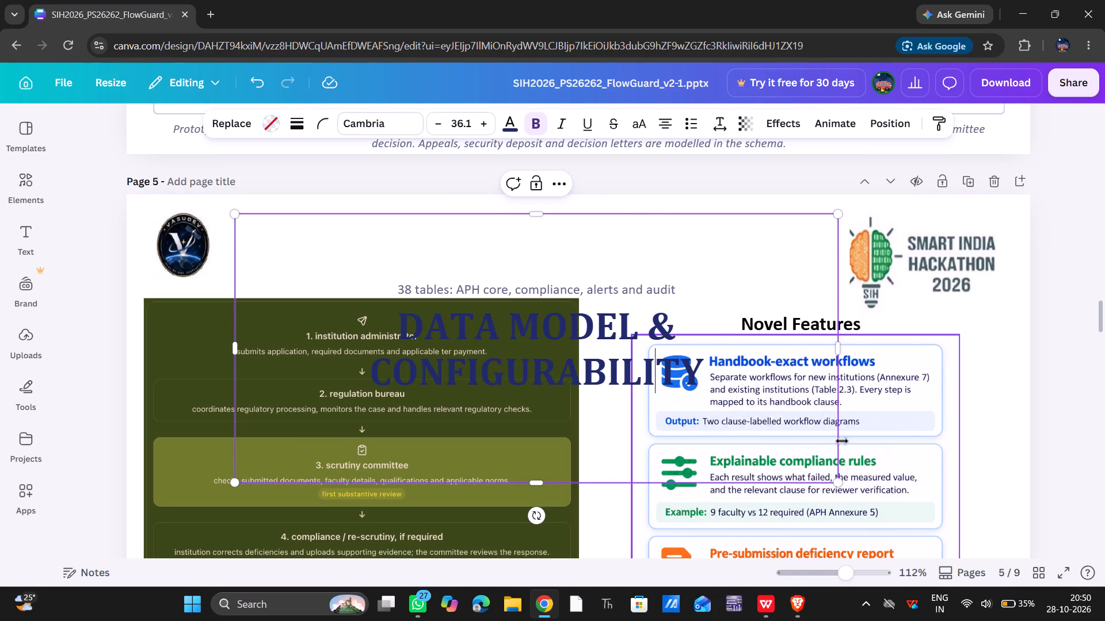
drag(839, 483, 669, 411)
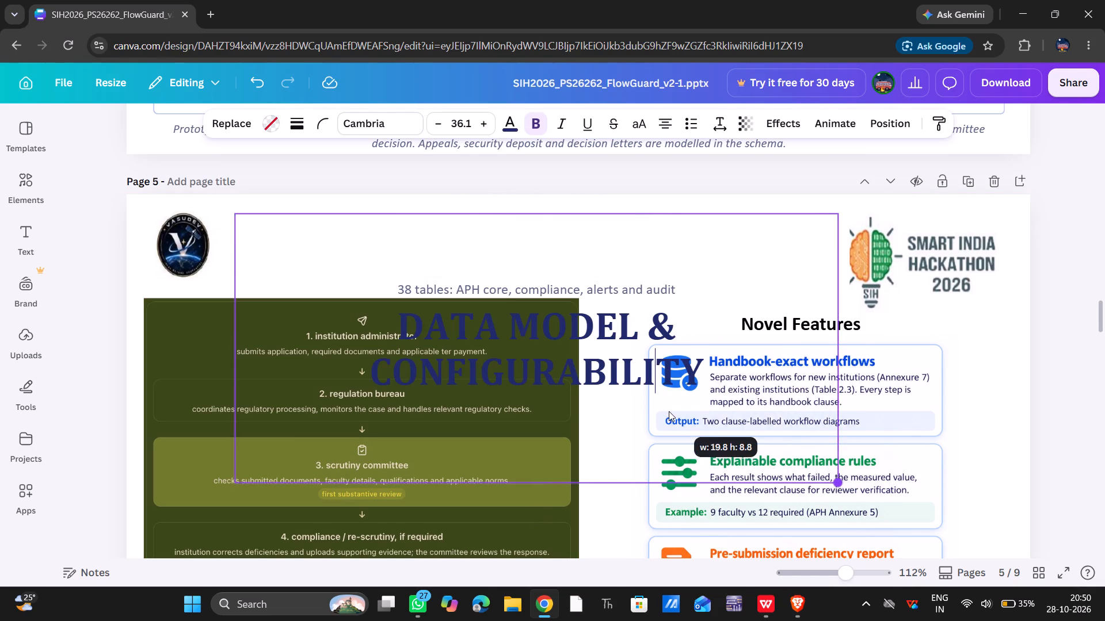
drag(669, 411, 668, 411)
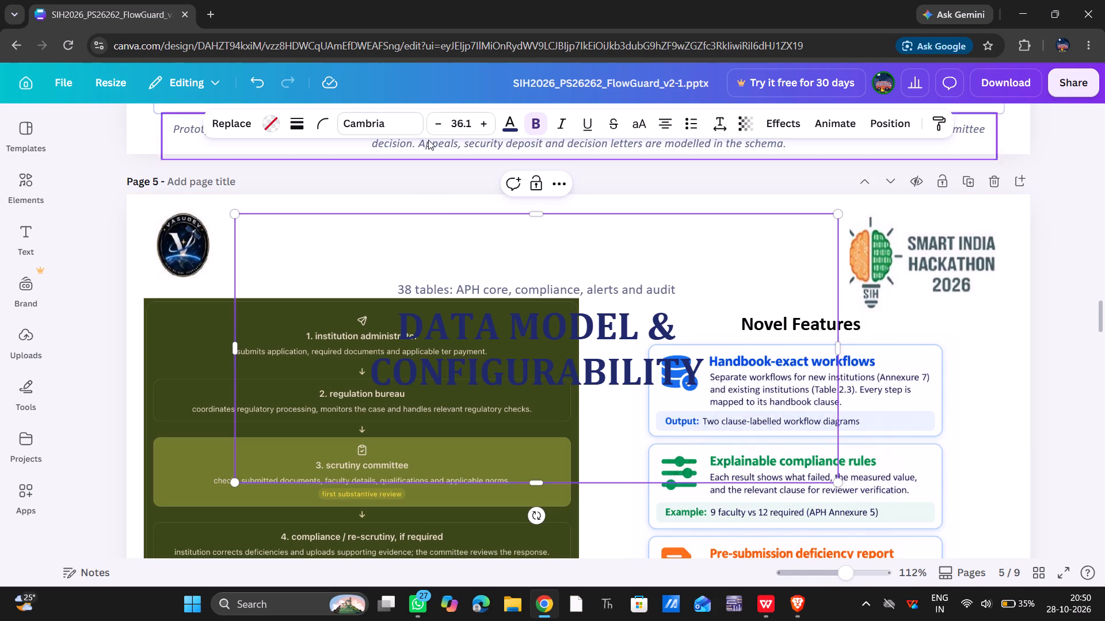
triple_click(436, 125)
triple_click(436, 125)
double_click(436, 125)
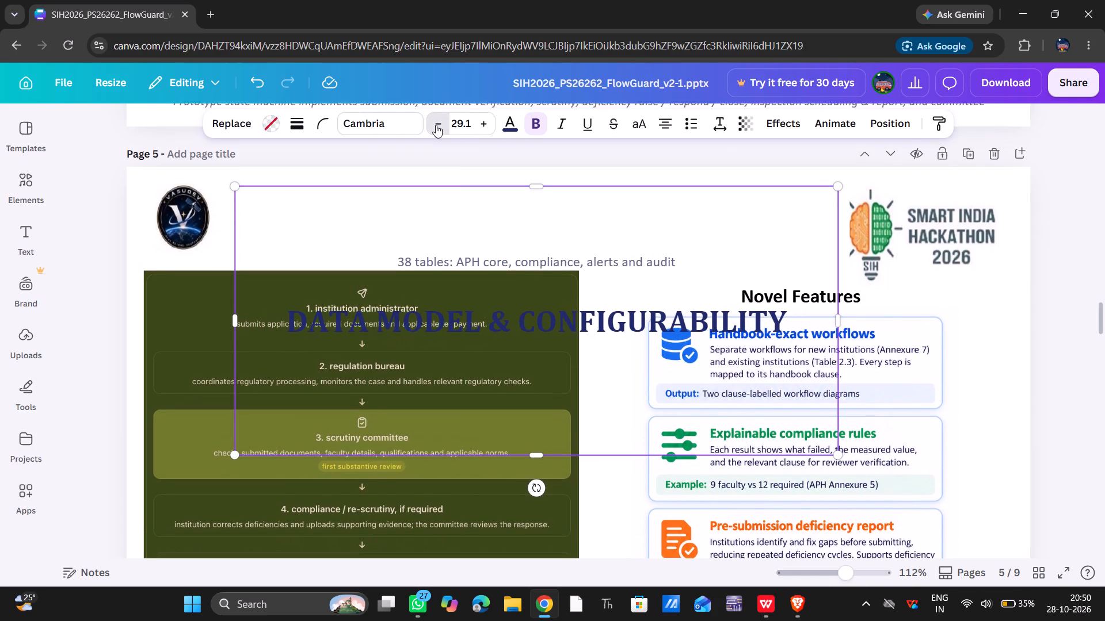
click(607, 480)
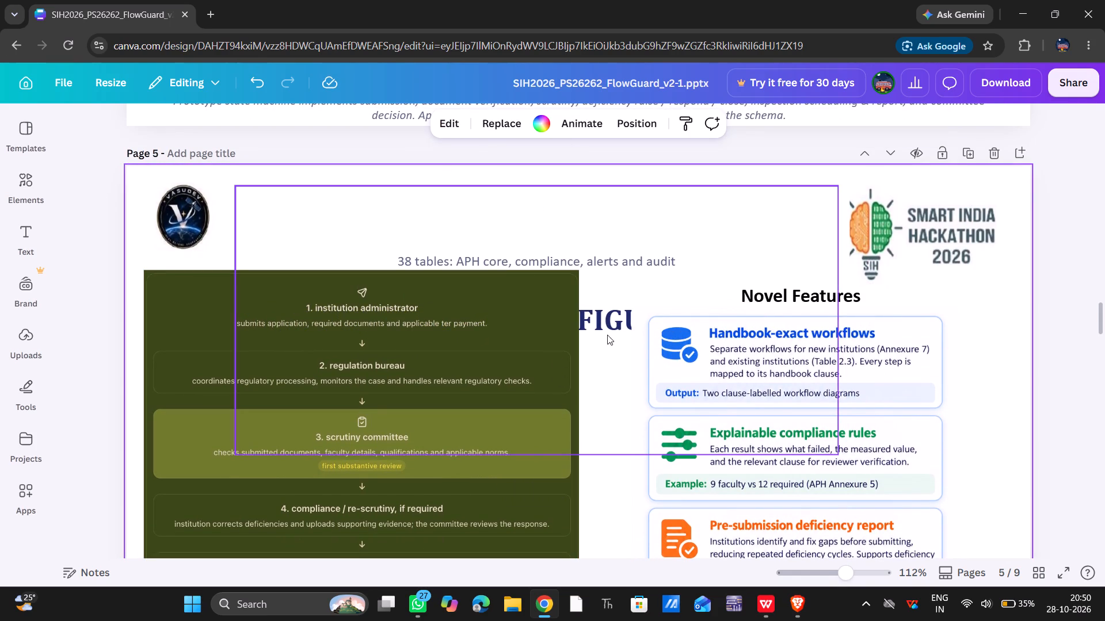
Move the DATA MODEL & CONFIGURABILITY title up to the top of page 5, between the two logos and above the subtitle.
click(603, 324)
drag(603, 324, 601, 300)
drag(601, 300, 599, 272)
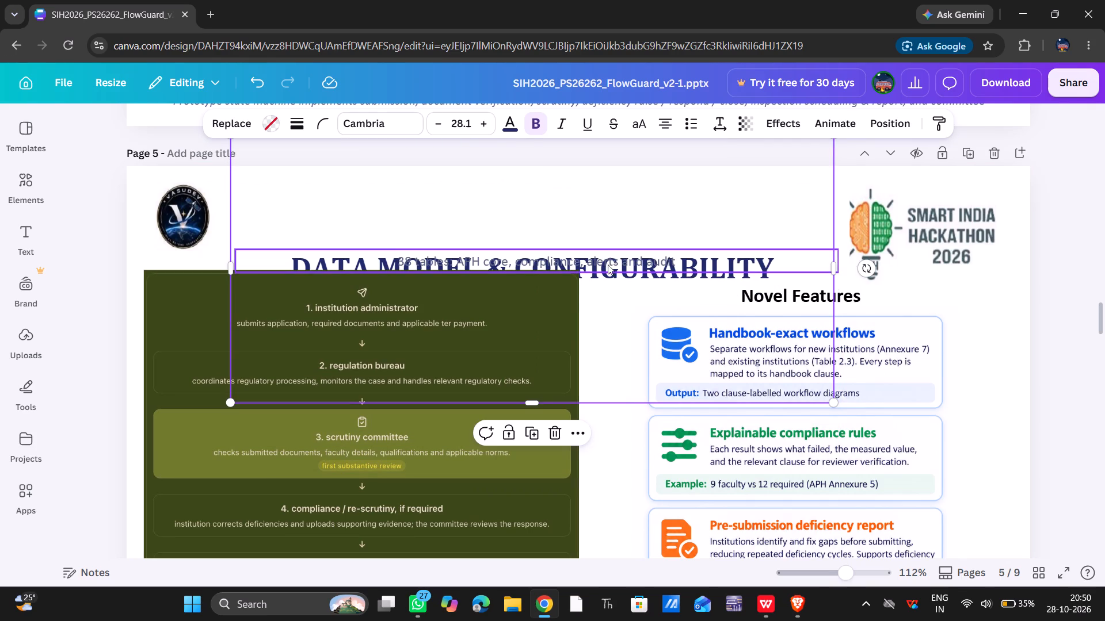
drag(608, 272, 605, 197)
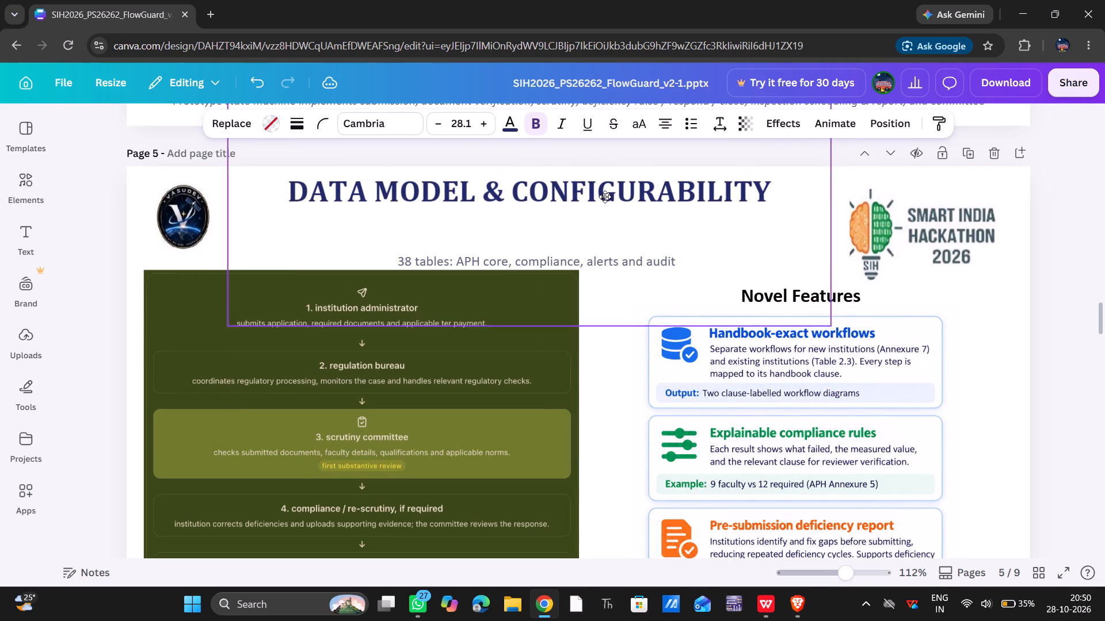
drag(605, 197, 605, 197)
click(605, 197)
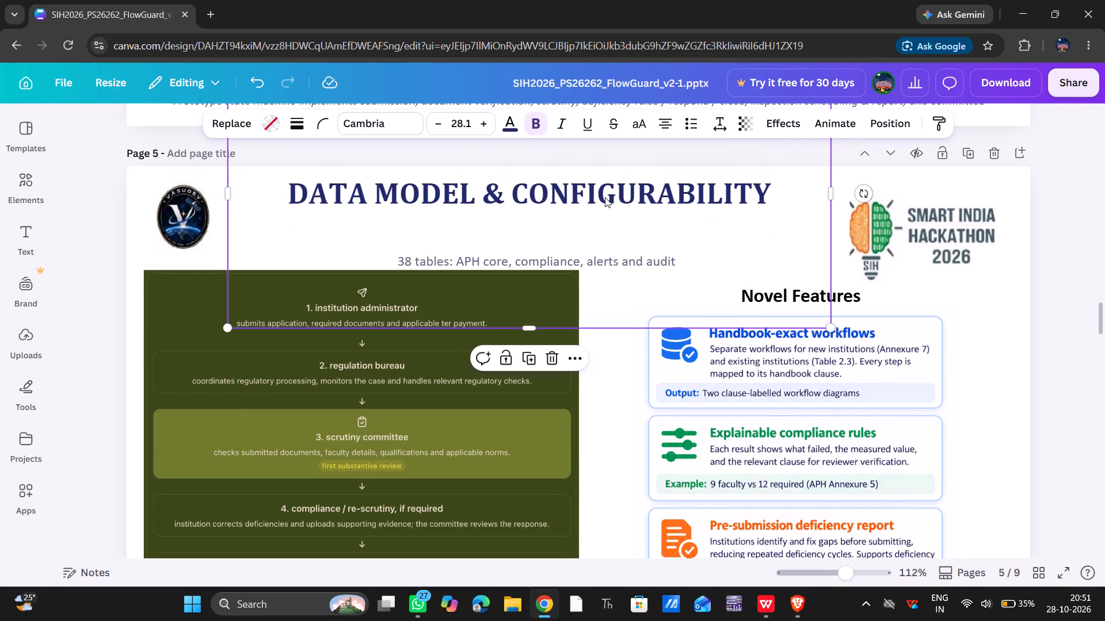
click(615, 482)
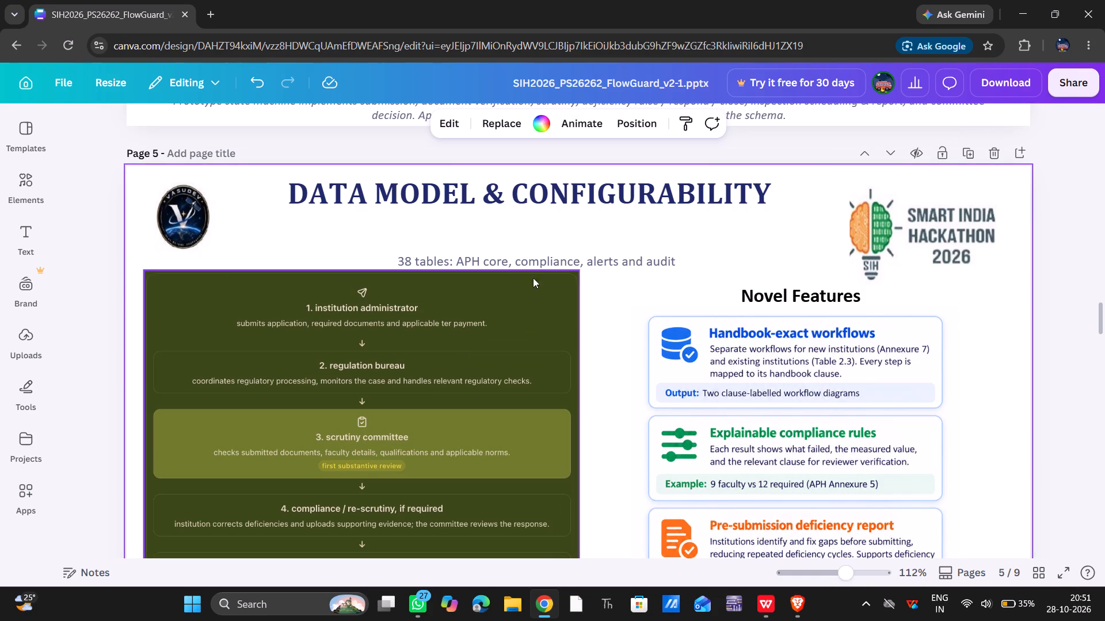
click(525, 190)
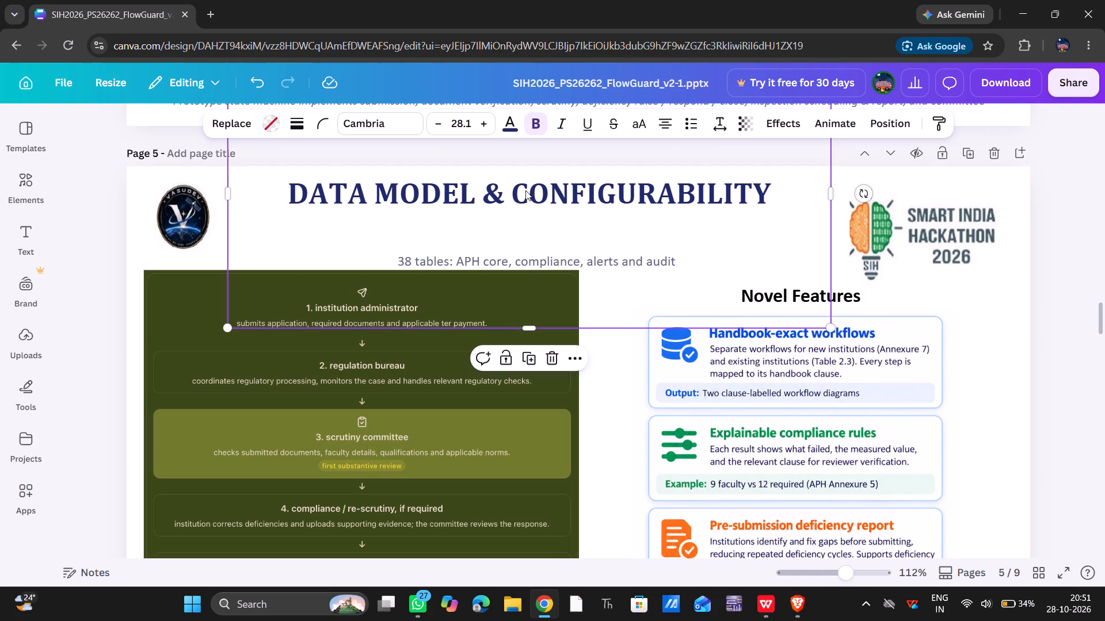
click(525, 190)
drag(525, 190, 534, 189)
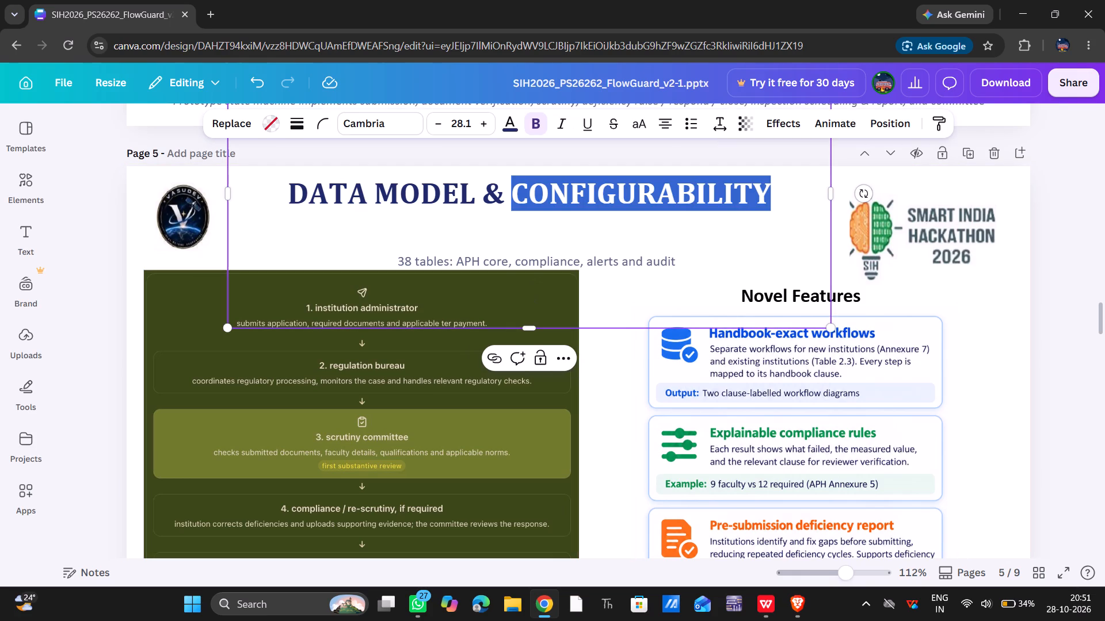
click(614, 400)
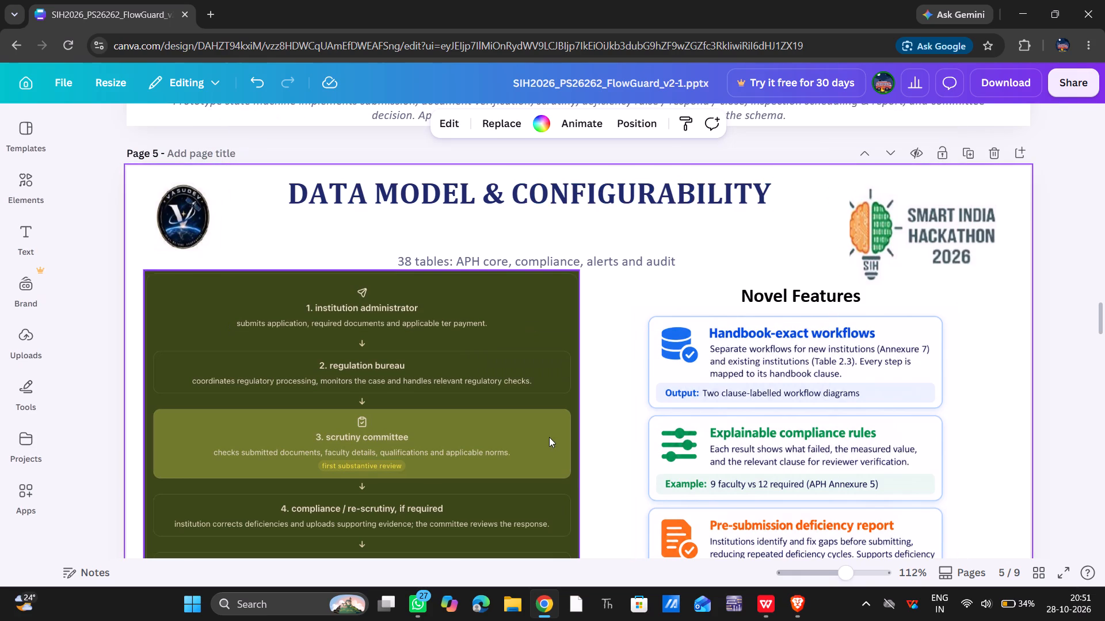
Look through pages 6 to 9, then return to page 1 and check its problem statement and team details.
scroll(549, 437, down, 11)
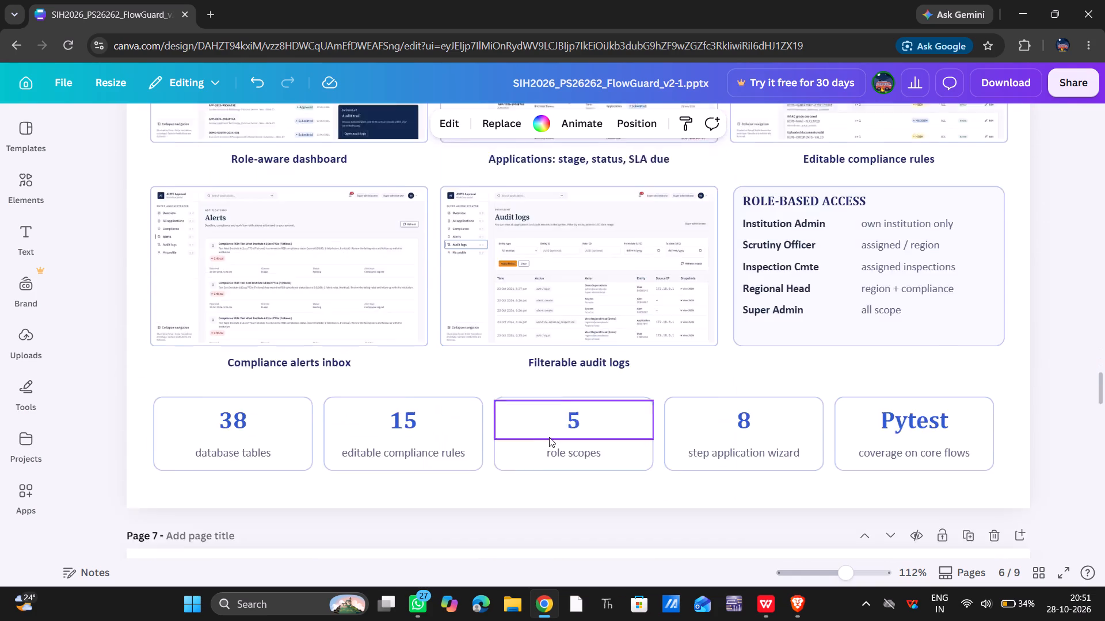
scroll(549, 437, down, 10)
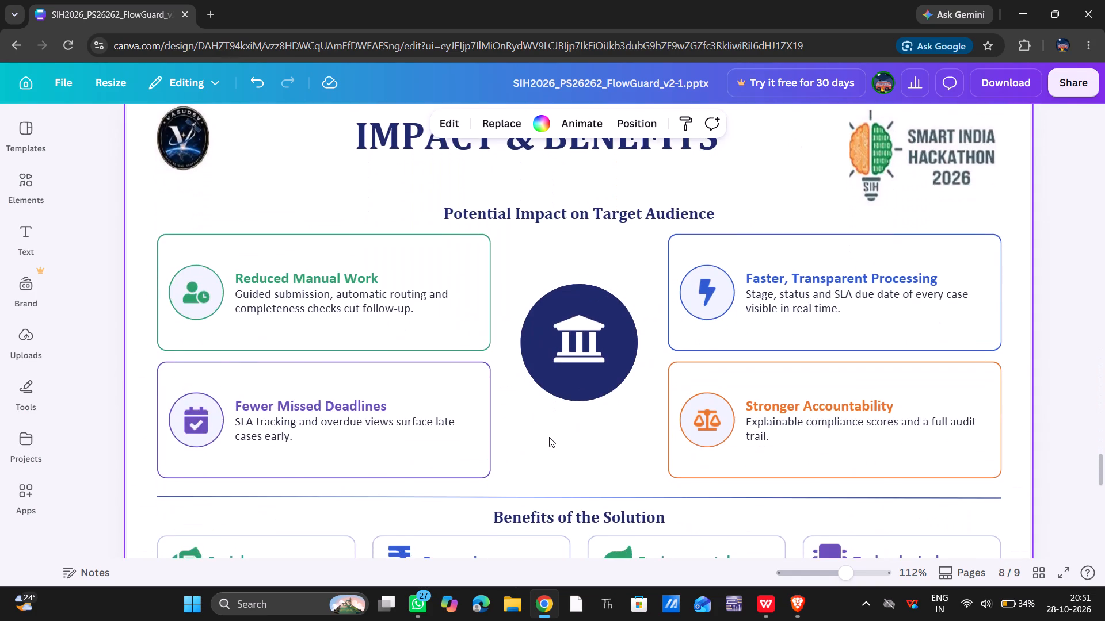
scroll(549, 437, down, 11)
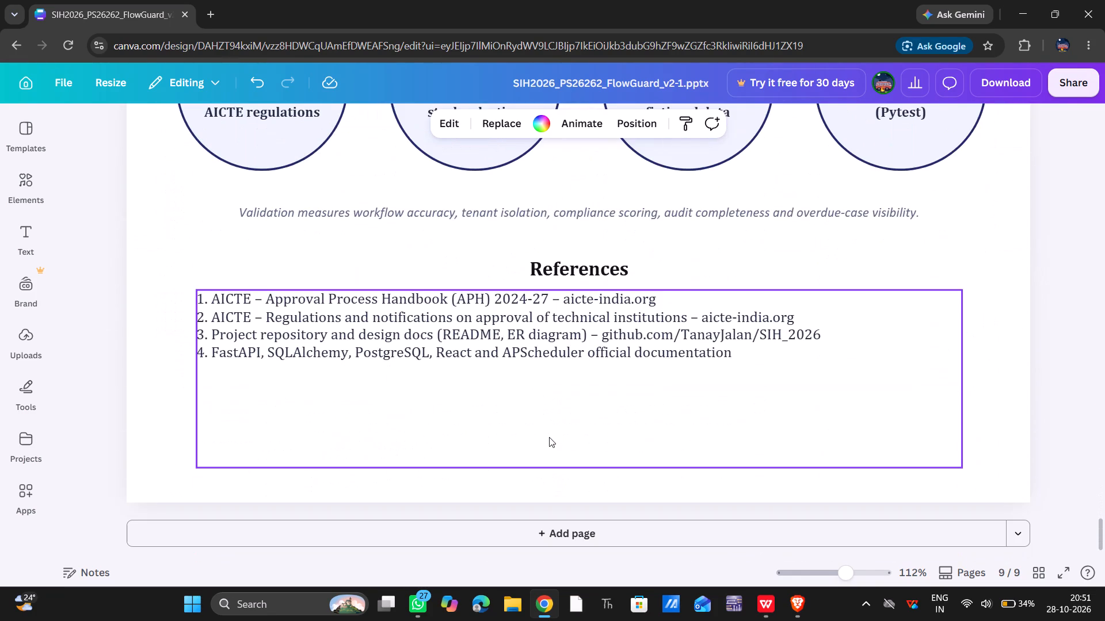
scroll(549, 437, down, 3)
scroll(549, 437, up, 19)
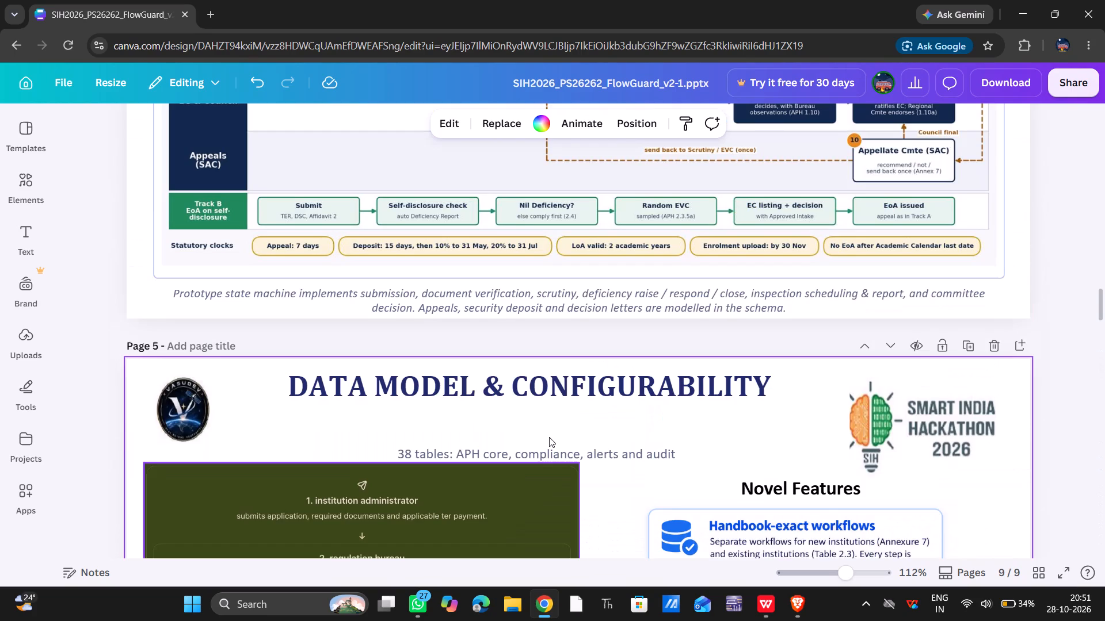
scroll(549, 437, up, 8)
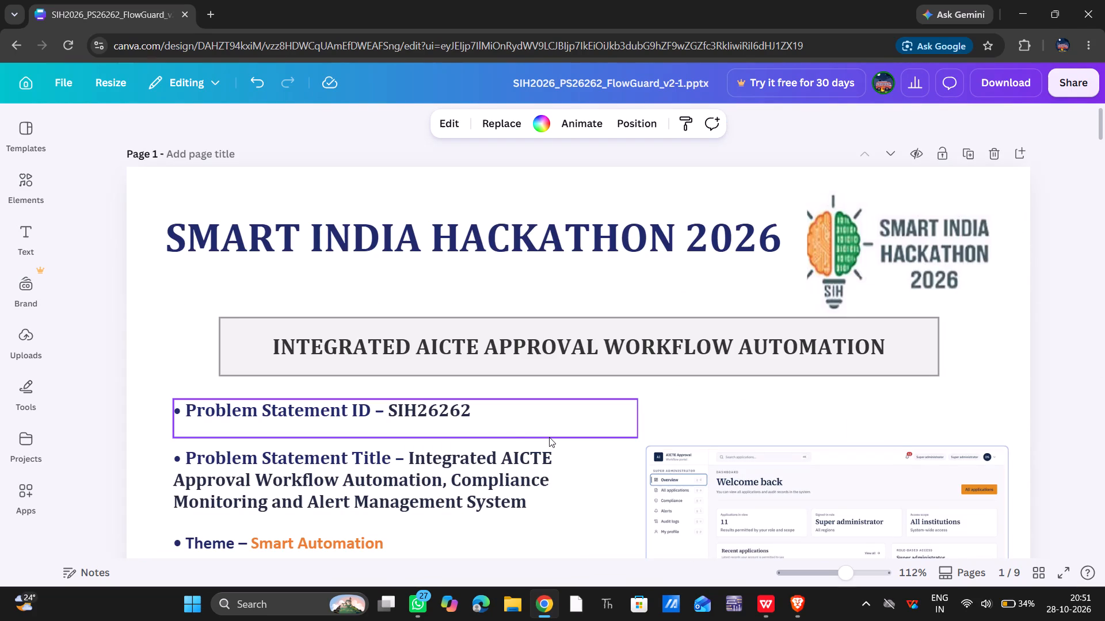
scroll(429, 532, down, 2)
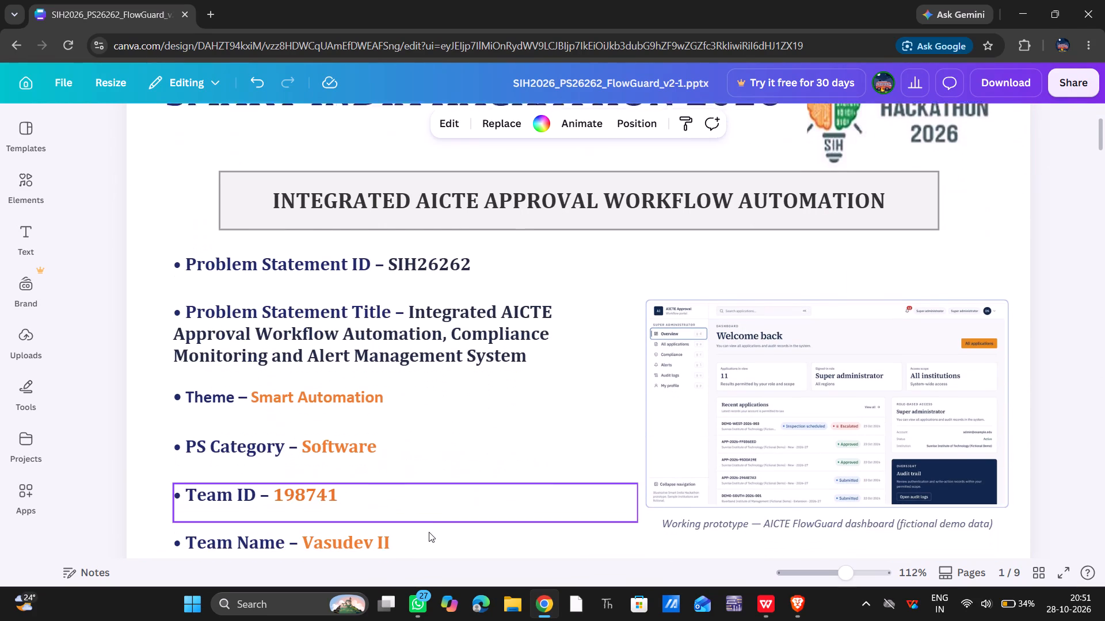
scroll(429, 532, down, 2)
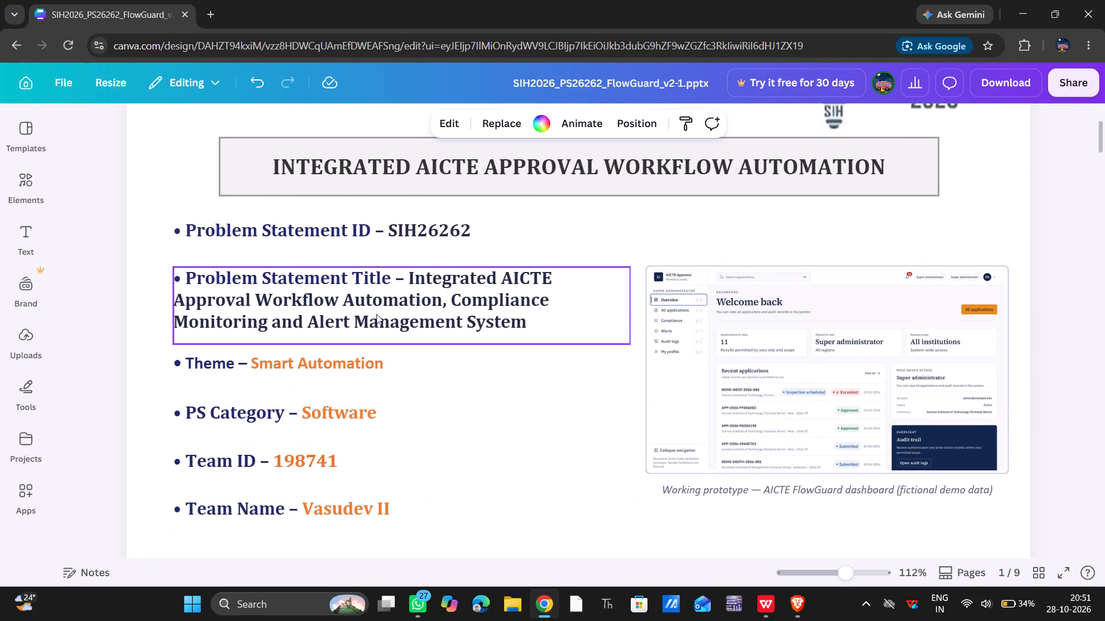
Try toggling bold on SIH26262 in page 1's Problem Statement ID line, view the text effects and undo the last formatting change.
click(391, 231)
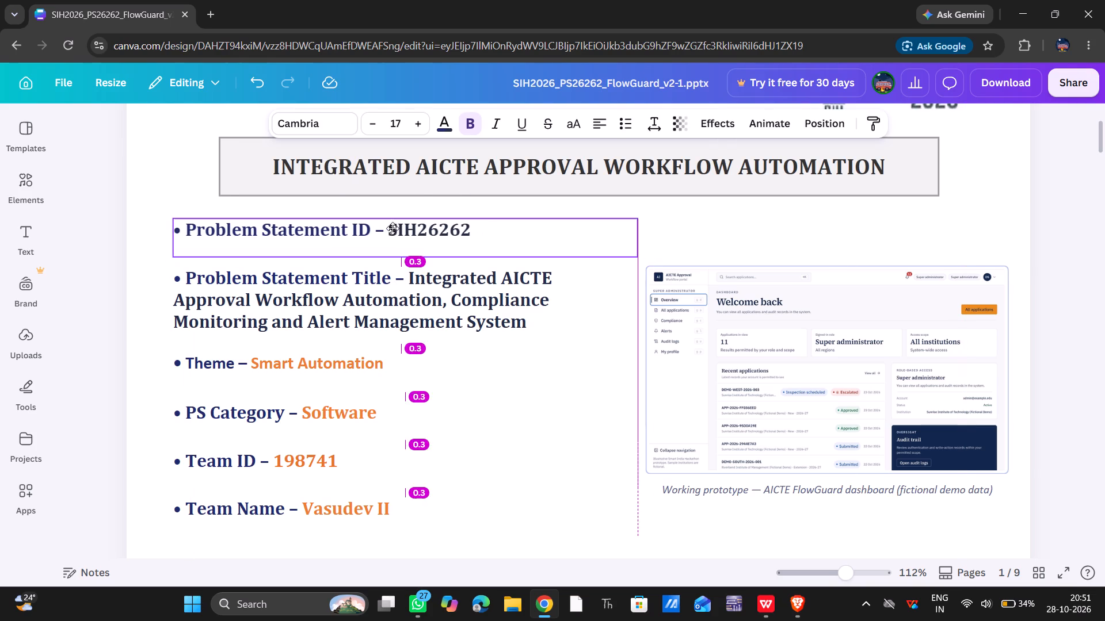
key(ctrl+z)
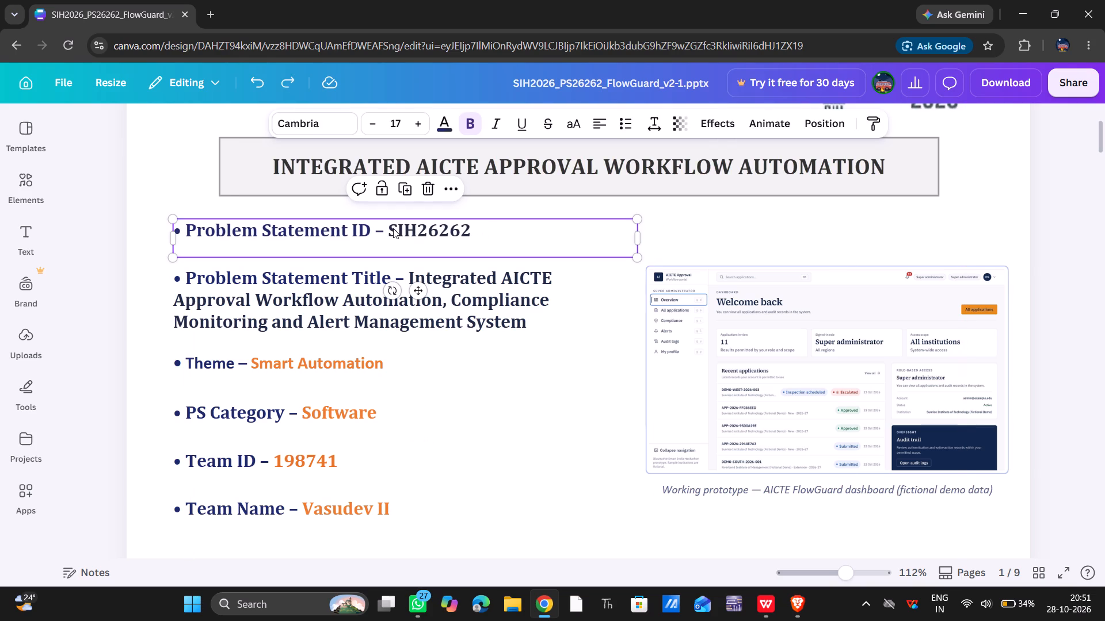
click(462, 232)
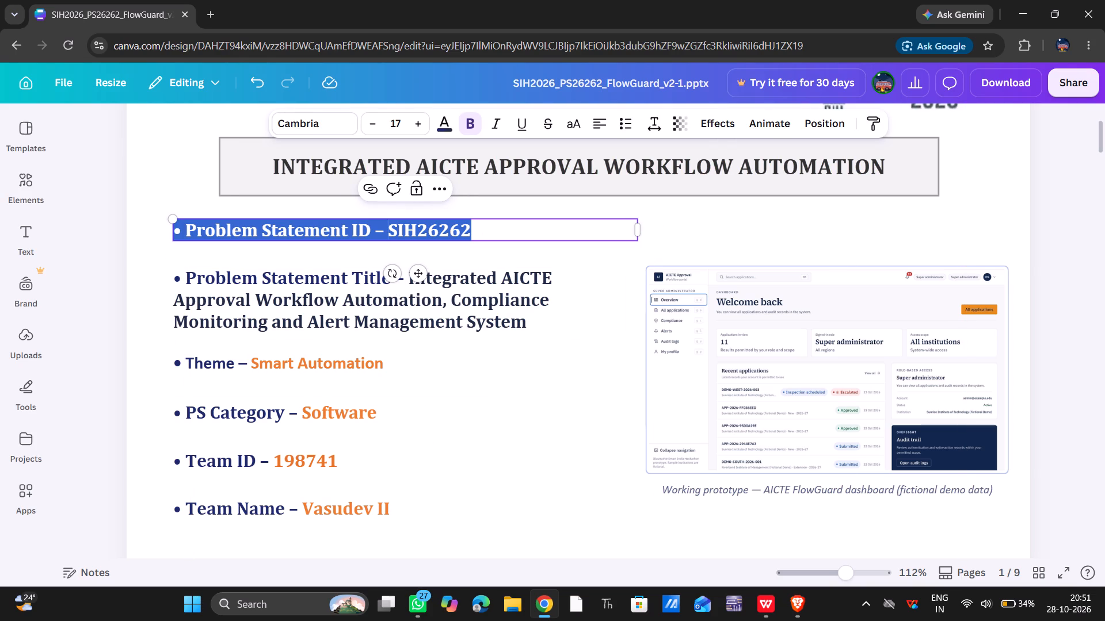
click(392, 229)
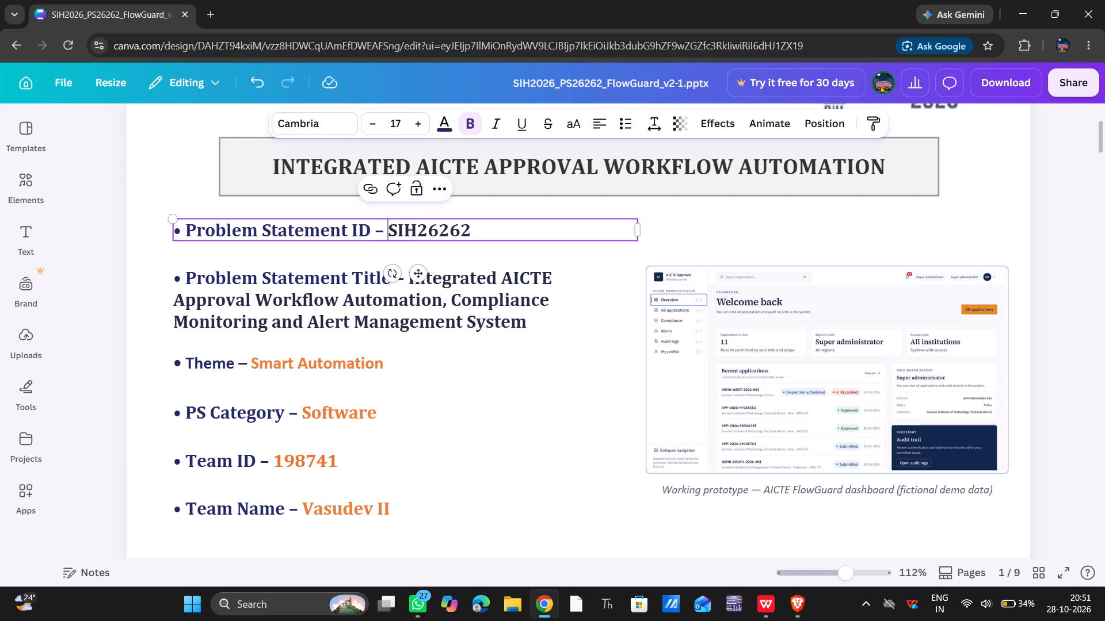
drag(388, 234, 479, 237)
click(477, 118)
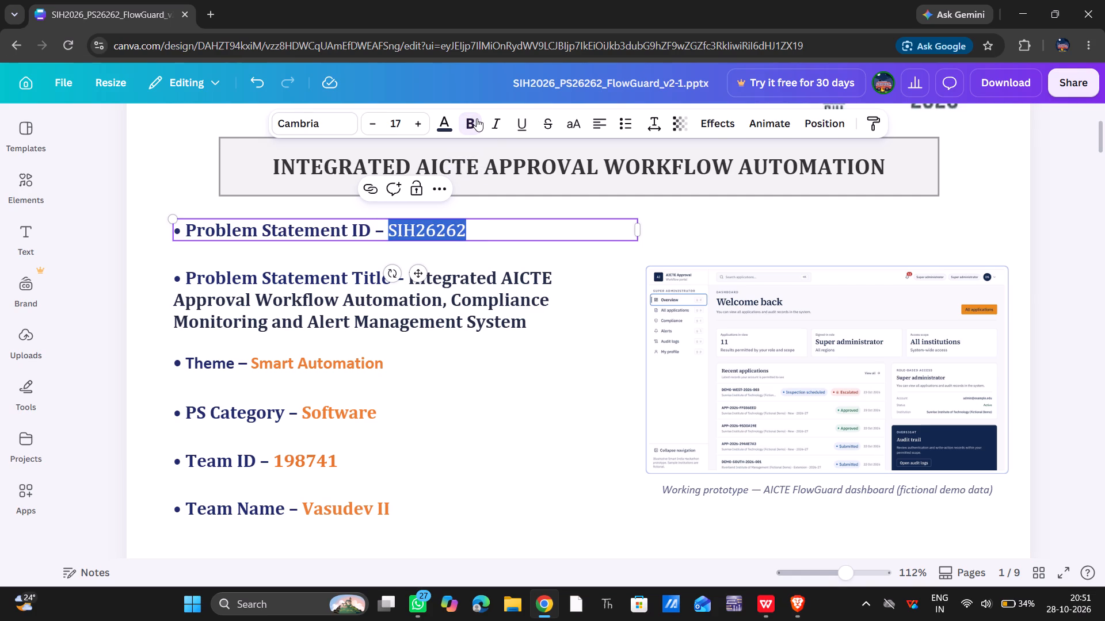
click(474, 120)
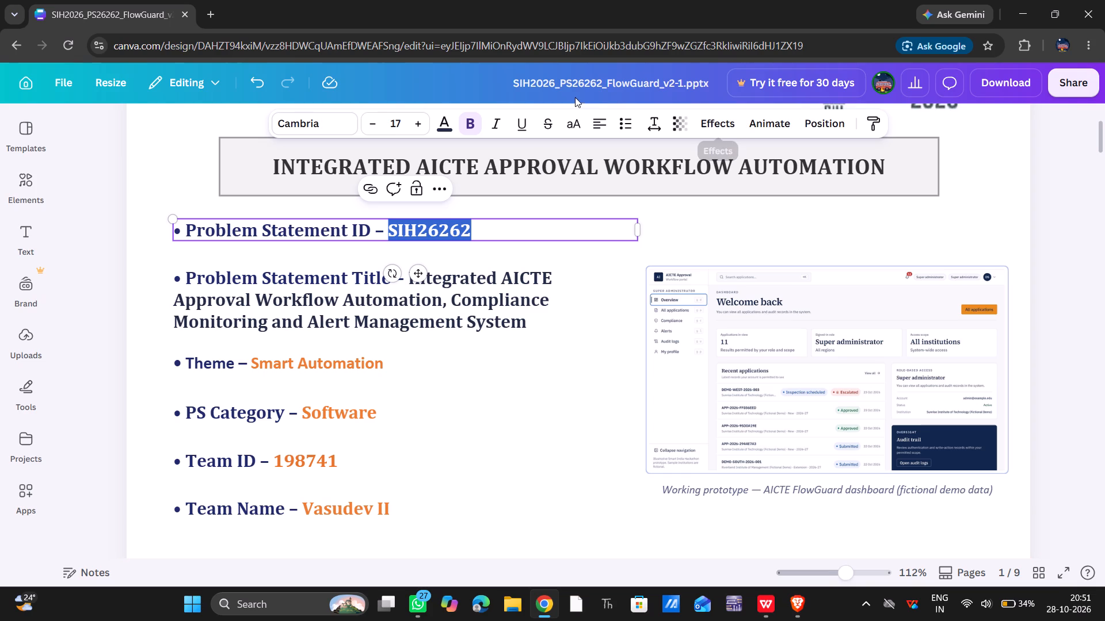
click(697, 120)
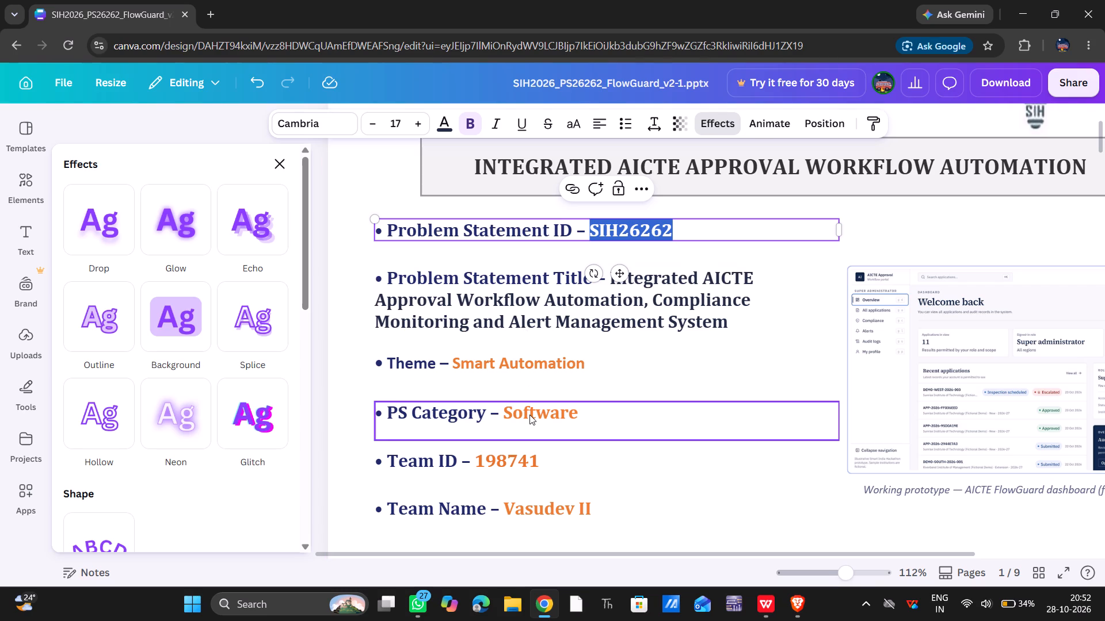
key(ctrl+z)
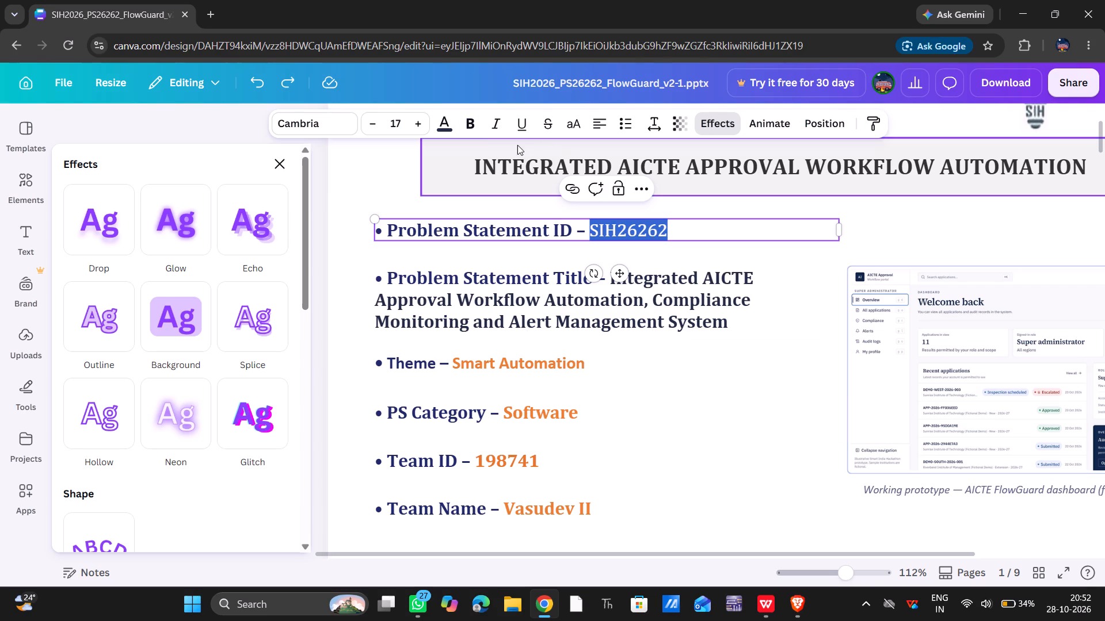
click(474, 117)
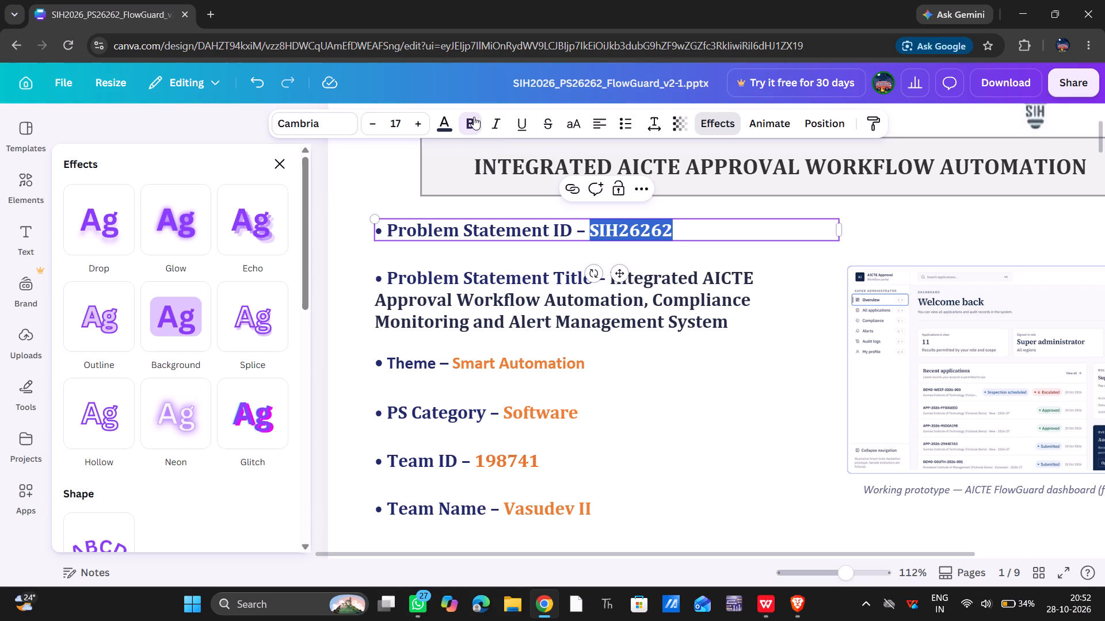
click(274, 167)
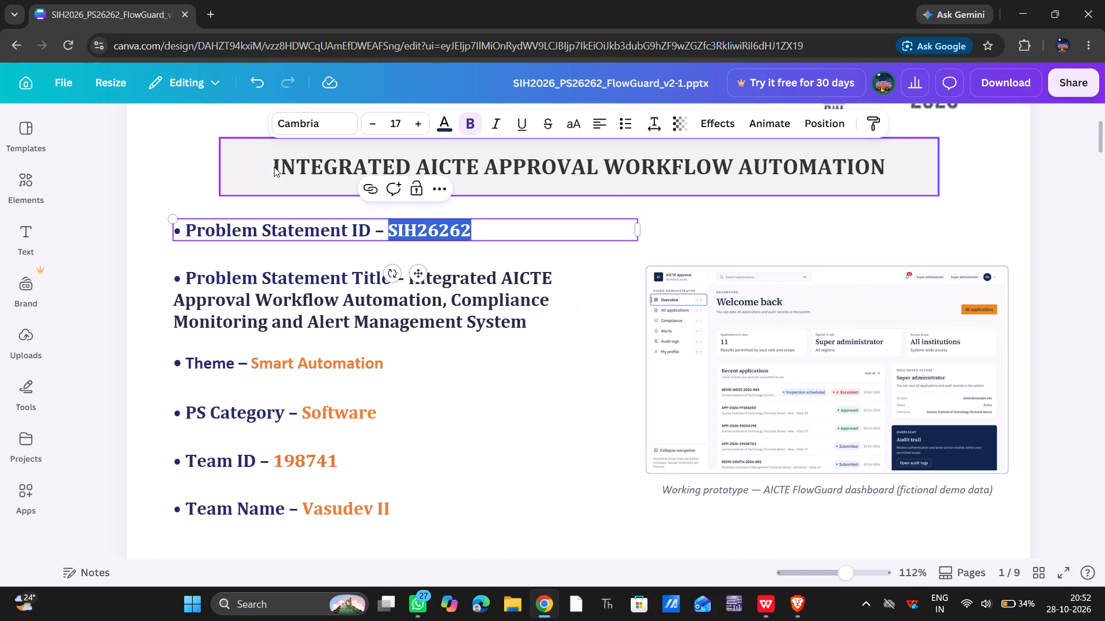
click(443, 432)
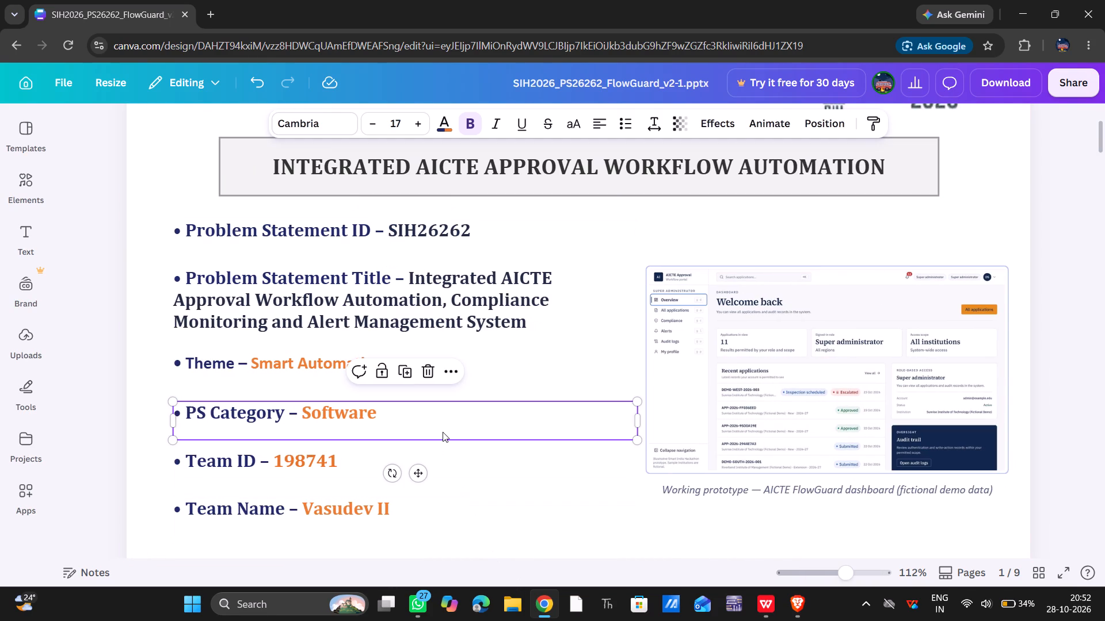
Compare the text formatting of SIH26262 with that of Smart Automation in the Theme line on page 1.
double_click(399, 233)
drag(390, 232, 438, 244)
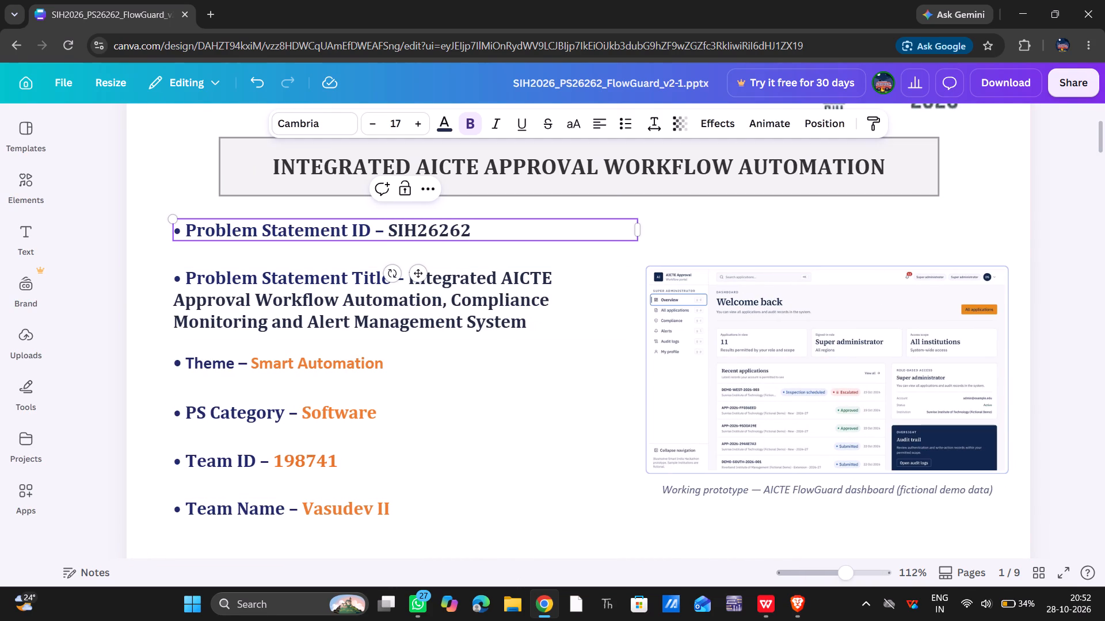
click(388, 233)
drag(388, 233, 432, 239)
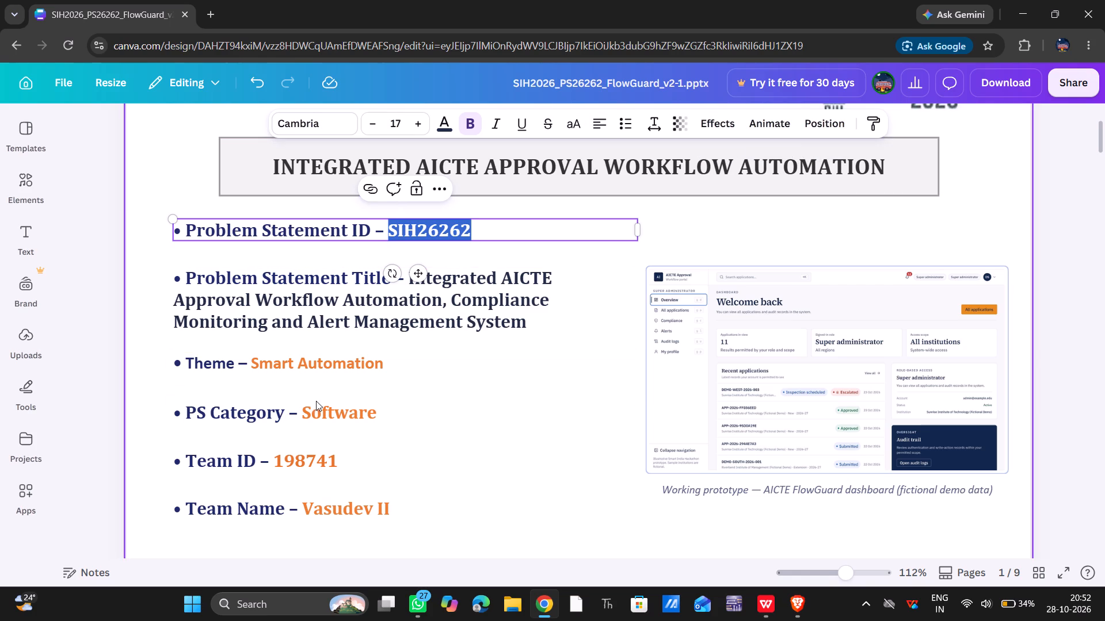
click(423, 492)
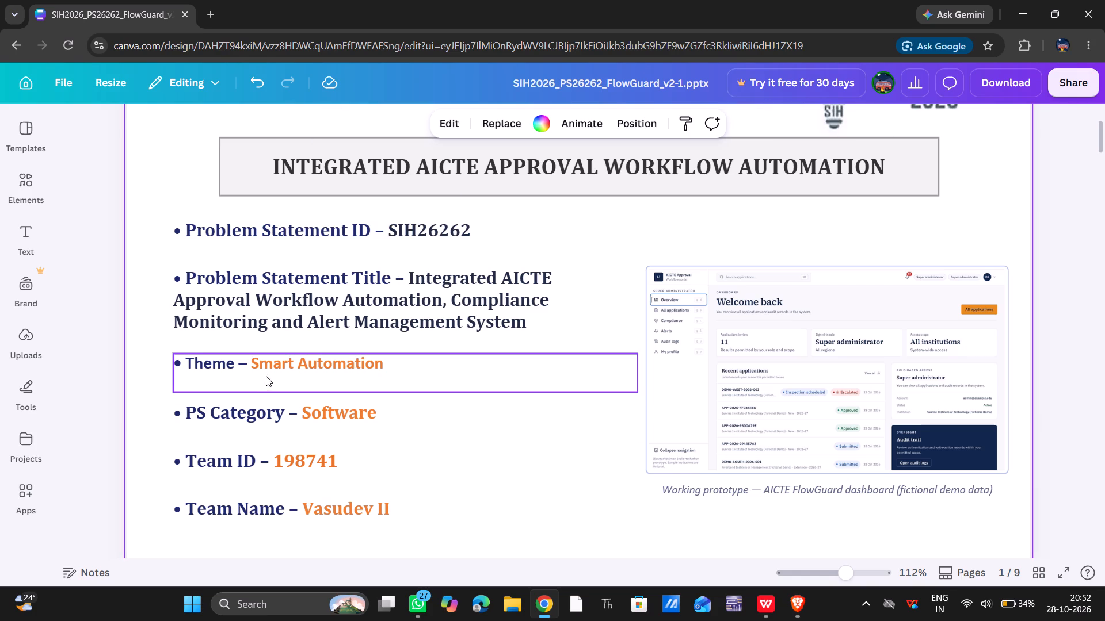
double_click(260, 363)
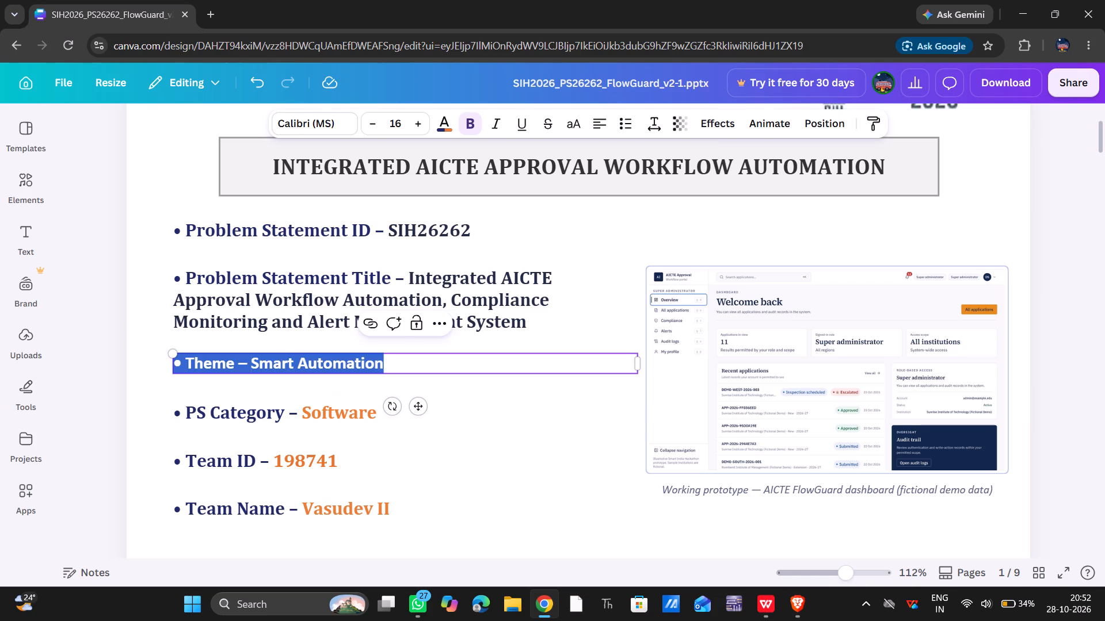
click(253, 361)
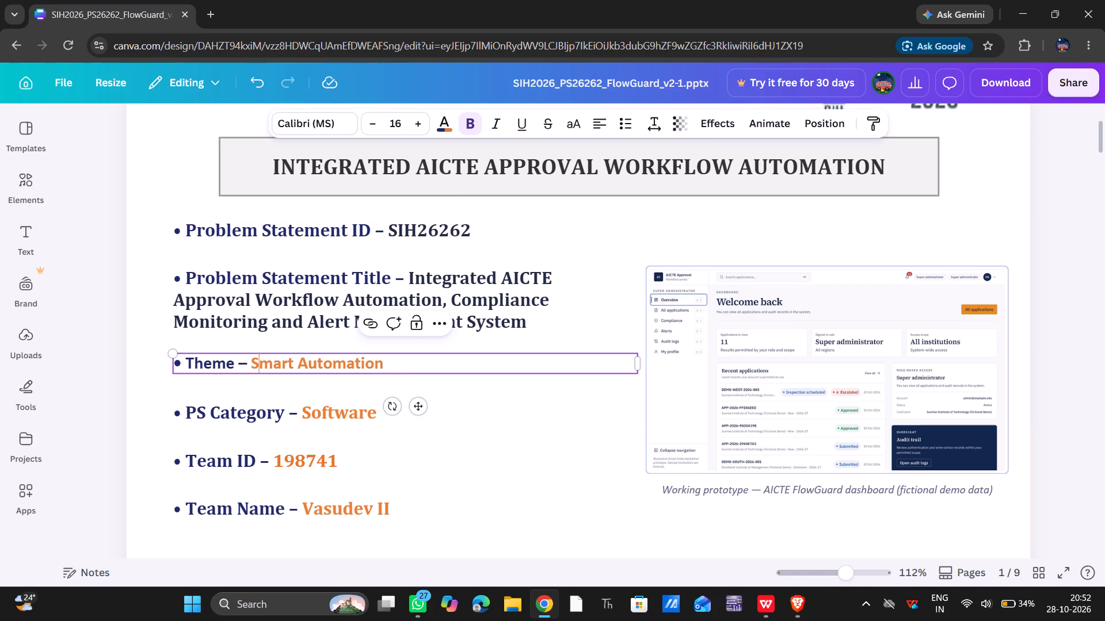
drag(252, 365, 402, 372)
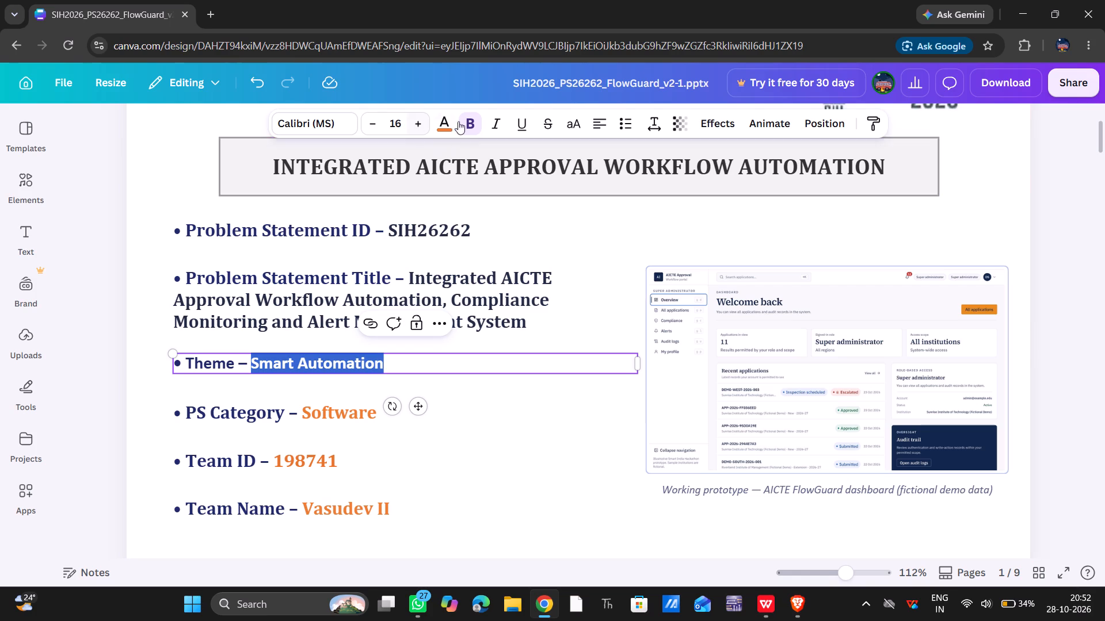
click(436, 260)
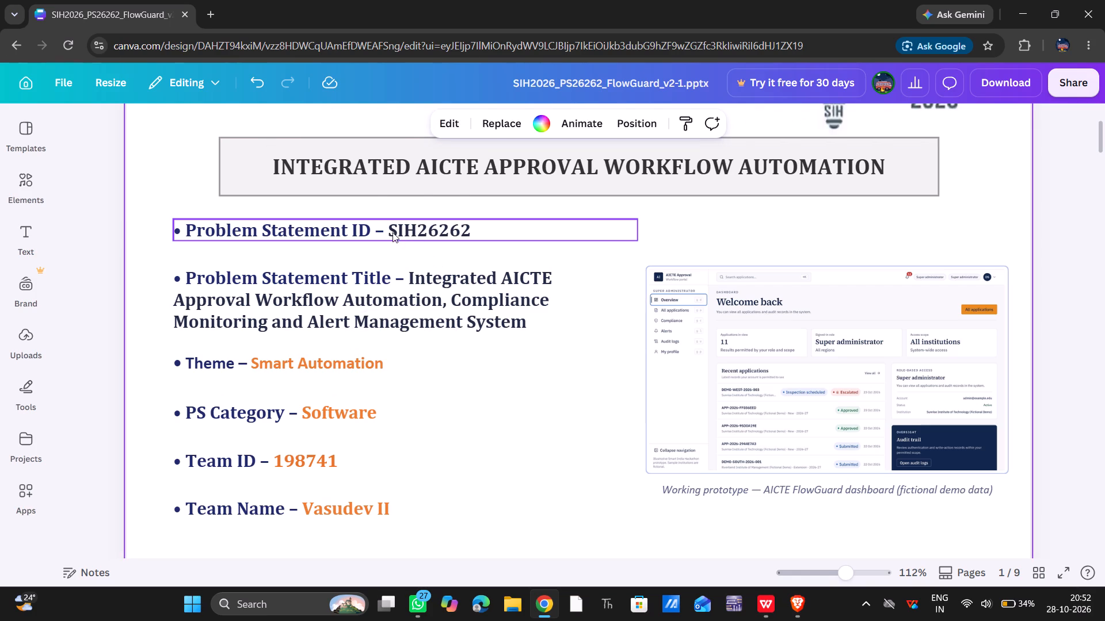
Recolour SIH26262 in page 1's Problem Statement ID line to orange #e8742a and apply the colour change to all matching text.
double_click(392, 232)
click(392, 232)
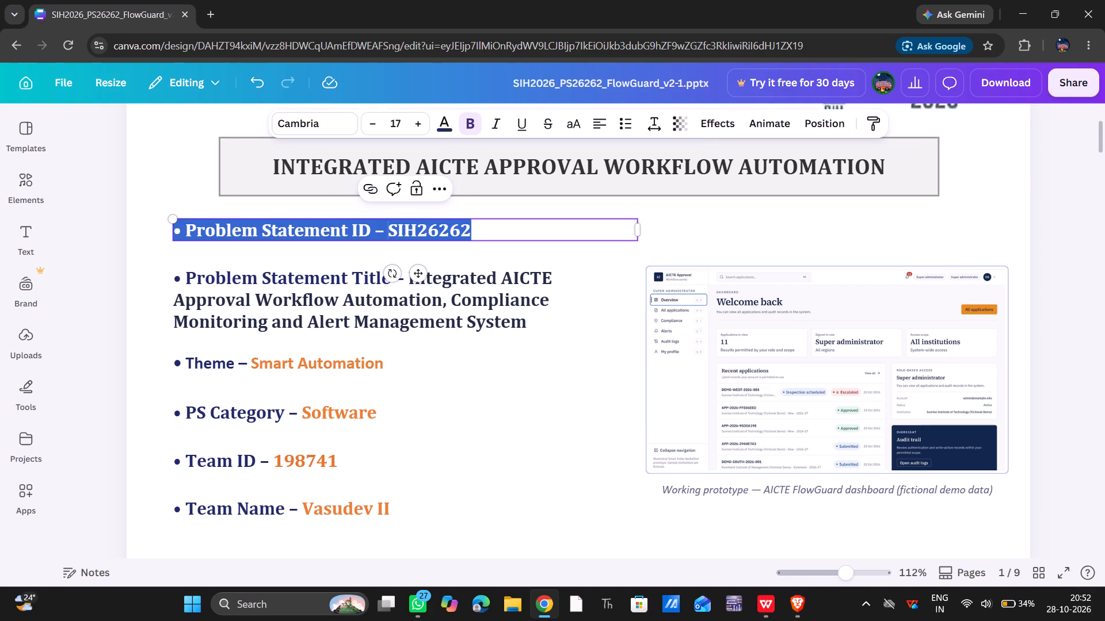
drag(392, 232, 455, 238)
click(443, 125)
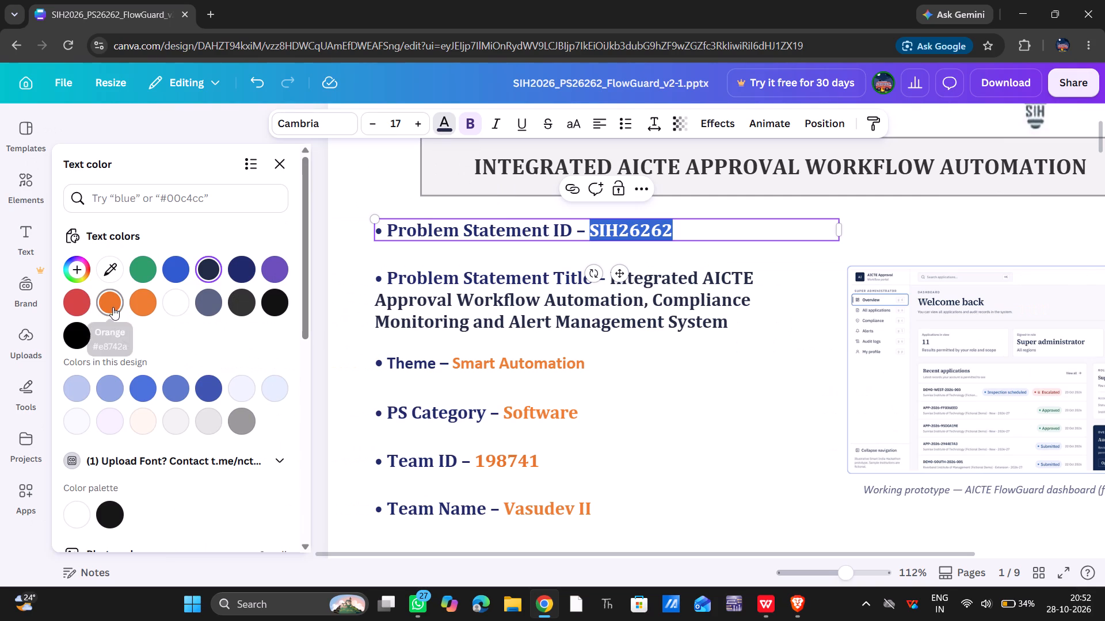
click(113, 307)
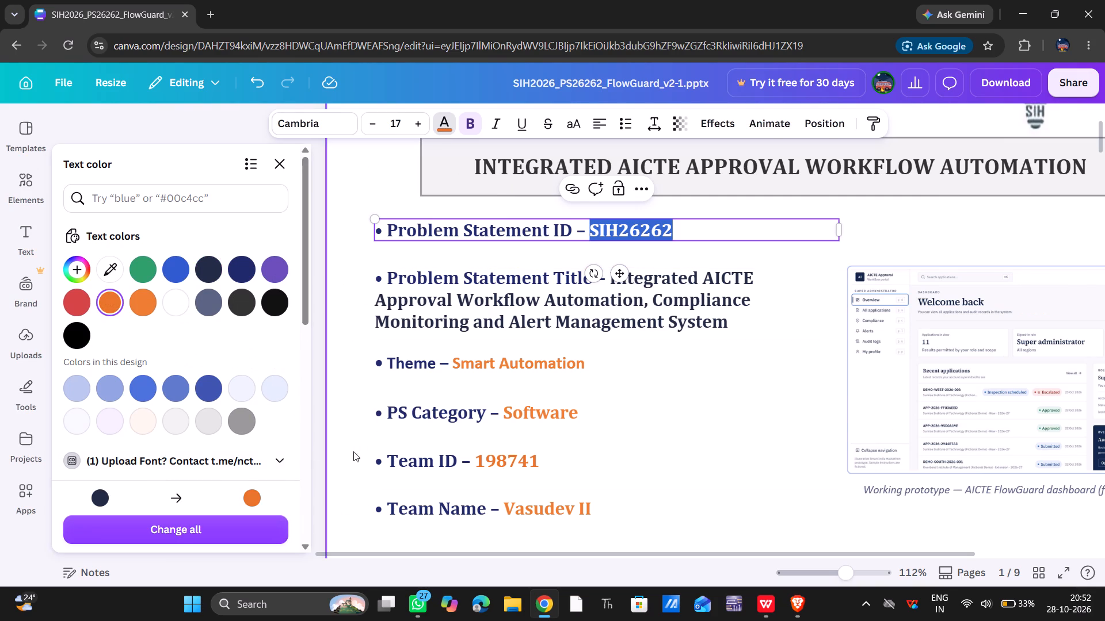
click(259, 519)
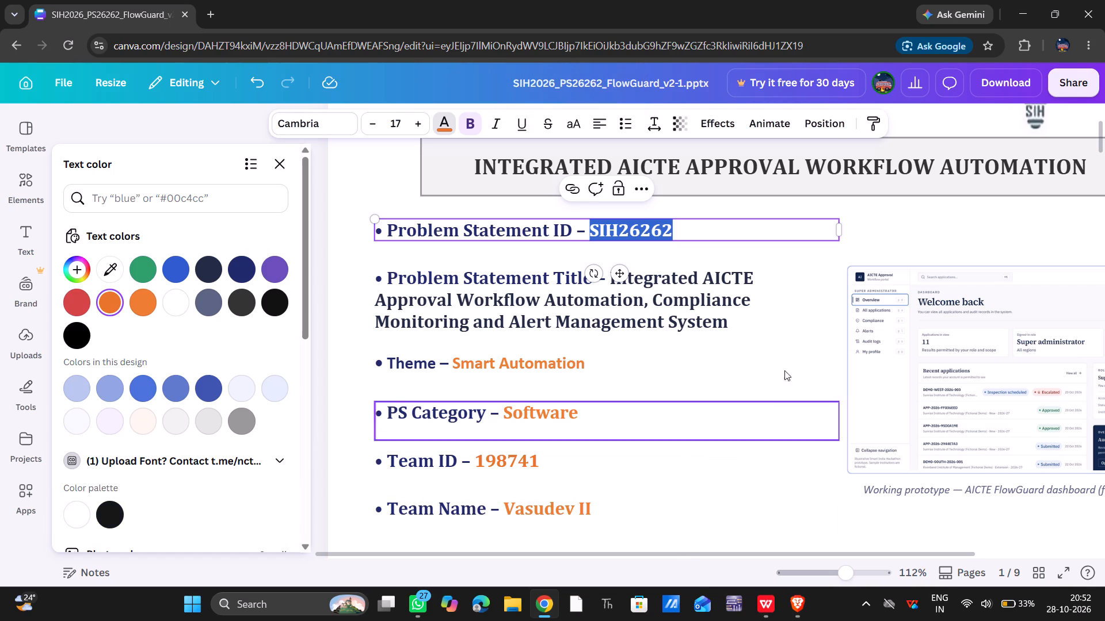
click(929, 225)
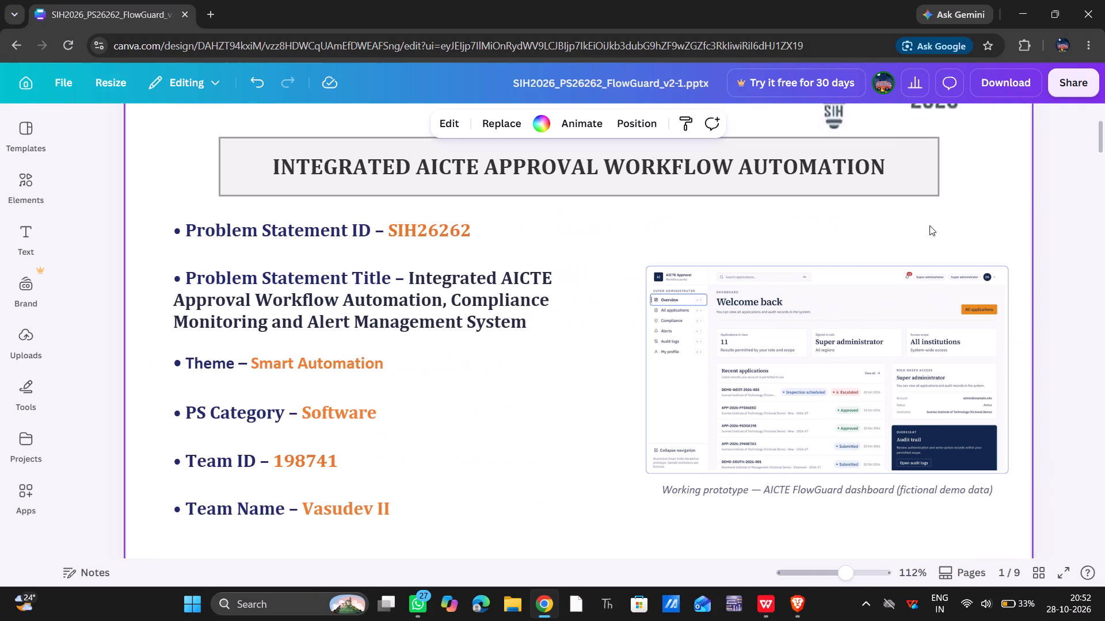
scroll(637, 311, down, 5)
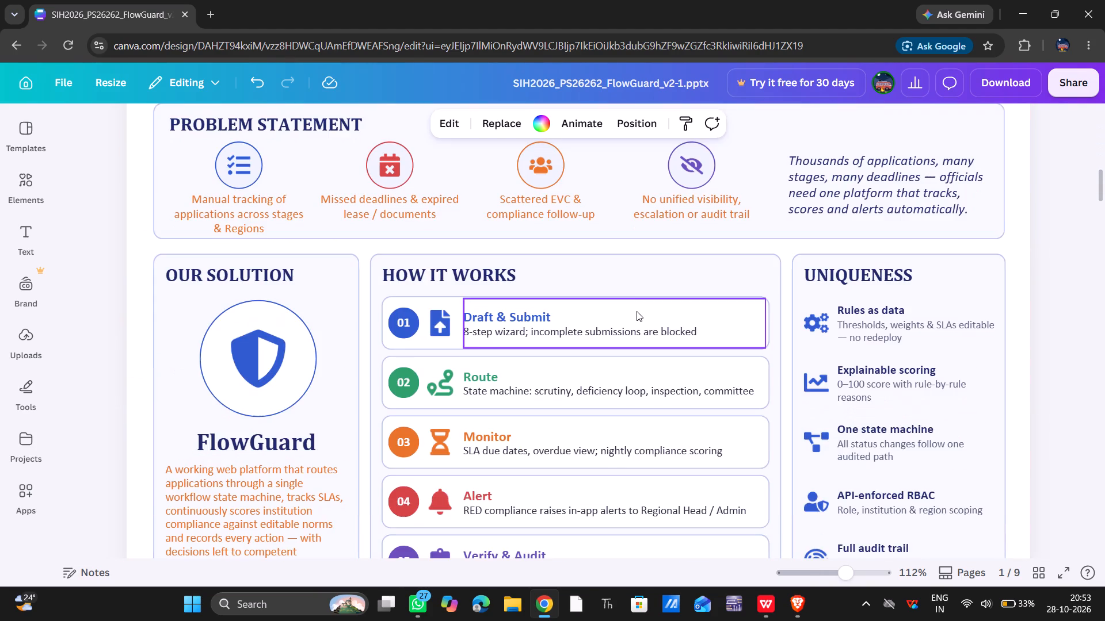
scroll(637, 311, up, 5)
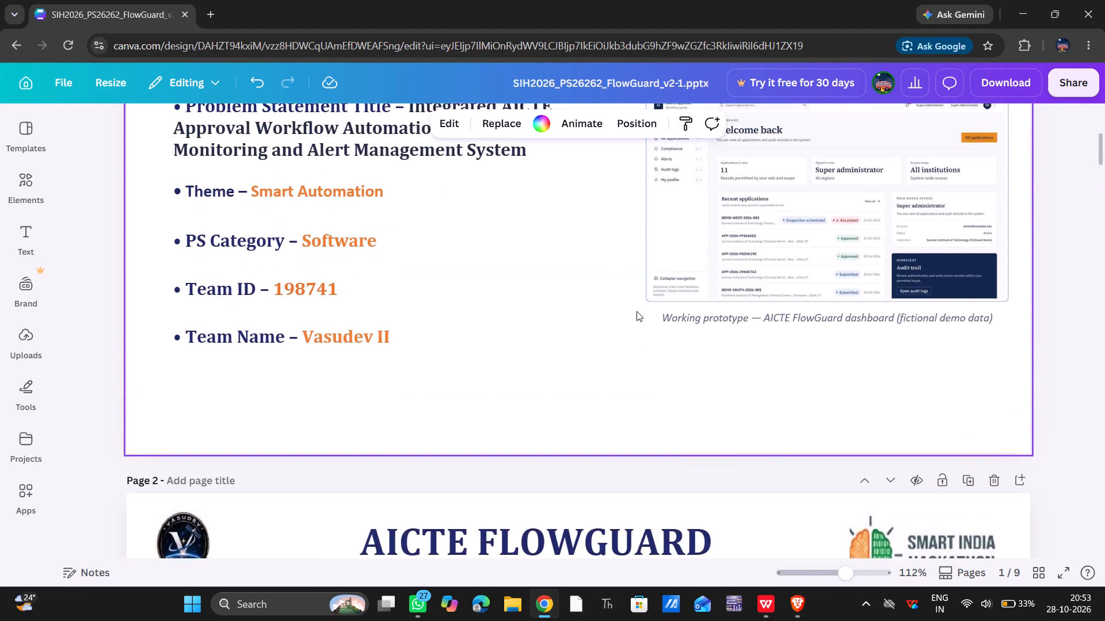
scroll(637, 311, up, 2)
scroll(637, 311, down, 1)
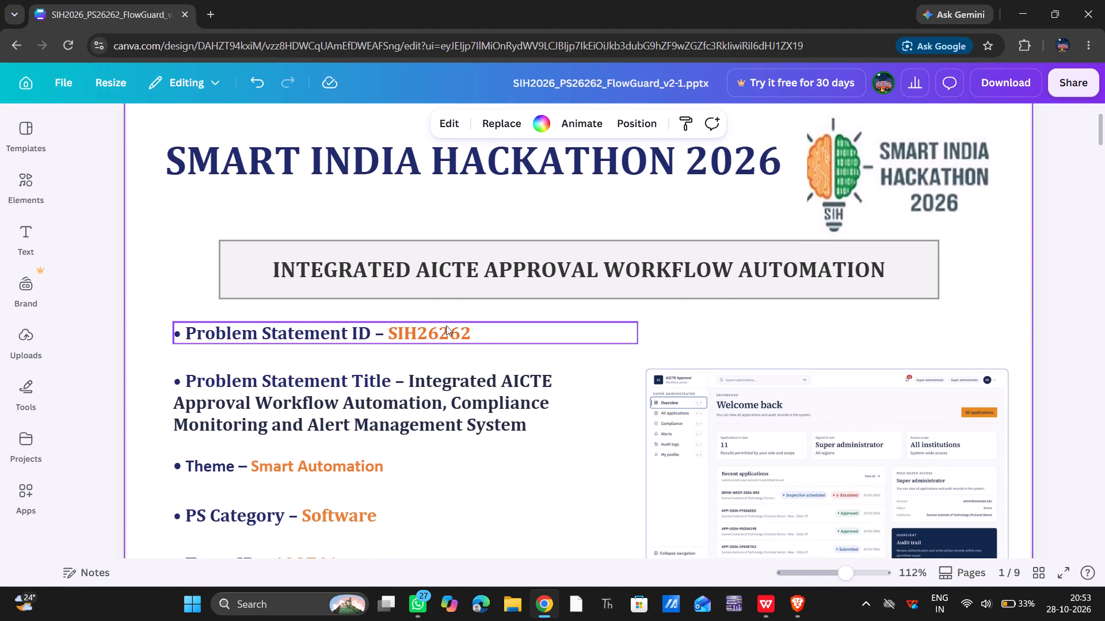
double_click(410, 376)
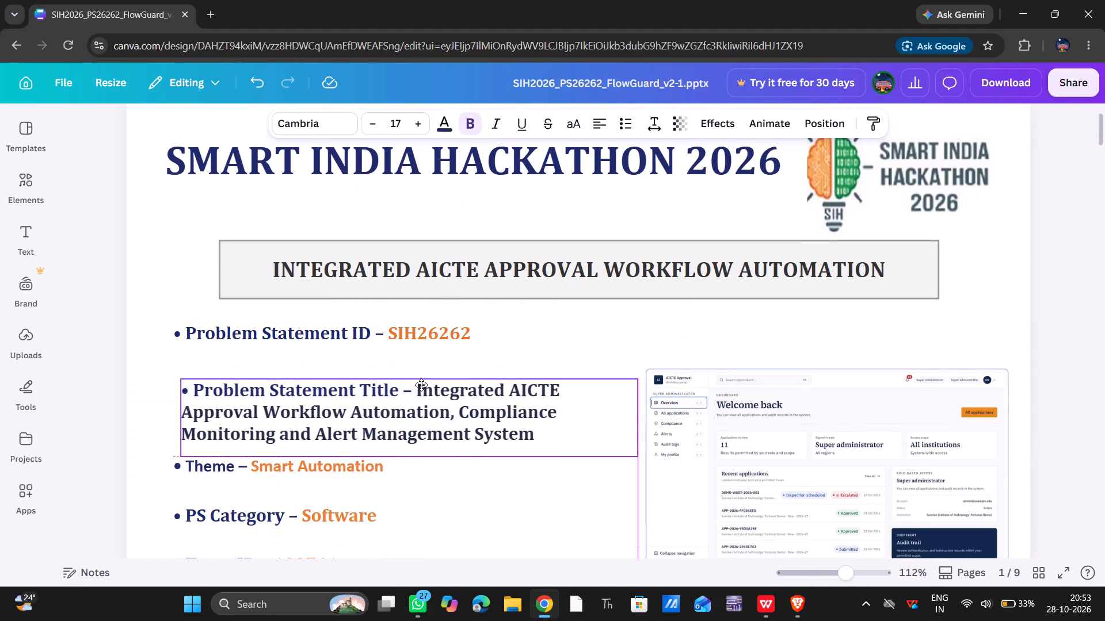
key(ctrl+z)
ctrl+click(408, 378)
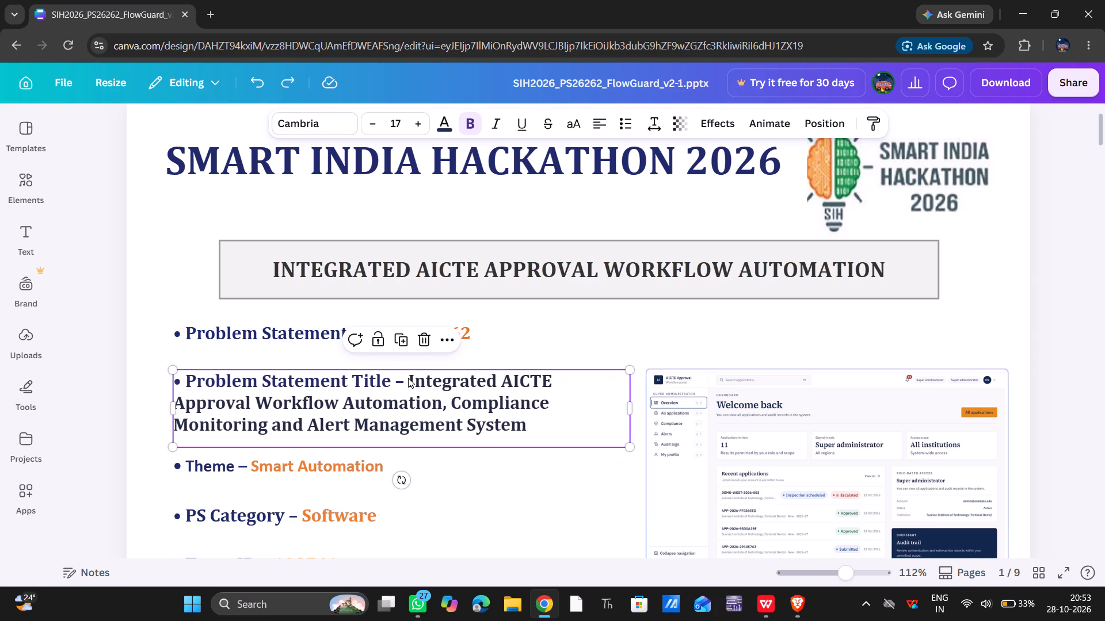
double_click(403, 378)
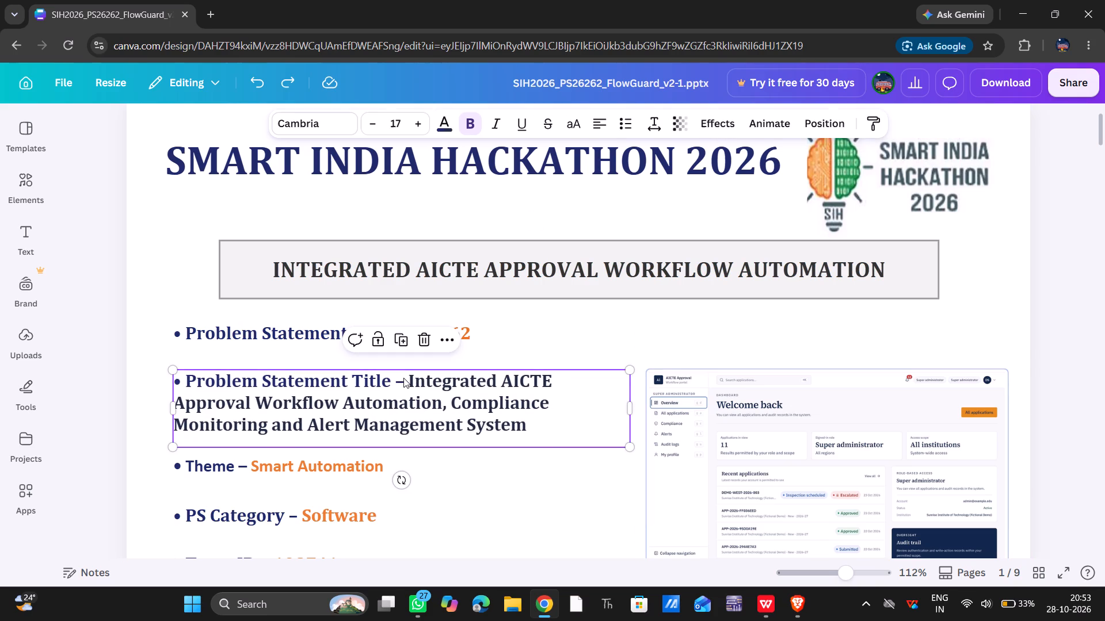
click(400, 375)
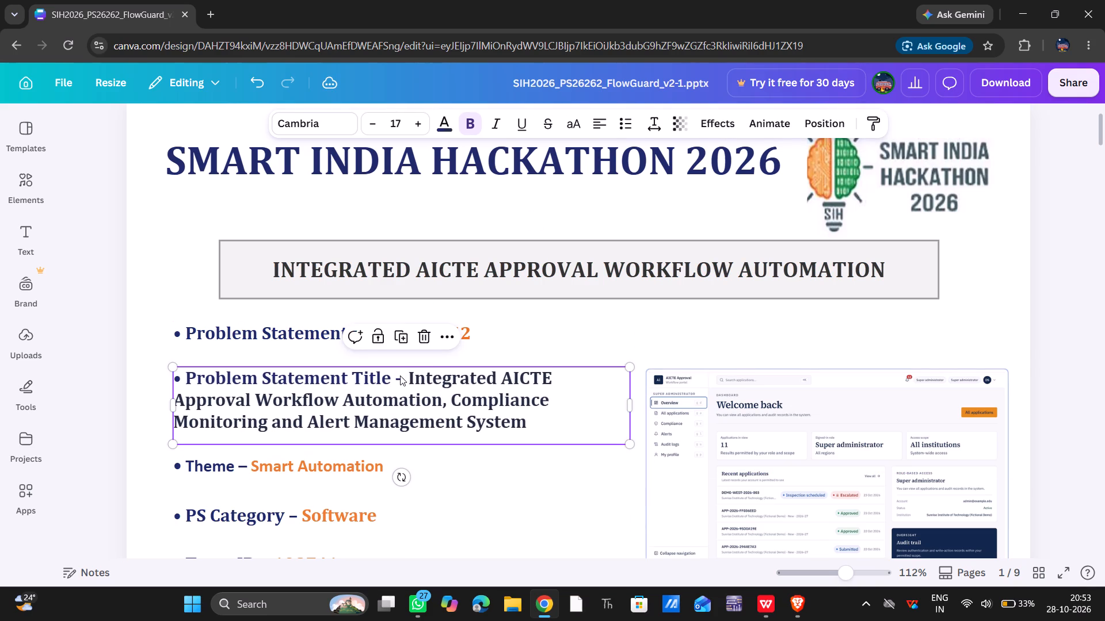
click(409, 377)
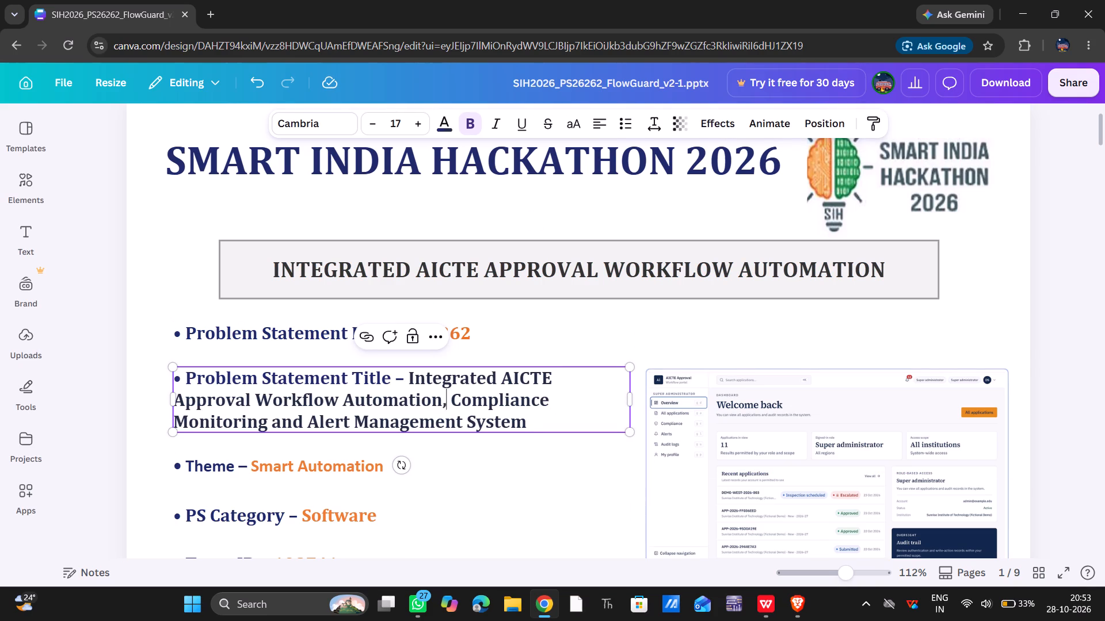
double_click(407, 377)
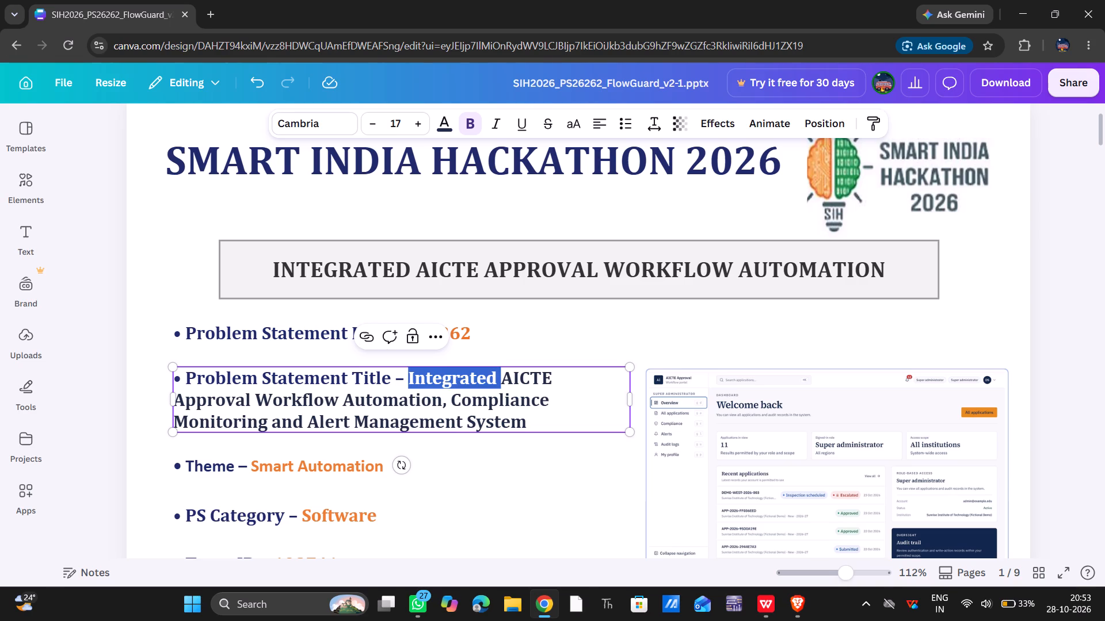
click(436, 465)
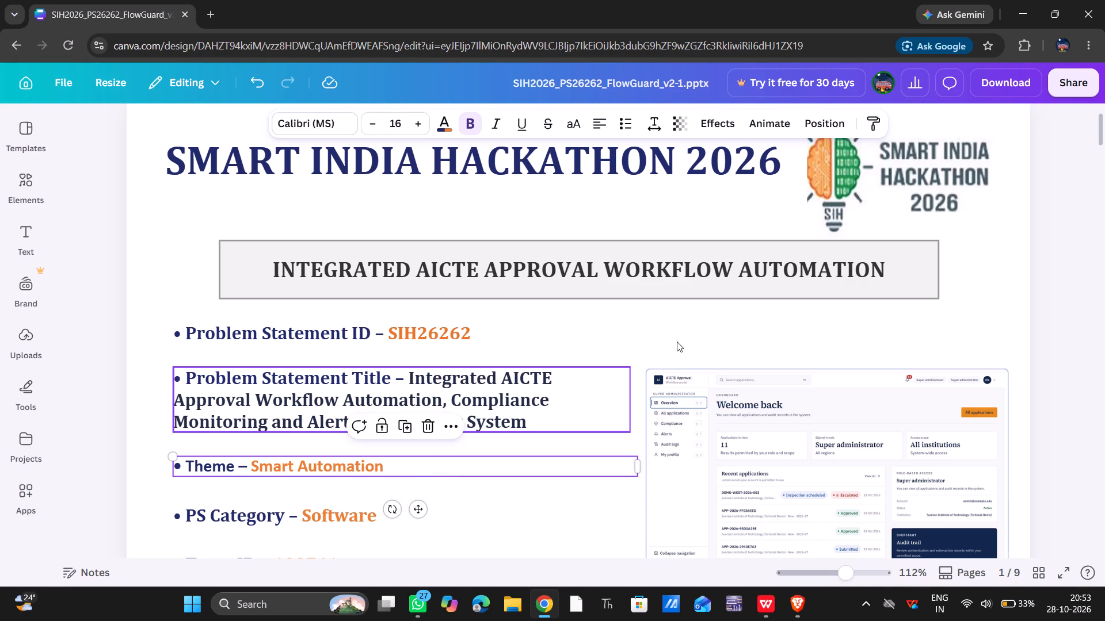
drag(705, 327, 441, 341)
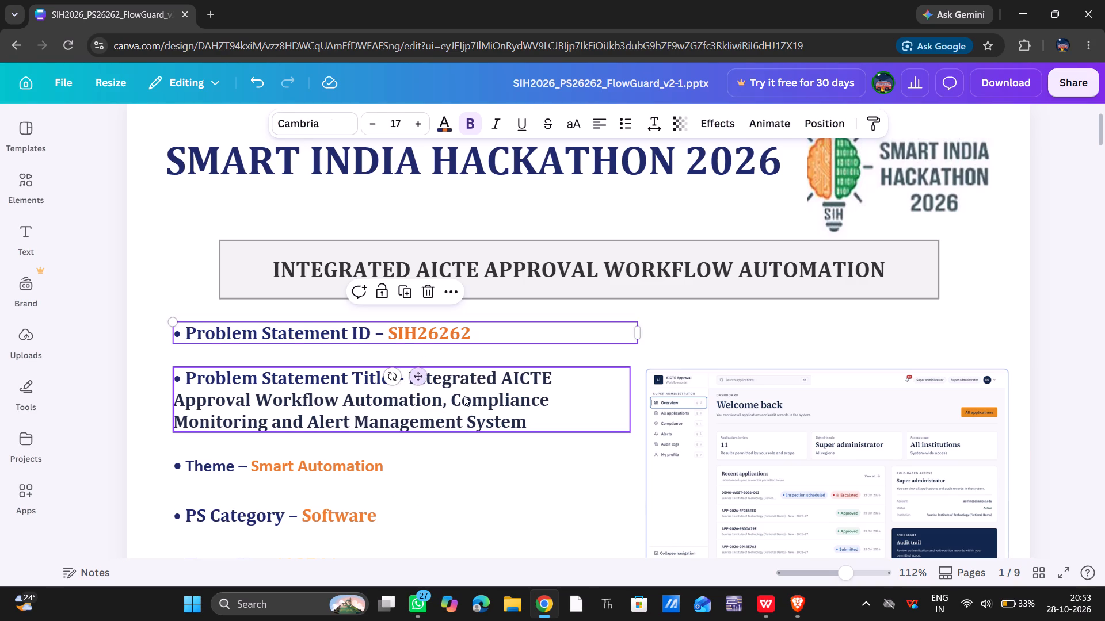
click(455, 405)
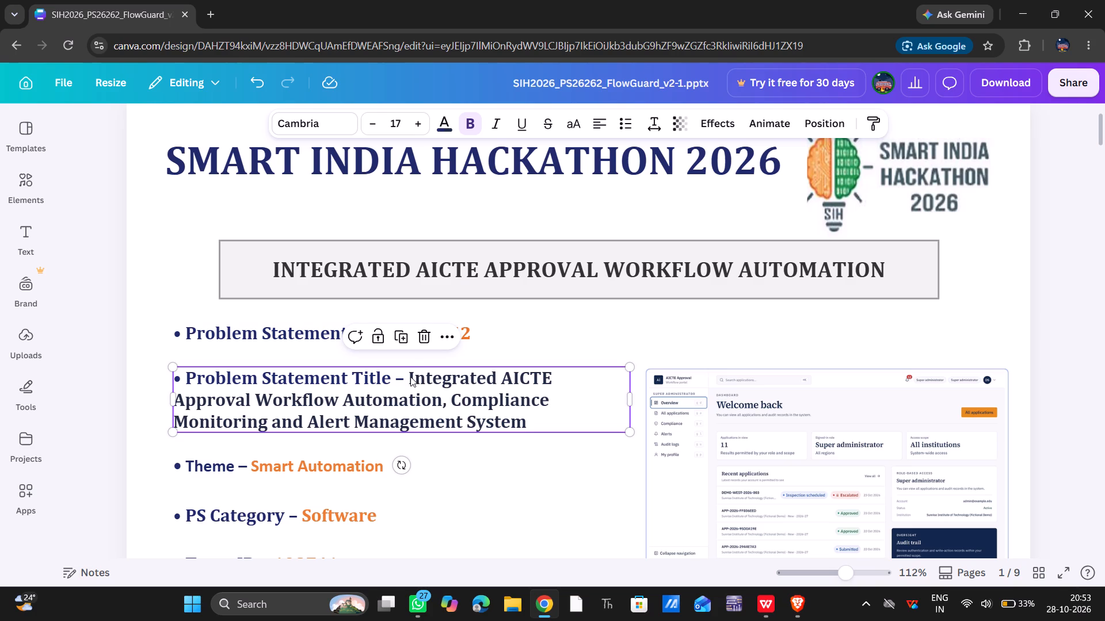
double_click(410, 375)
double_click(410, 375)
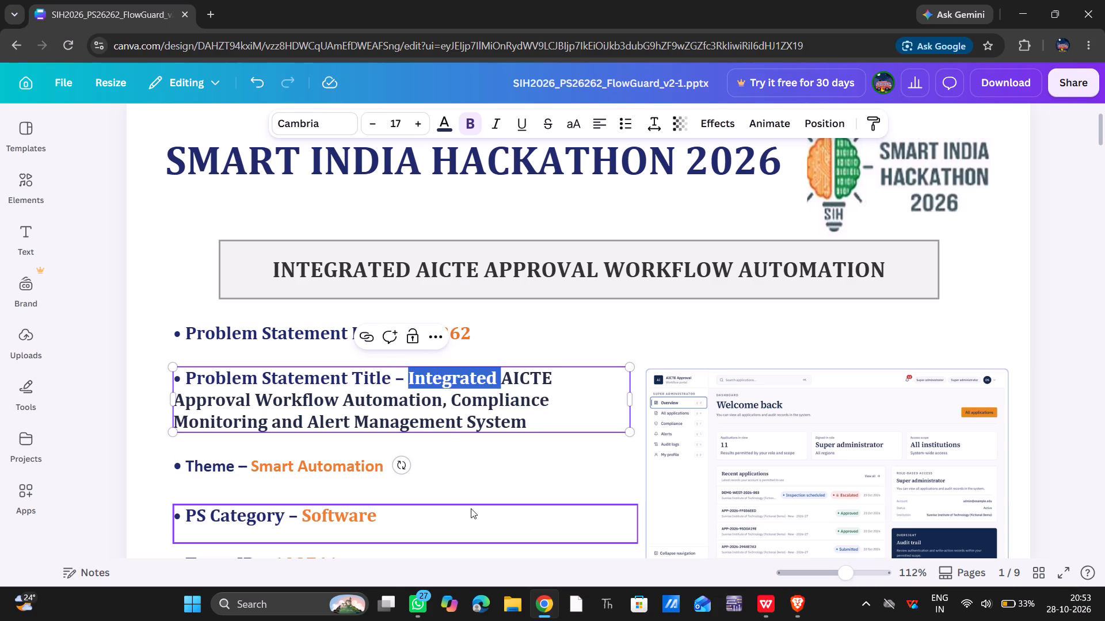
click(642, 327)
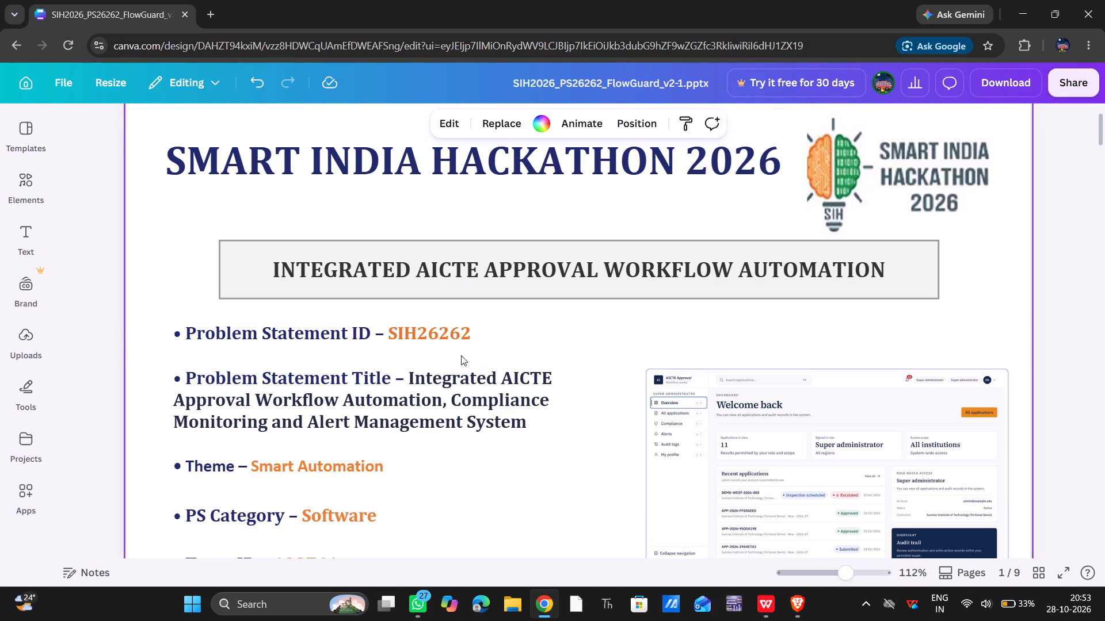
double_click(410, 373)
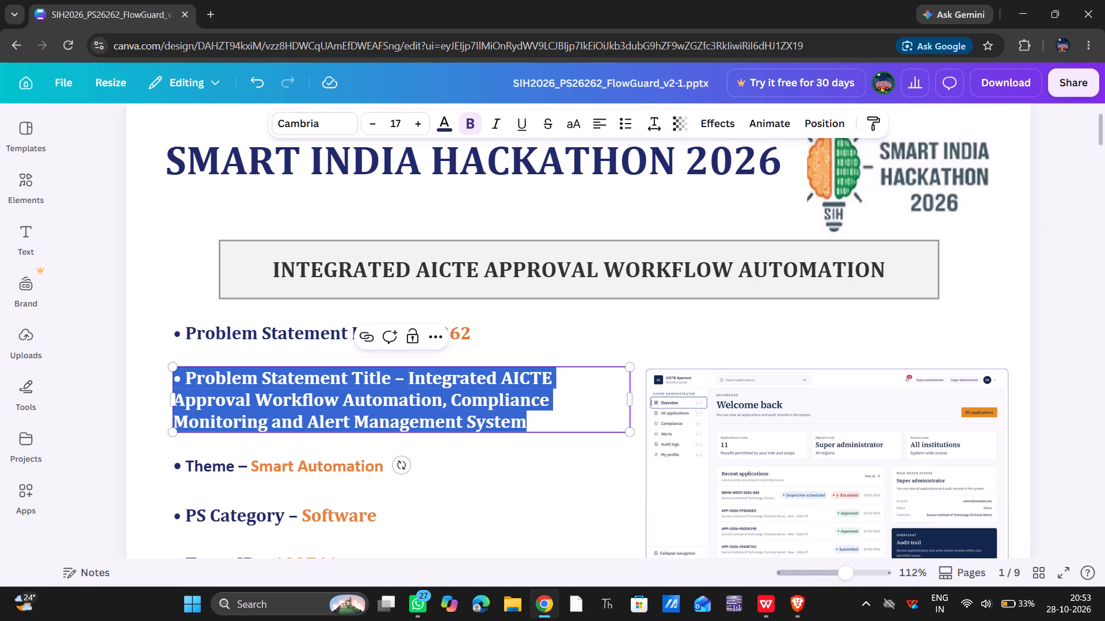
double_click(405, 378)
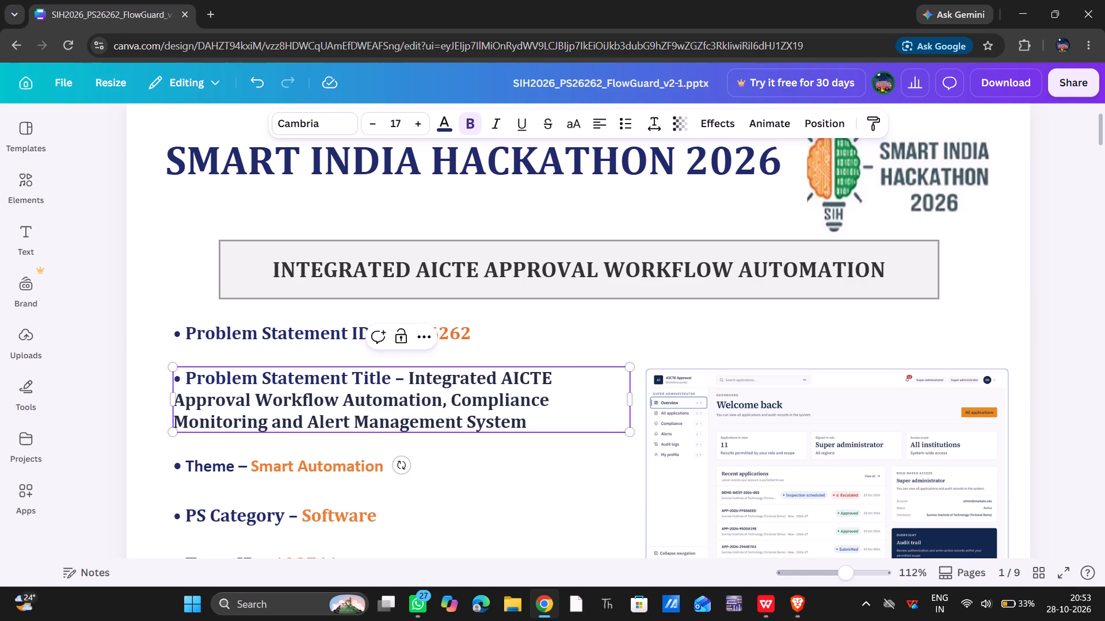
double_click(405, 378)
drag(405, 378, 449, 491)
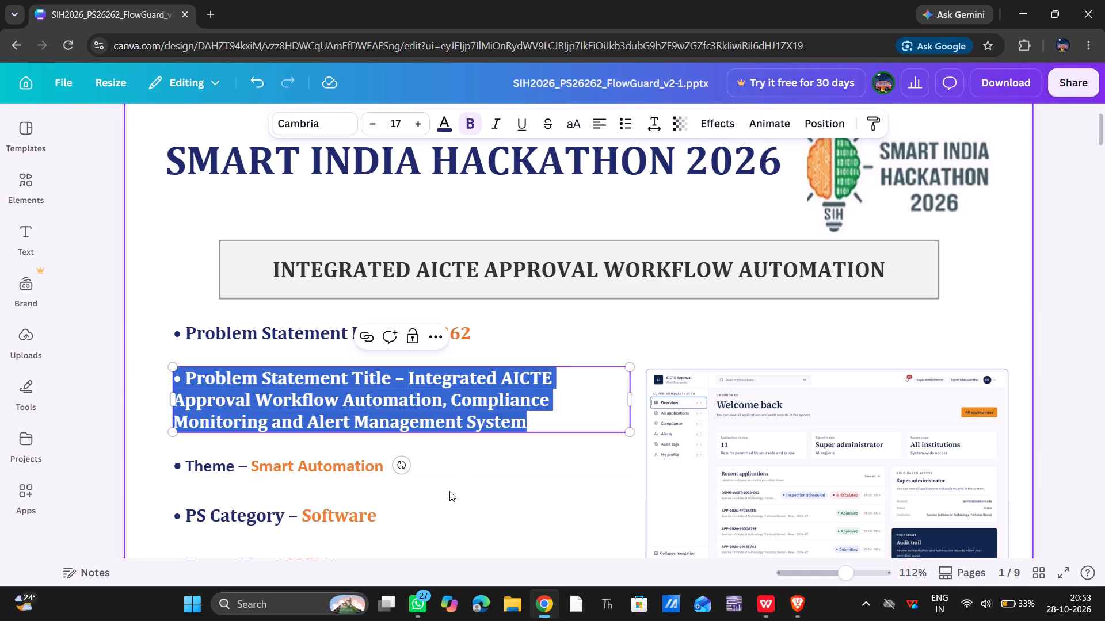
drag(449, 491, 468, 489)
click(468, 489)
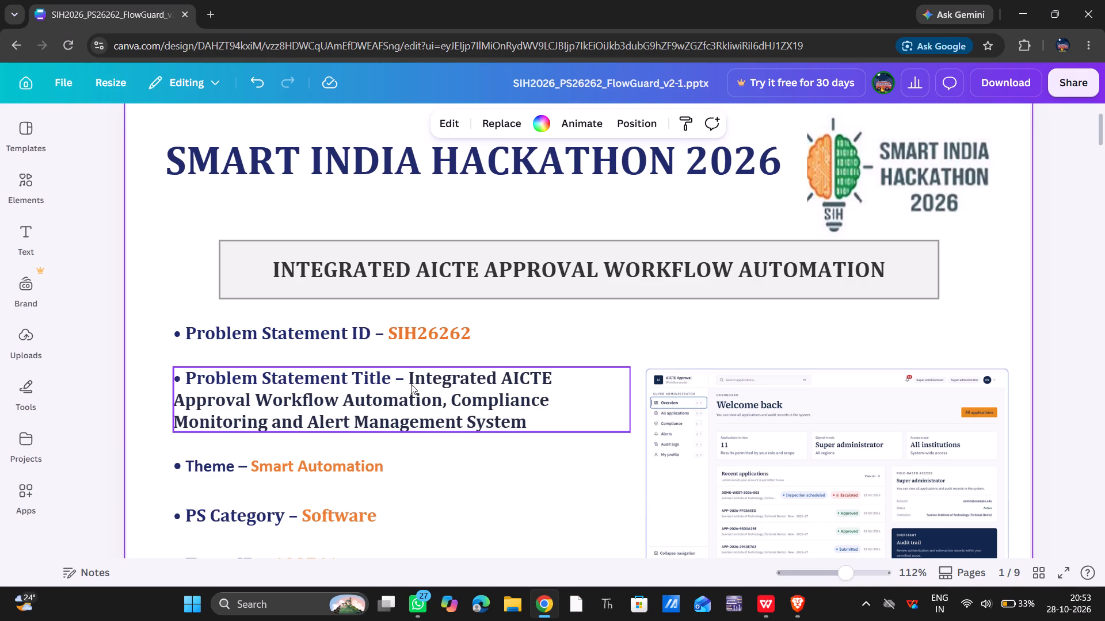
Recolour "Integrated AICTE Approval Workflow Automation, Compliance Monitoring and Alert Management System" in page 1's Problem Statement Title line to orange #e8742a.
double_click(410, 382)
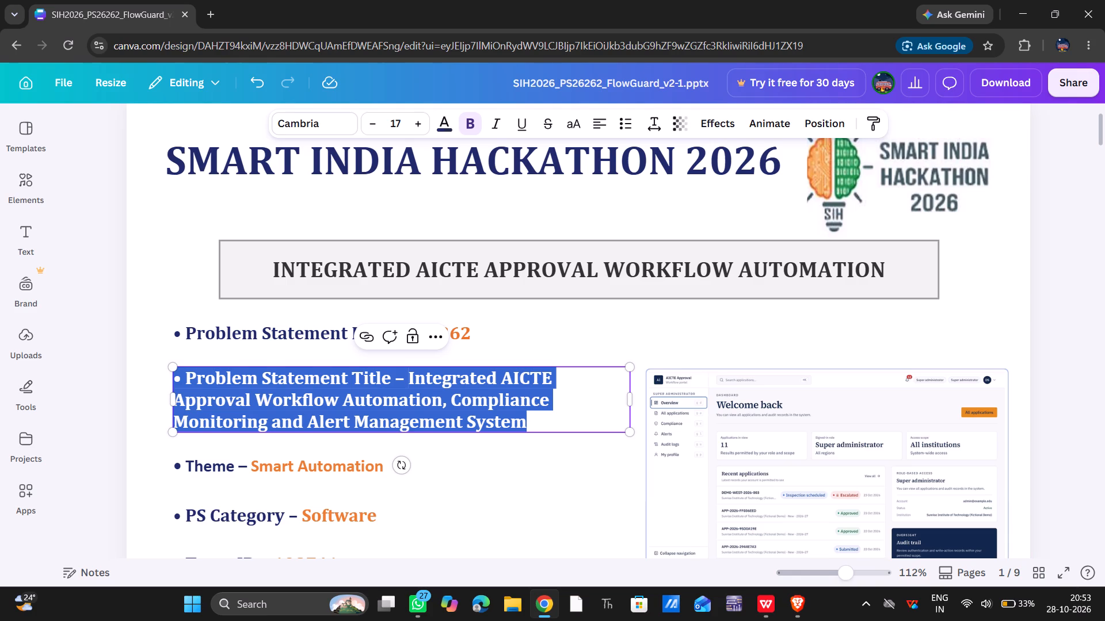
click(407, 381)
drag(407, 381, 441, 432)
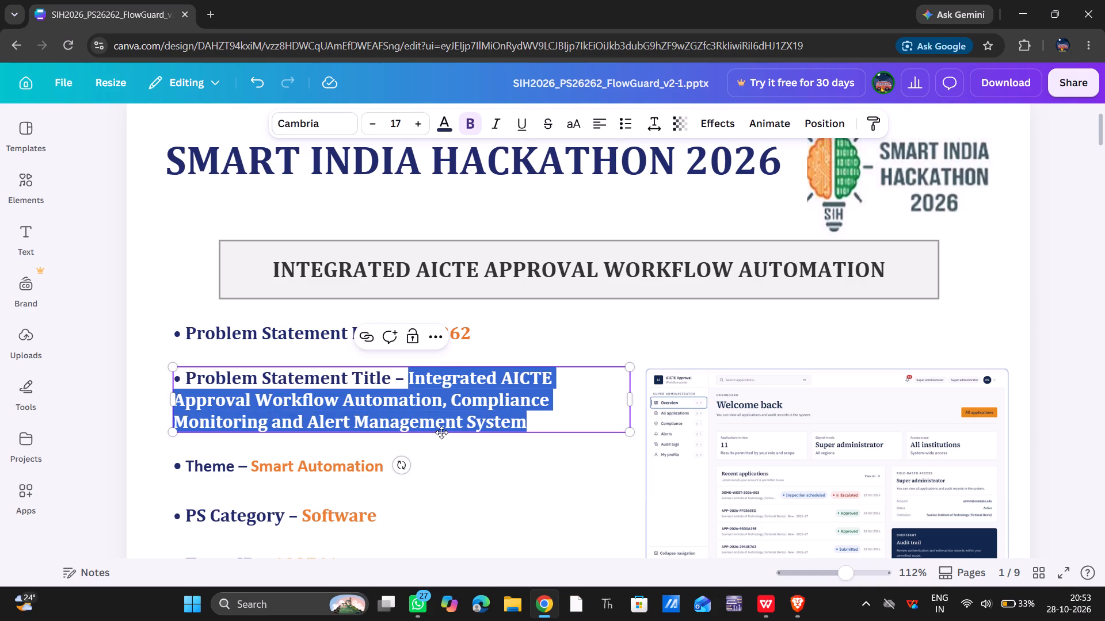
click(444, 118)
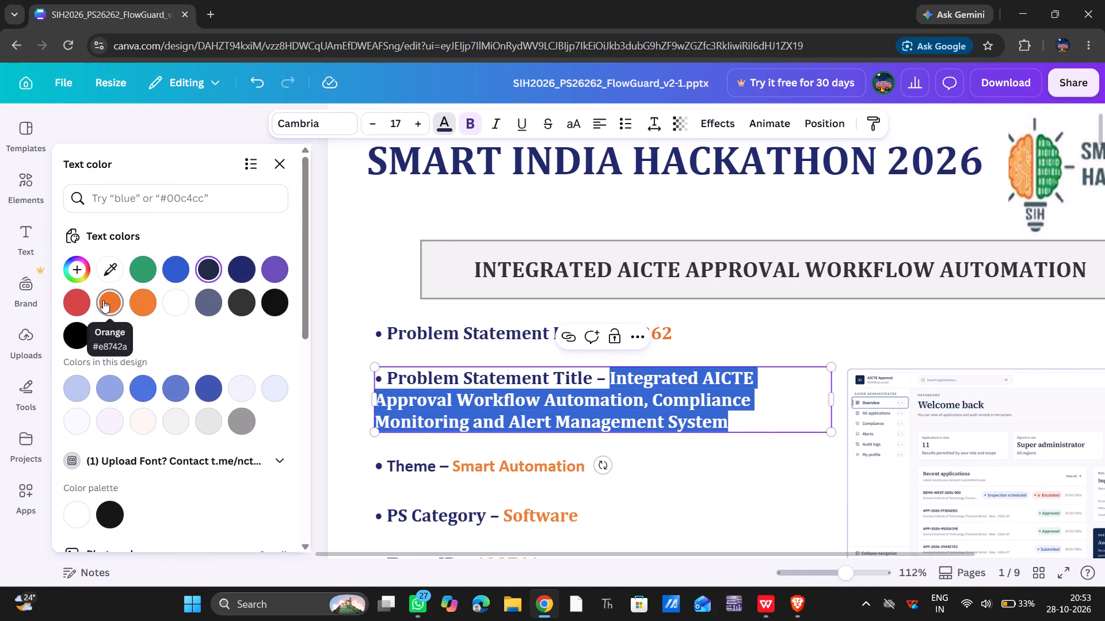
click(103, 300)
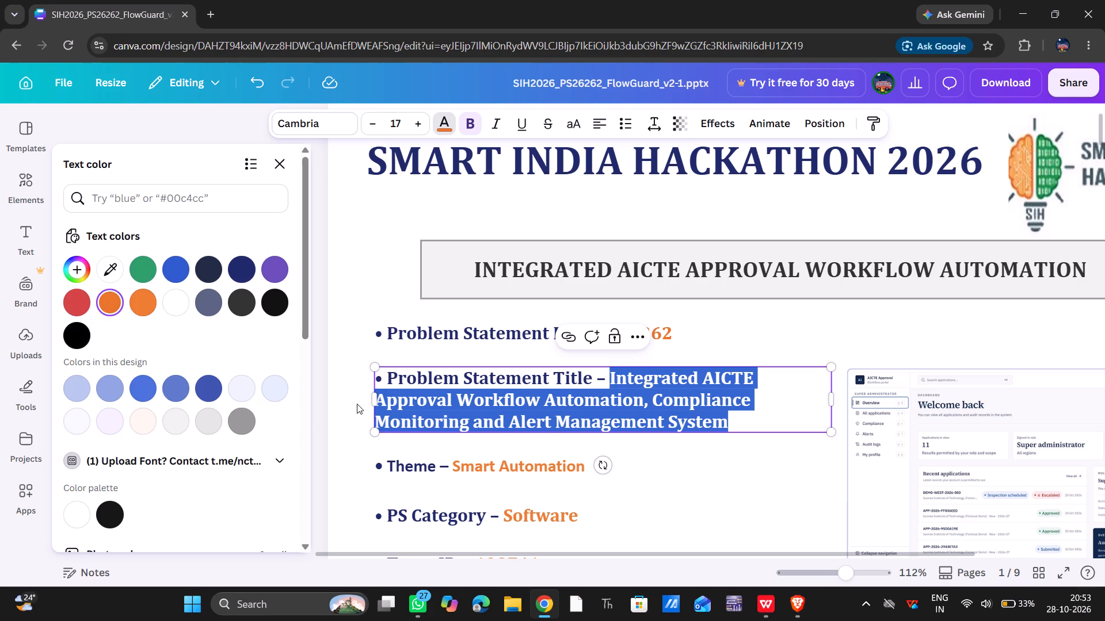
click(788, 335)
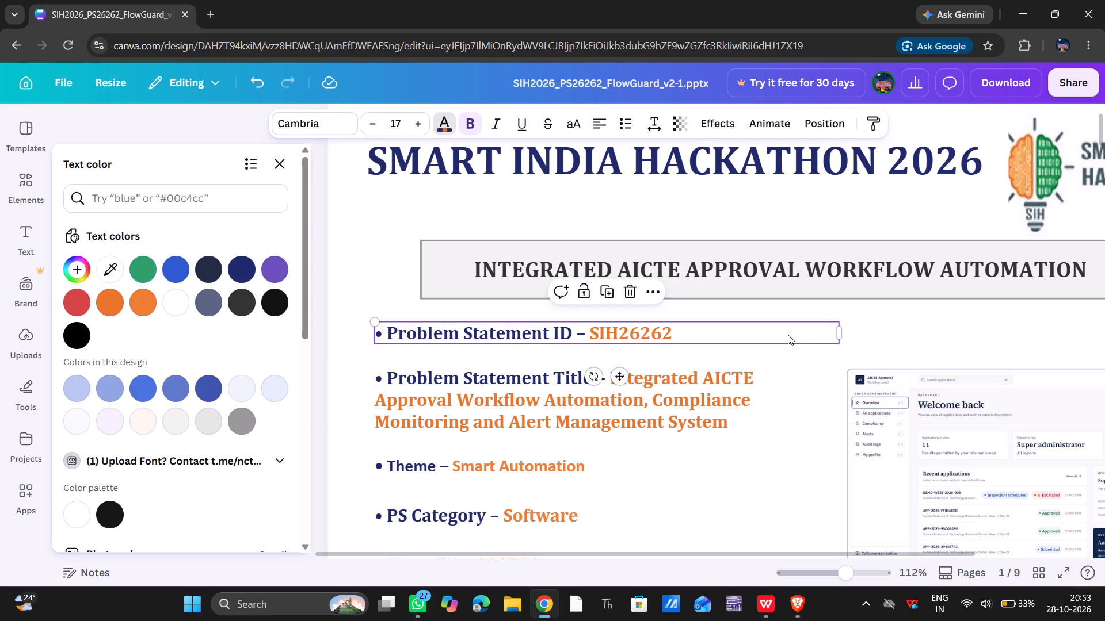
click(958, 315)
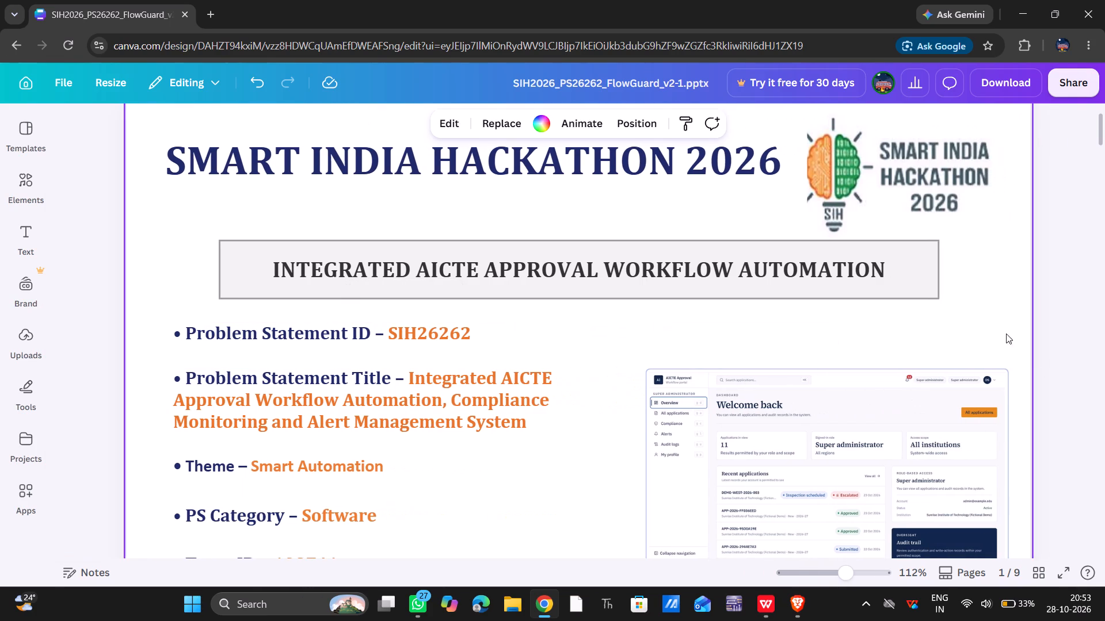
Look through the presentation down to the References on page 9, then return to the top of page 1.
scroll(929, 421, down, 10)
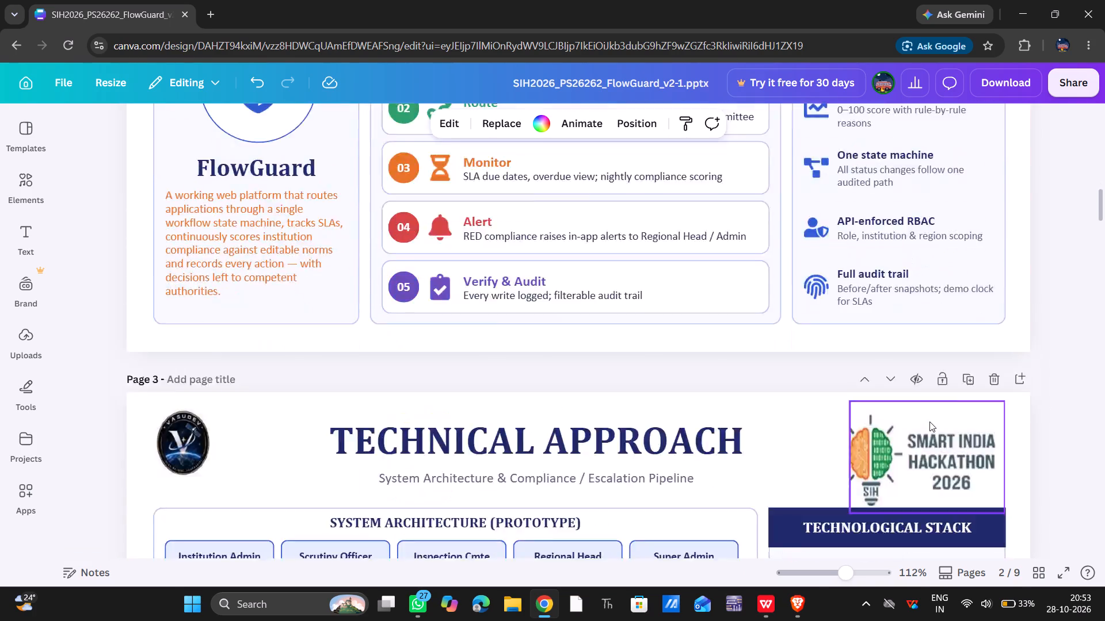
scroll(929, 421, down, 11)
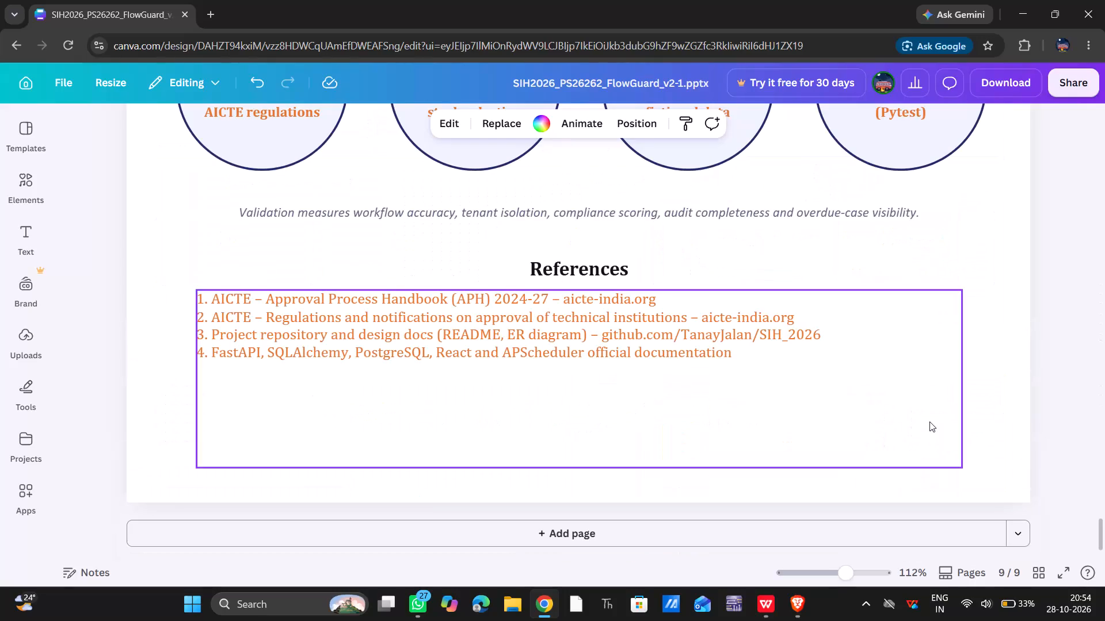
scroll(929, 421, up, 10)
scroll(929, 421, up, 11)
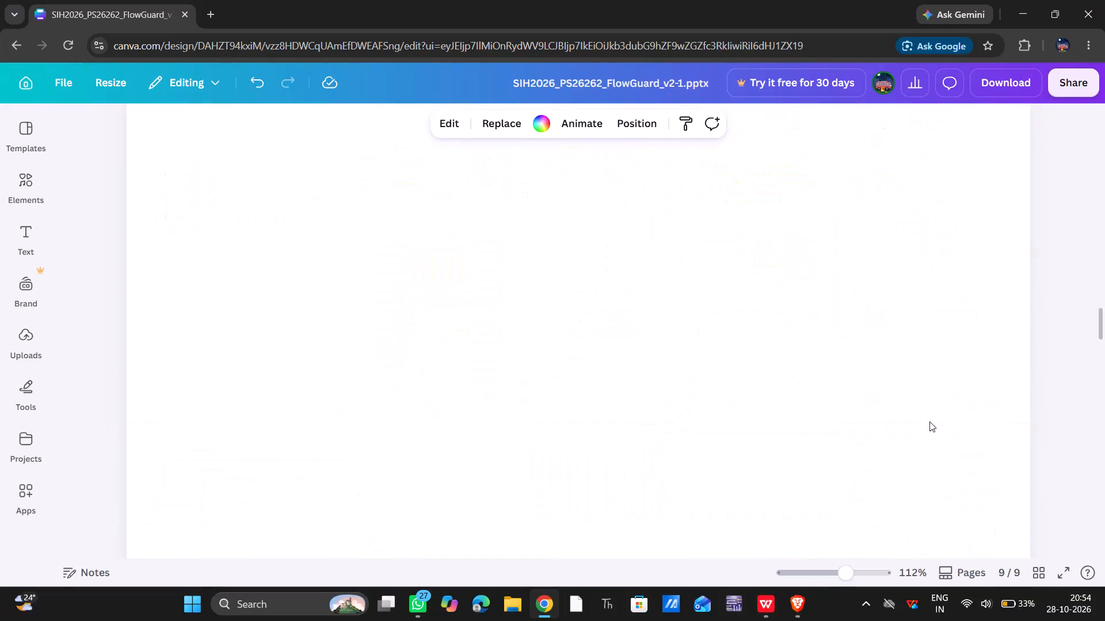
scroll(929, 421, up, 20)
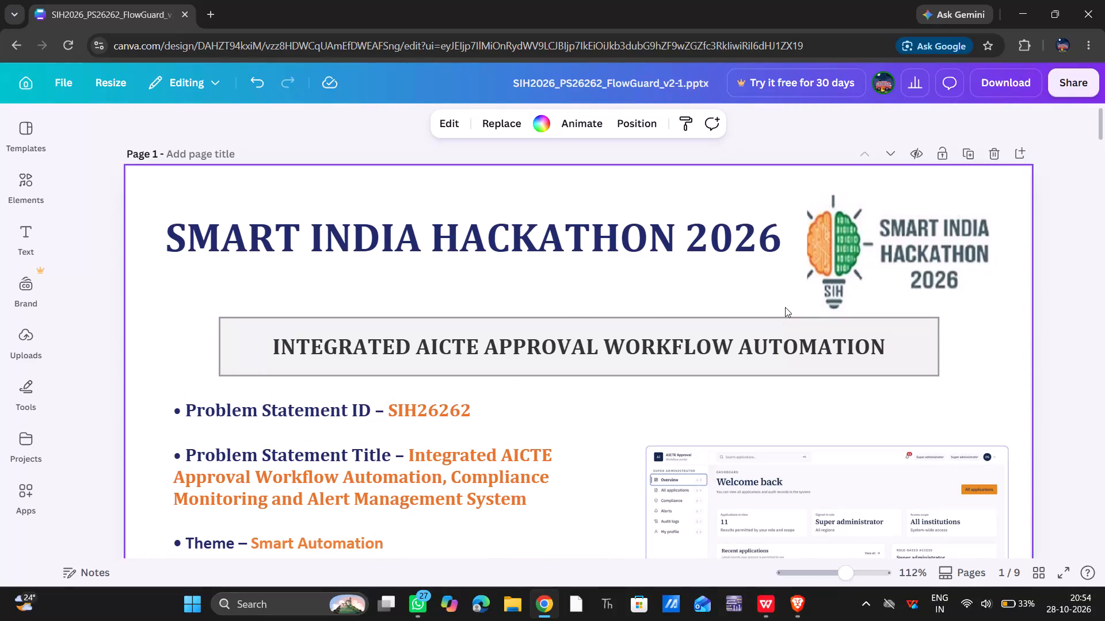
scroll(785, 307, up, 5)
Download all pages of the presentation as a PDF with the Digital preset.
click(1000, 81)
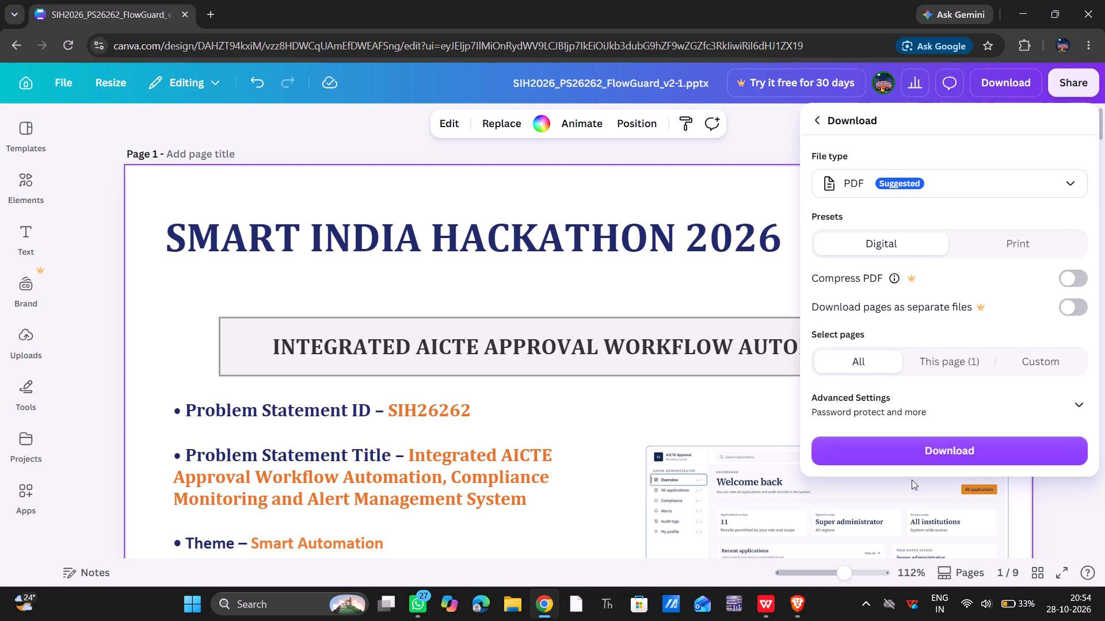
click(894, 451)
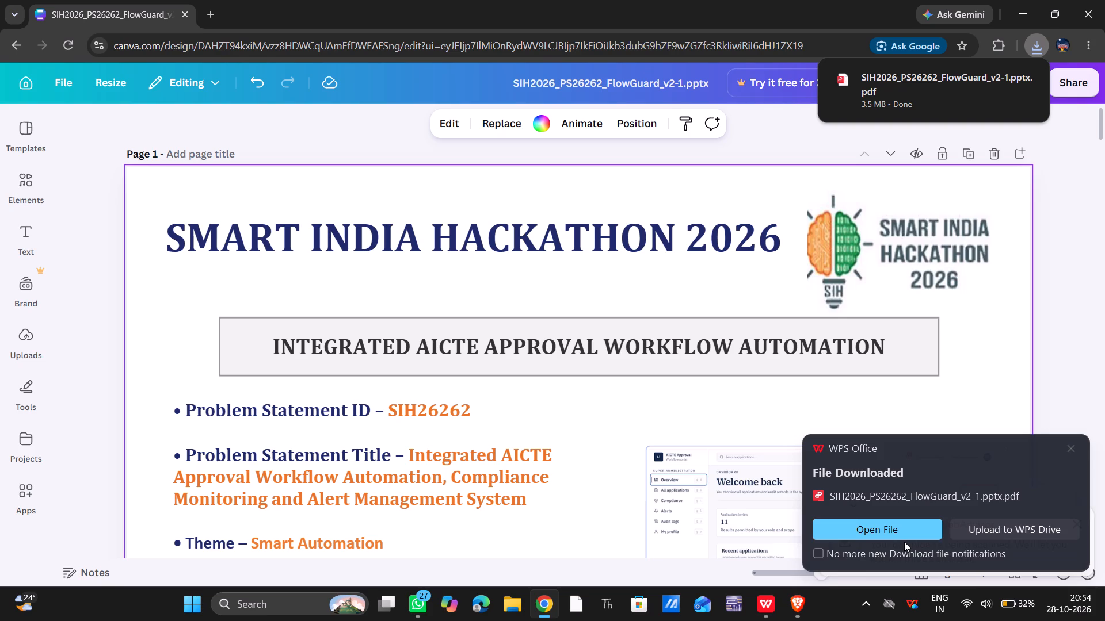
Open the downloaded SIH2026_PS26262_FlowGuard_v2-1.pptx.pdf in WPS Office.
click(900, 523)
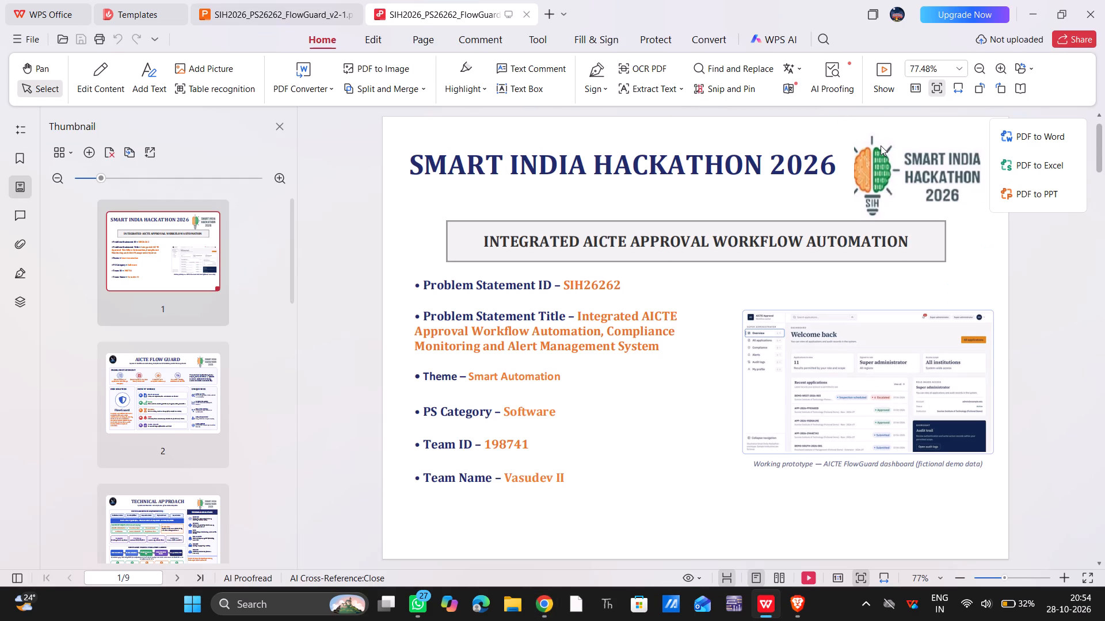
Find the sharing options for the PDF and try to enable View/edit with others.
click(32, 41)
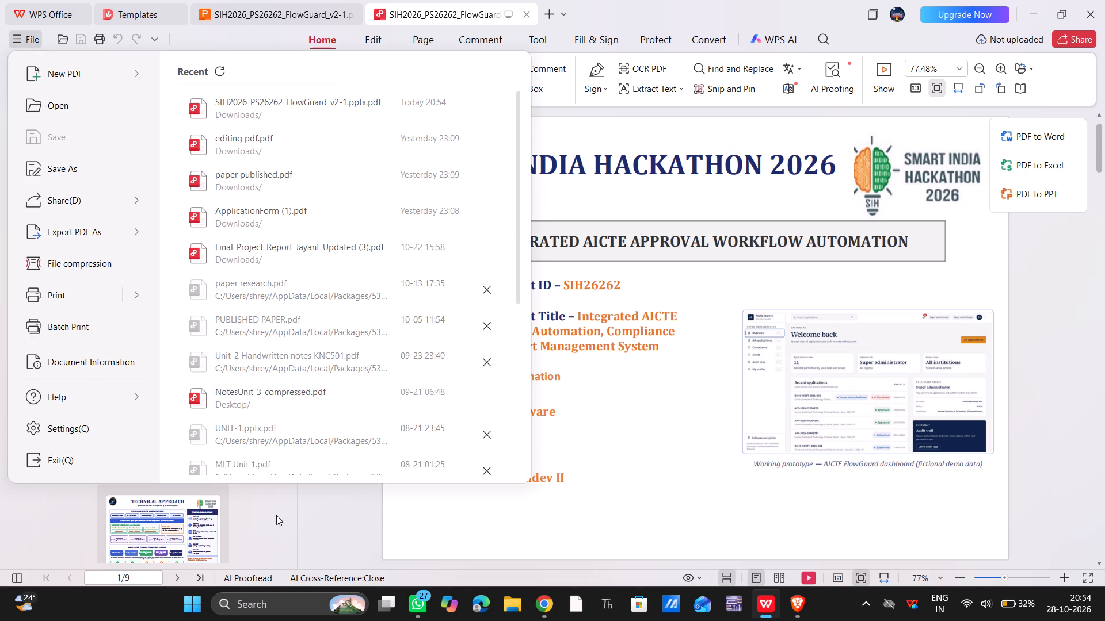
click(336, 527)
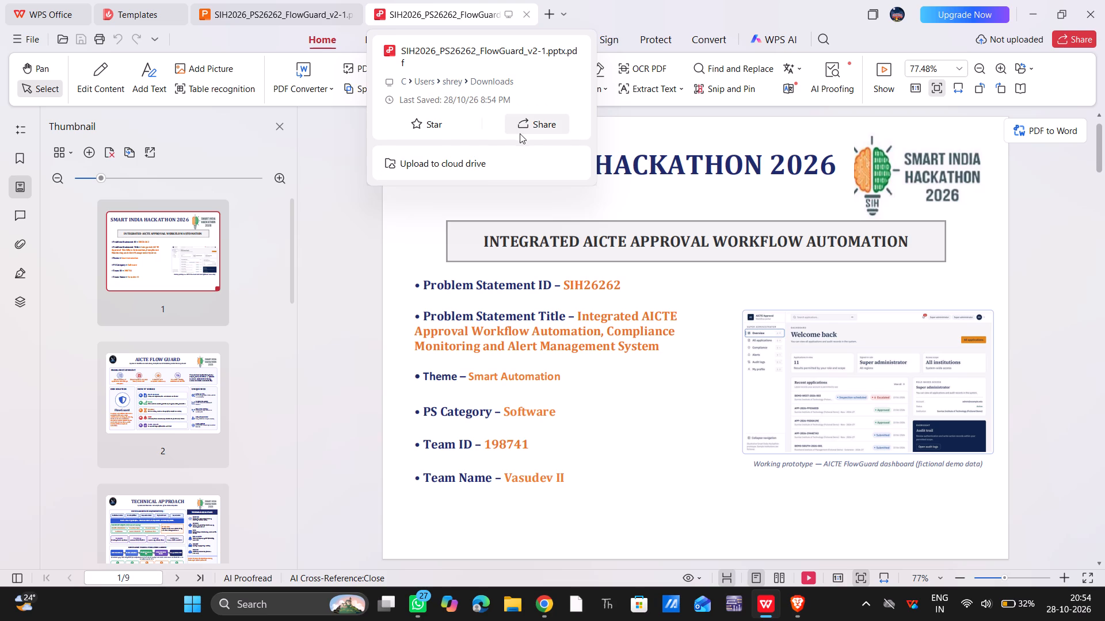
click(525, 132)
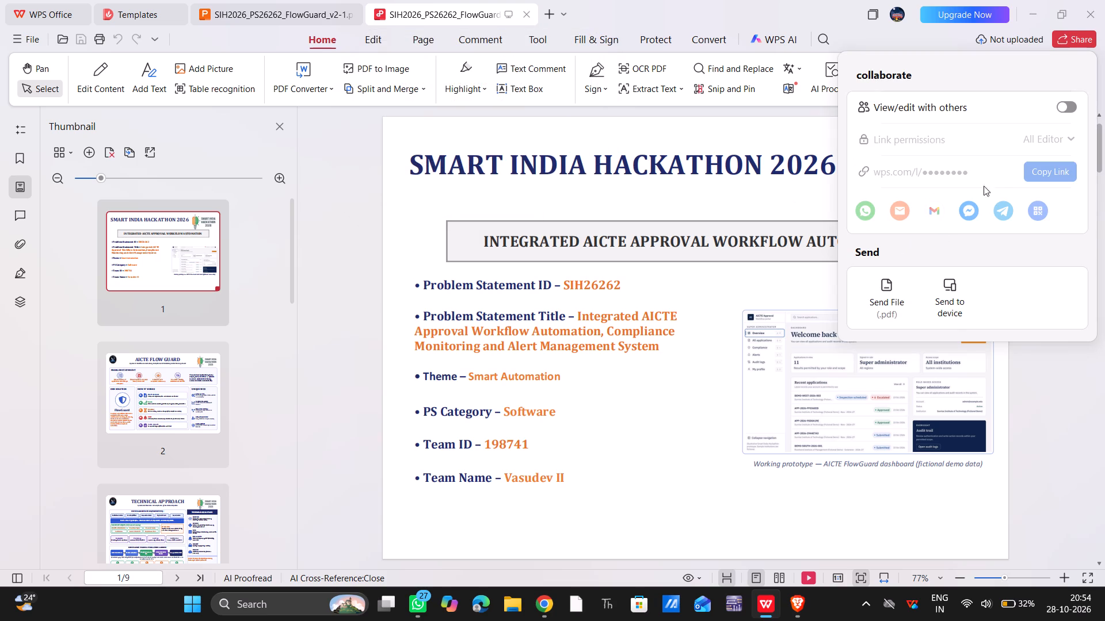
click(1077, 103)
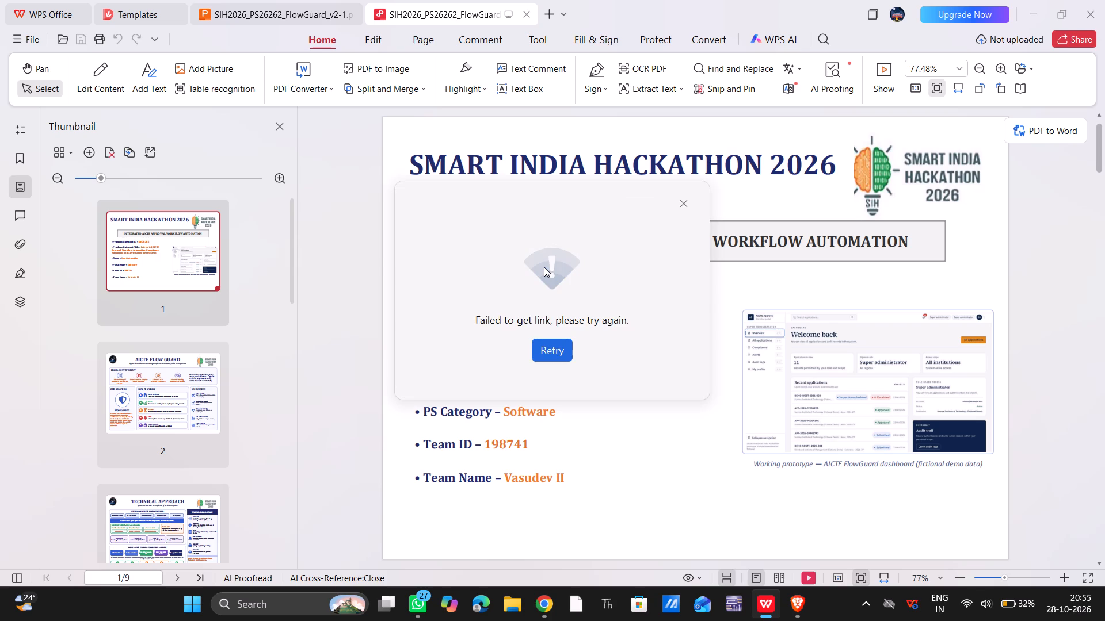
Retry generating the PDF's collaboration link and start sharing it through WhatsApp.
click(549, 346)
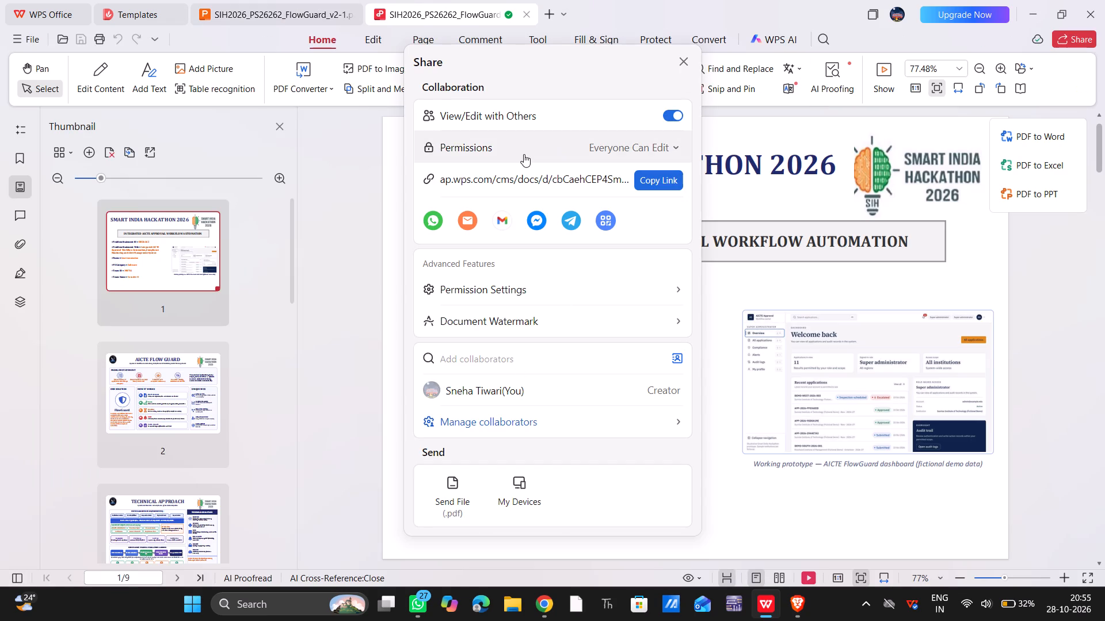
click(435, 212)
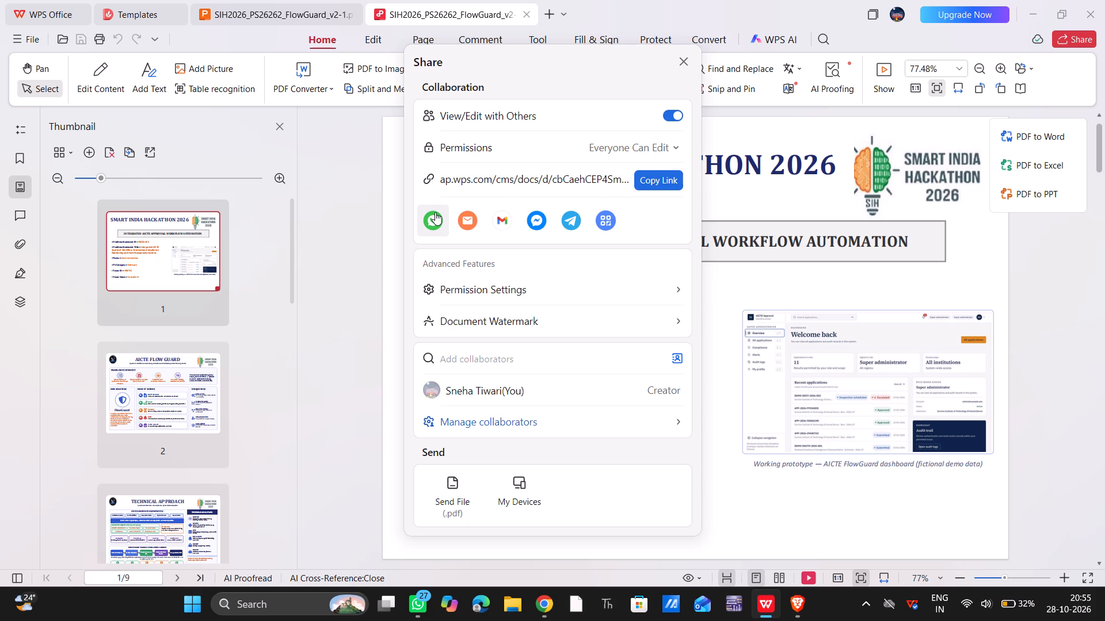
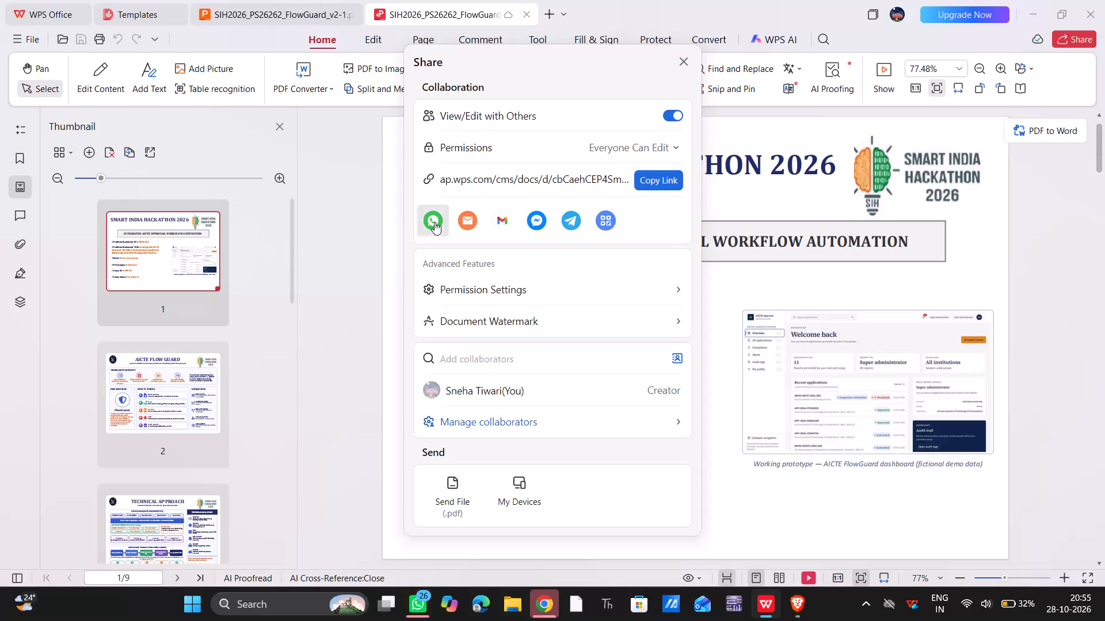
Try to share the PDF's collaboration link through WhatsApp.
double_click(435, 222)
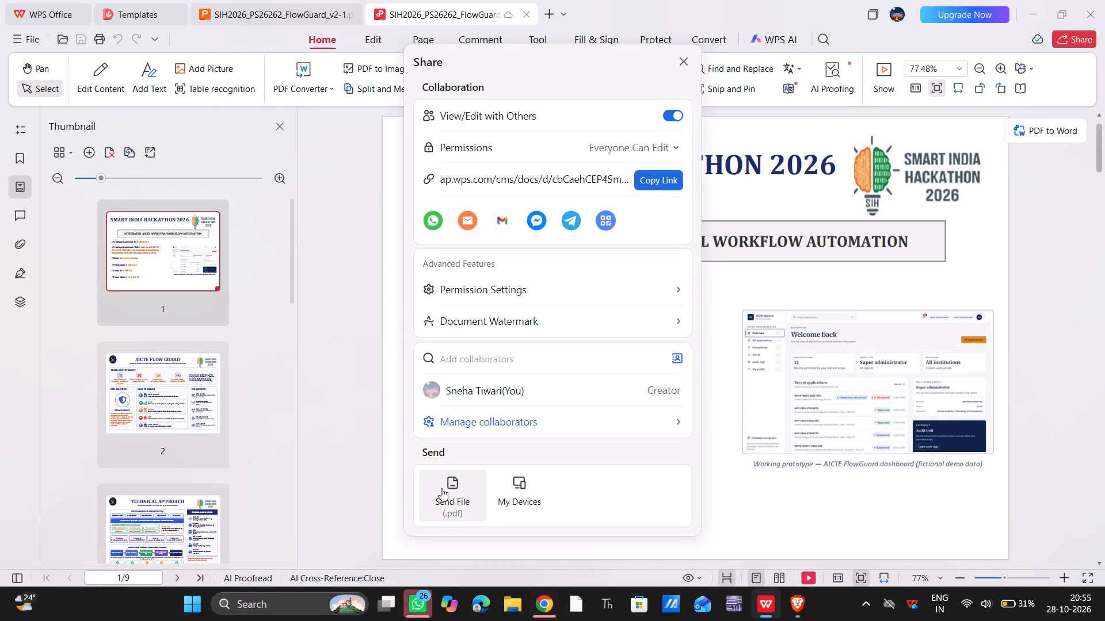
Choose to send the presentation as a PDF file and copy that file for sharing.
click(441, 488)
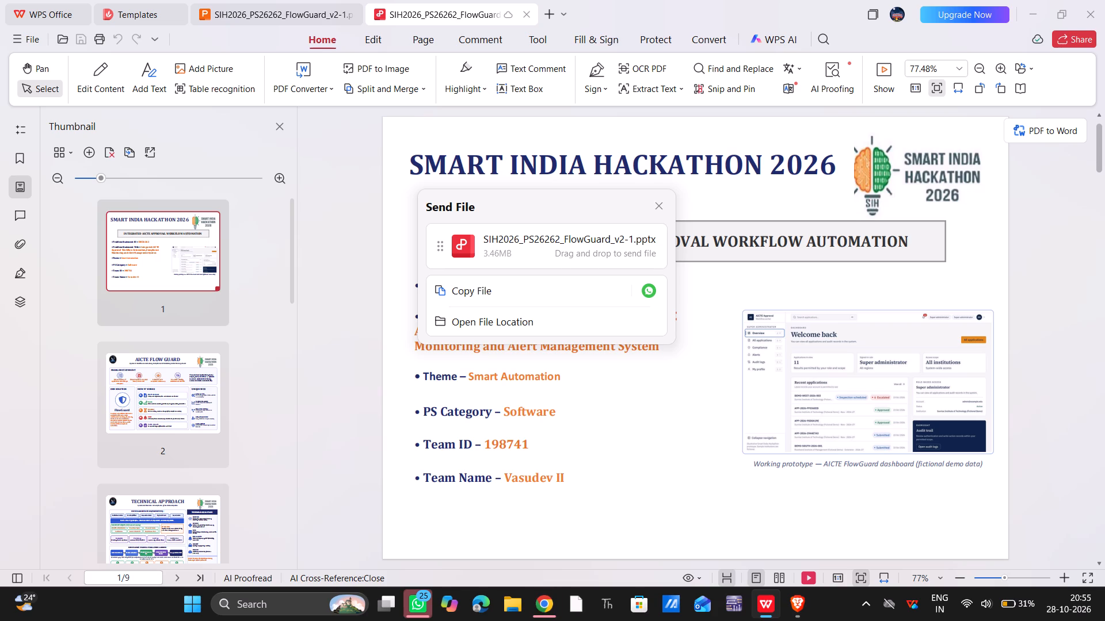
click(481, 294)
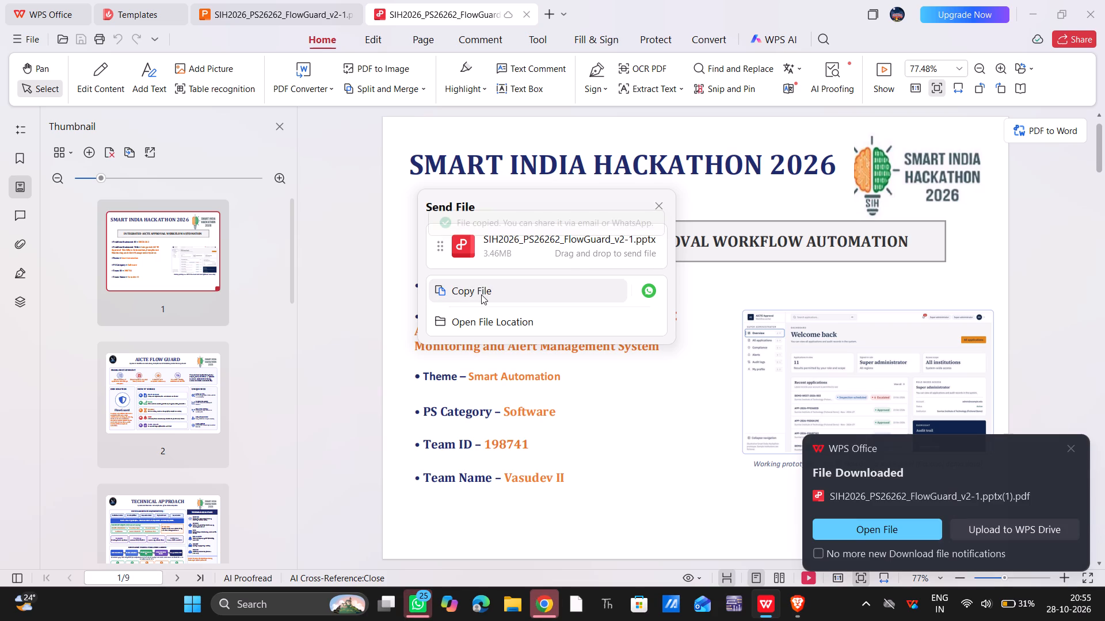
Open the newly downloaded SIH2026_PS26262_FlowGuard_v2-1.pptx(1).pdf.
click(911, 531)
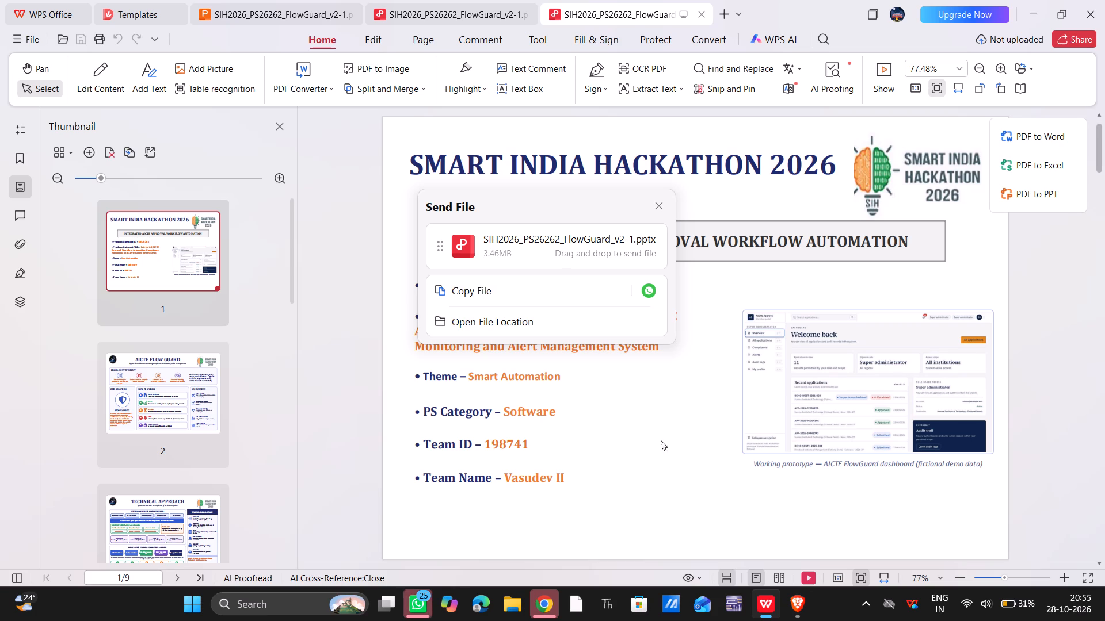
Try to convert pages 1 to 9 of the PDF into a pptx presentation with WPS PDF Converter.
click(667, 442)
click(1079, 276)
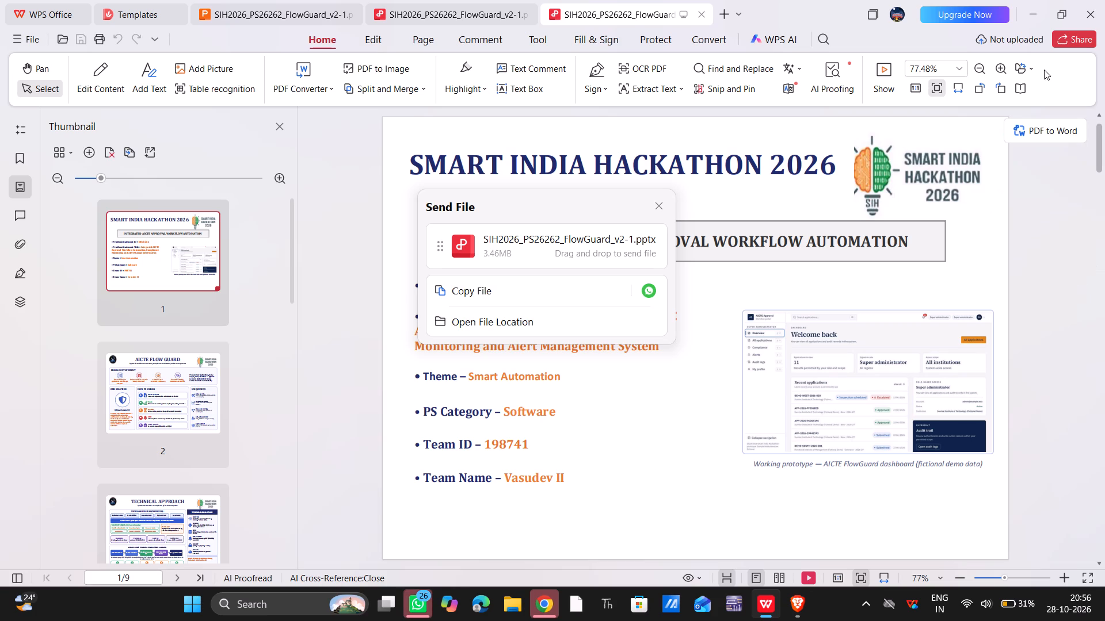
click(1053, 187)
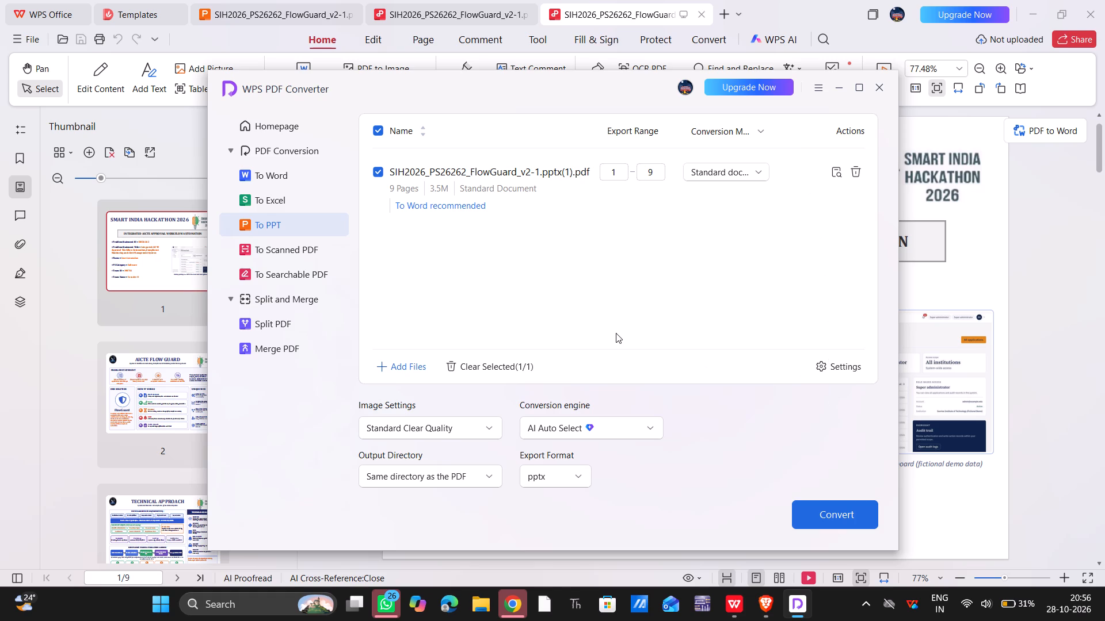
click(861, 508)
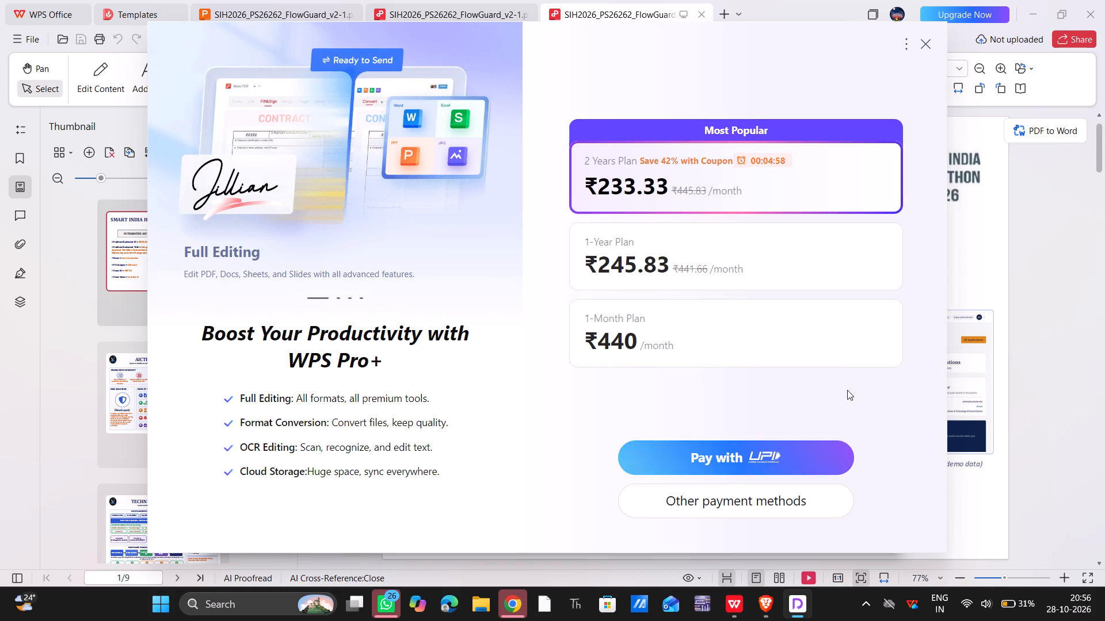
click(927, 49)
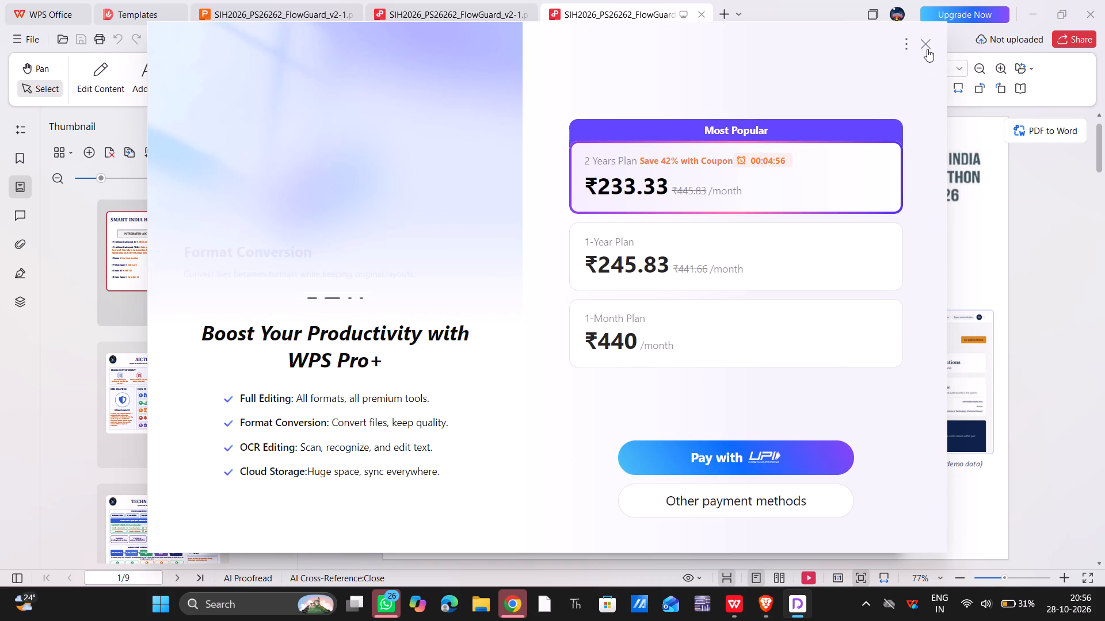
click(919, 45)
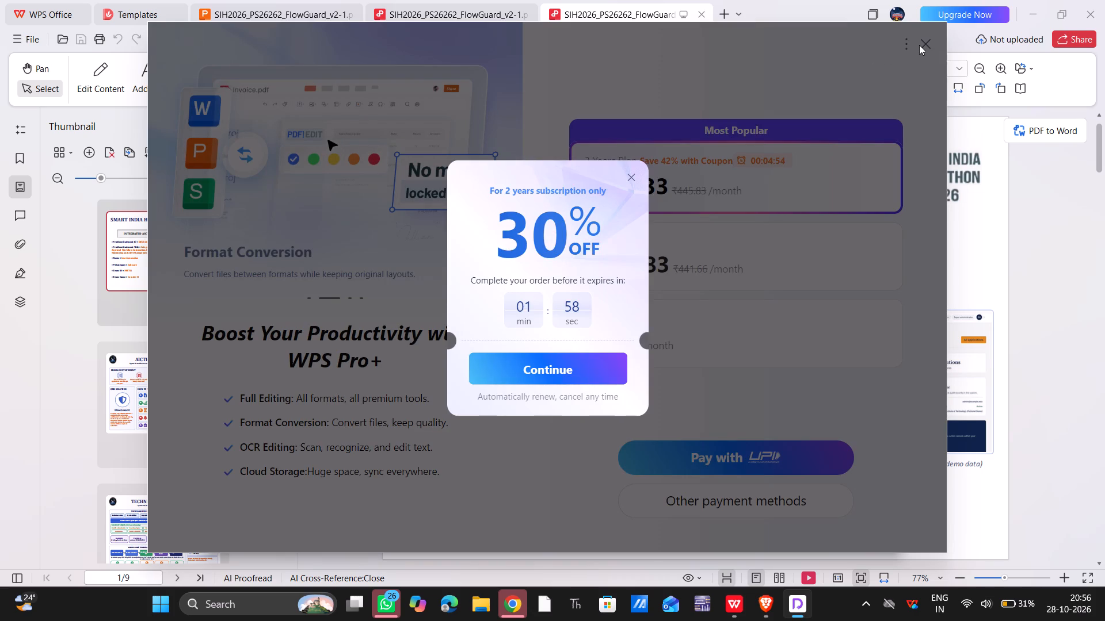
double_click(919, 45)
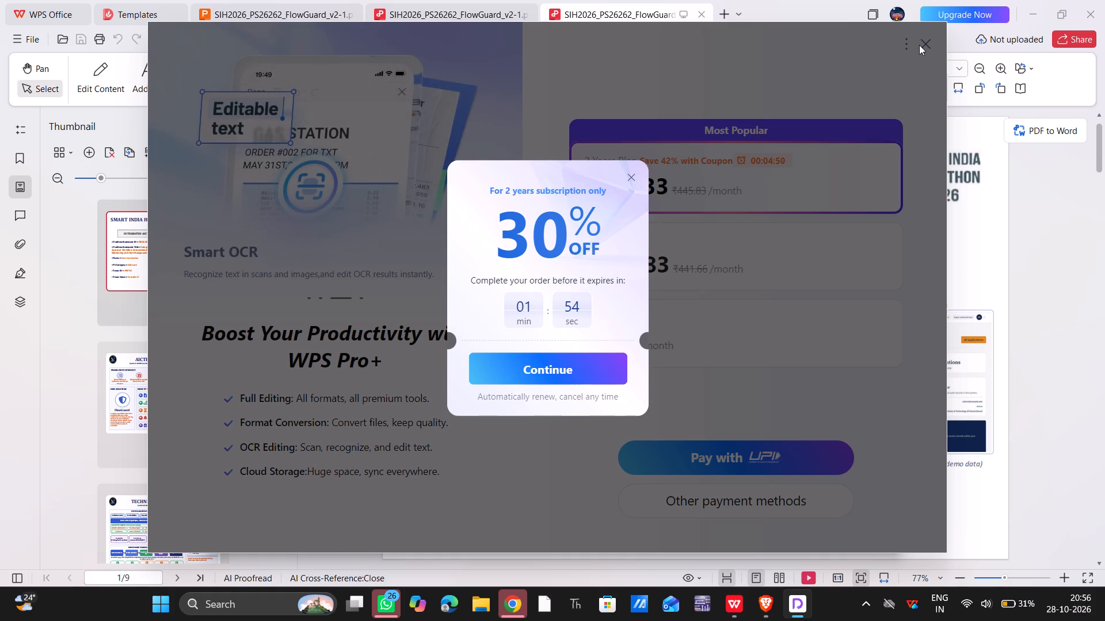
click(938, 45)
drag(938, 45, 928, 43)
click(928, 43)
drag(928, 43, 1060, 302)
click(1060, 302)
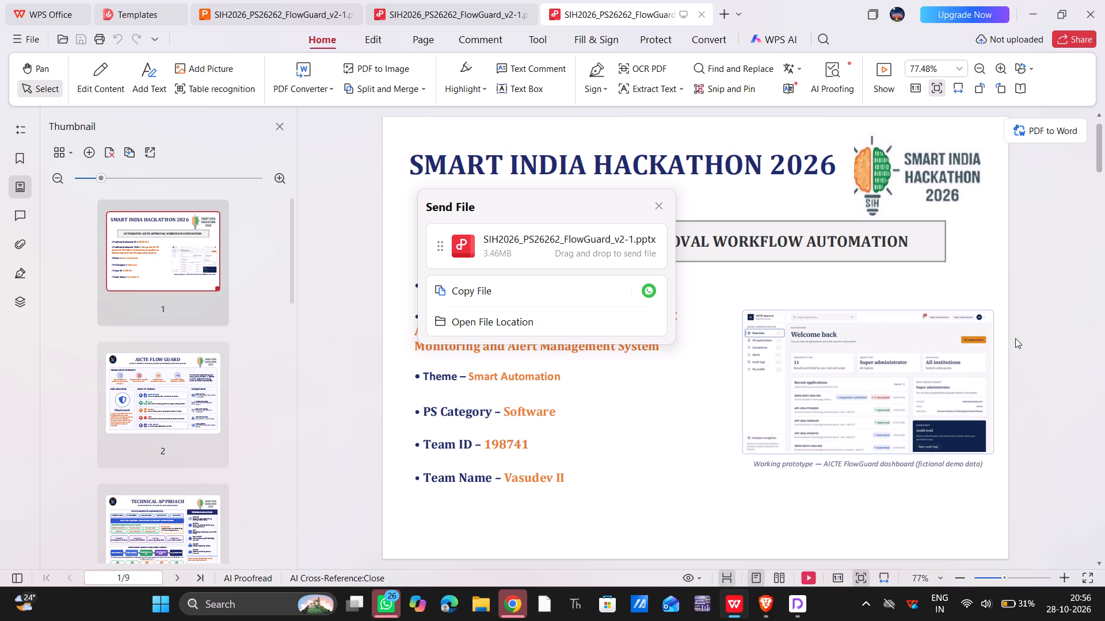
Switch to the other open FlowGuard PDF, the copy already saved to the cloud, and close the Send File window.
click(1070, 343)
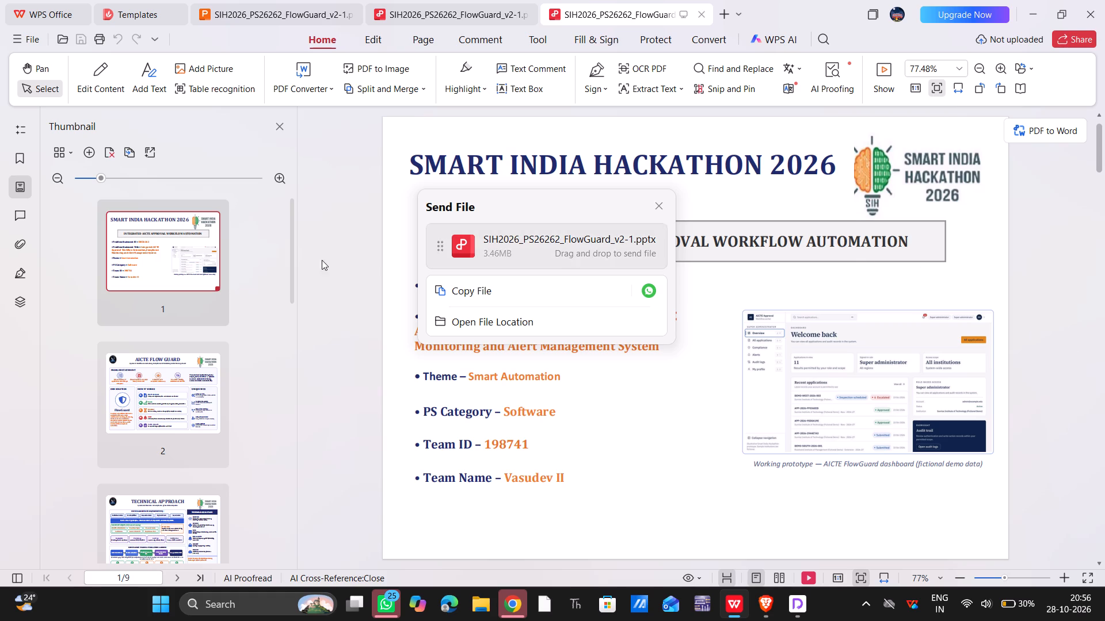
click(346, 248)
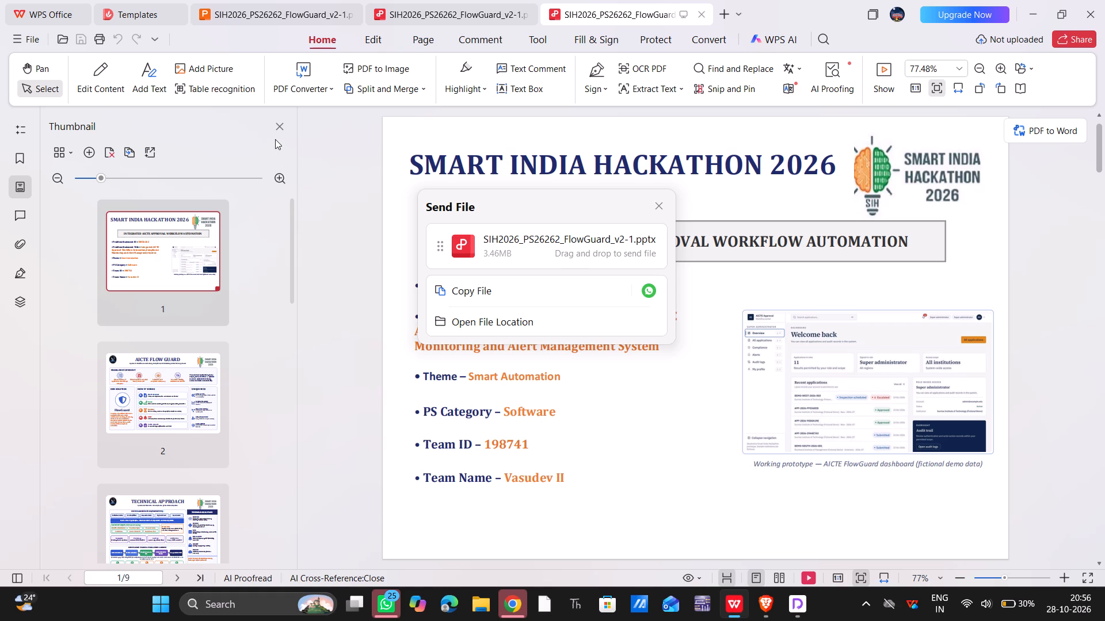
click(1081, 192)
click(515, 10)
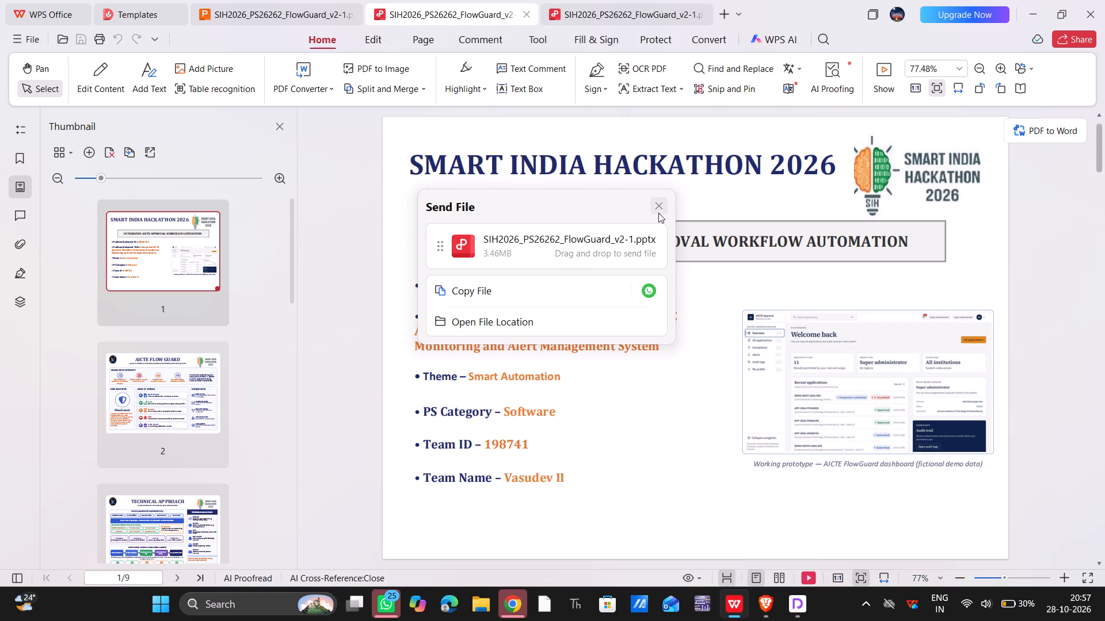
click(655, 208)
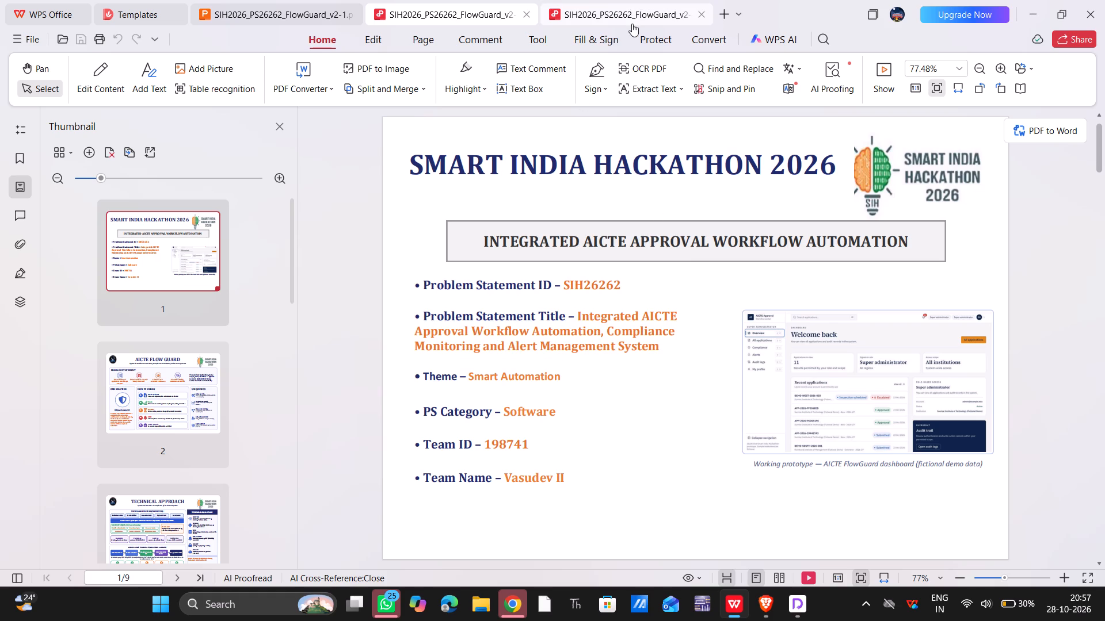
Compare the open FlowGuard PDFs and presentation, then look through the cloud-saved PDF with thumbnails hidden and return to page 1.
click(627, 18)
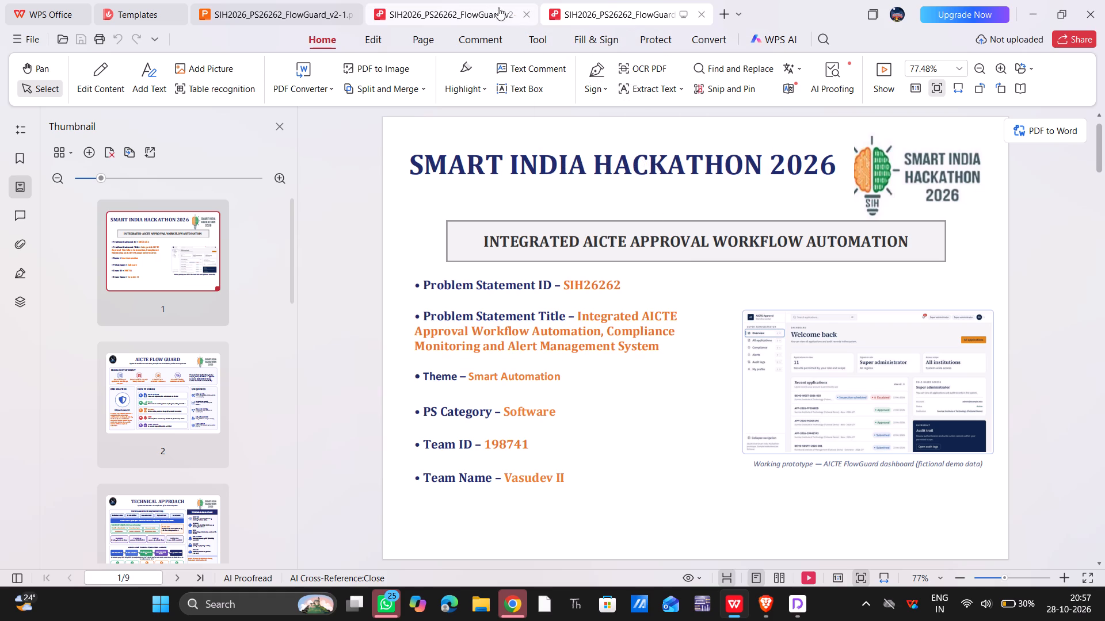
click(490, 10)
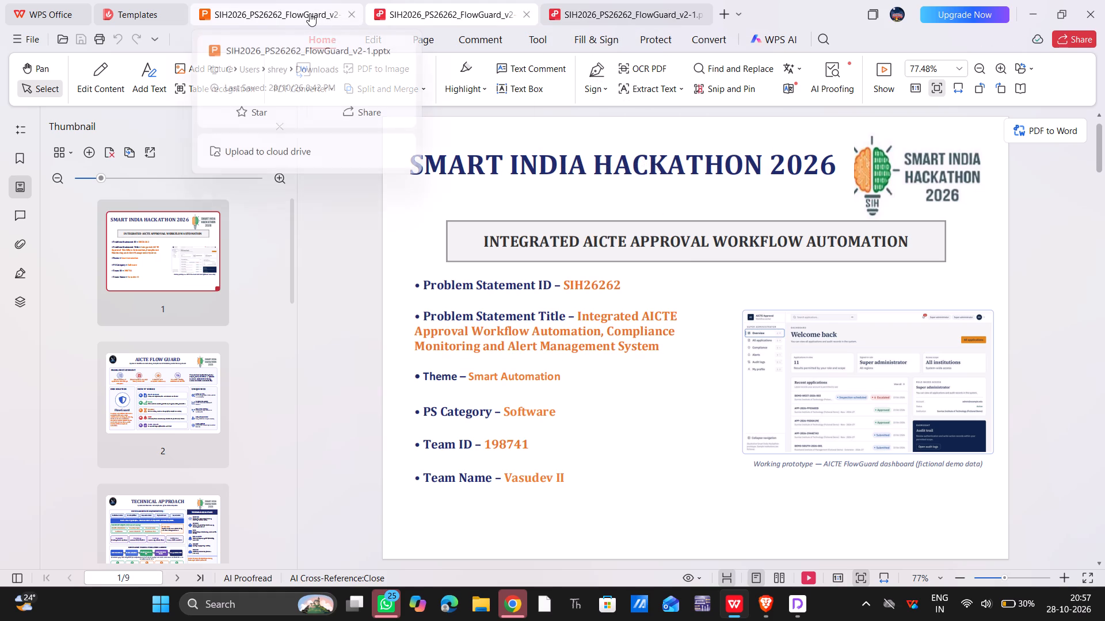
click(310, 13)
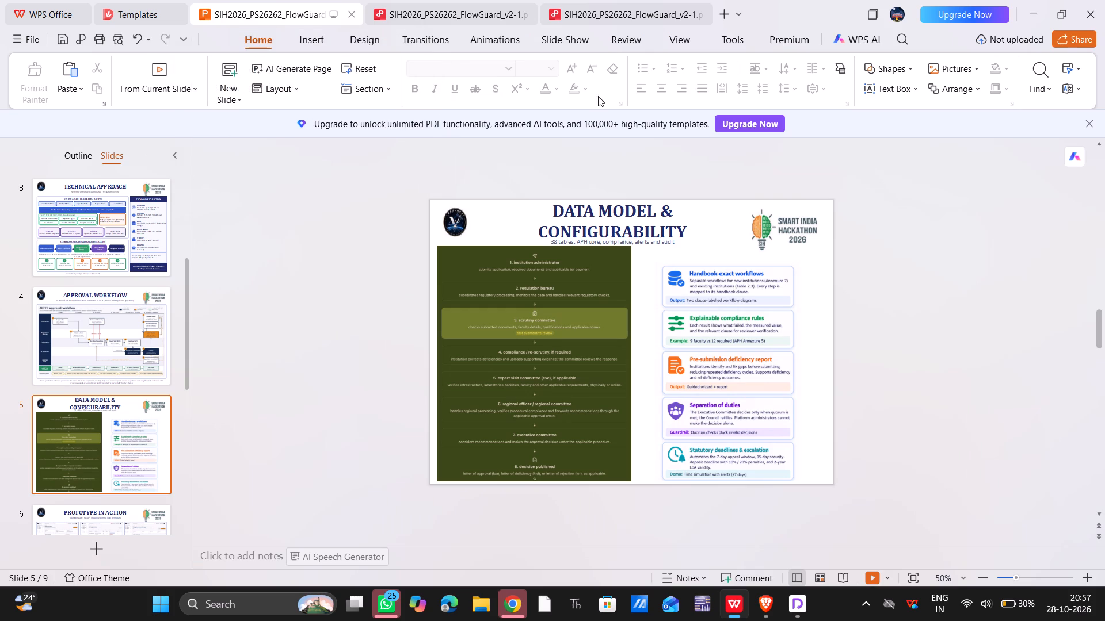
click(480, 8)
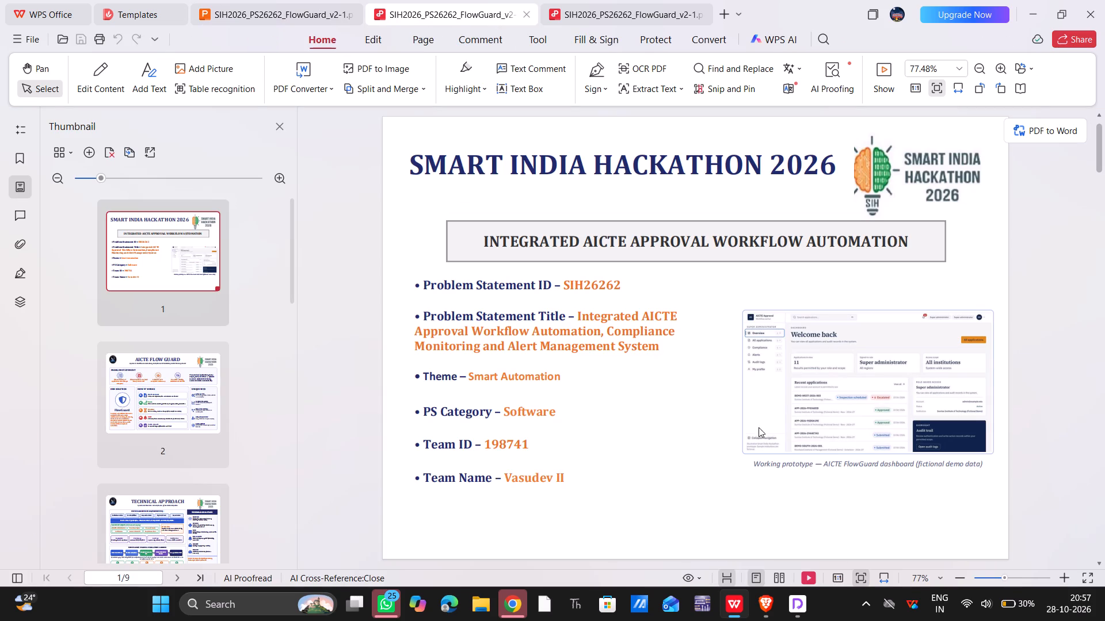
click(278, 122)
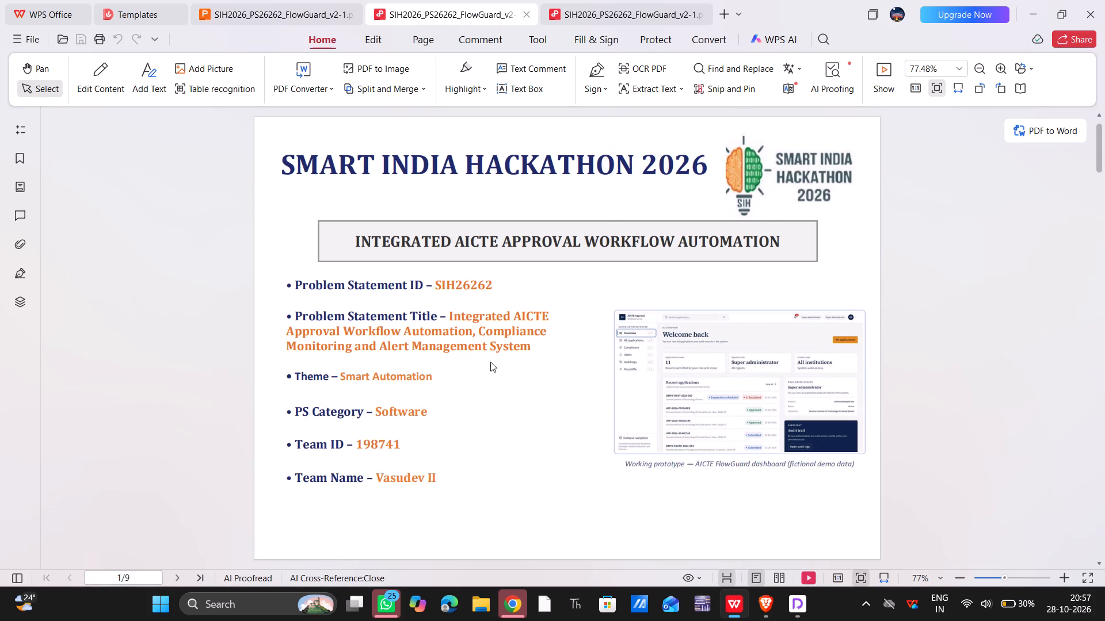
scroll(490, 362, up, 2)
scroll(490, 362, down, 20)
scroll(490, 362, down, 20)
scroll(490, 362, up, 9)
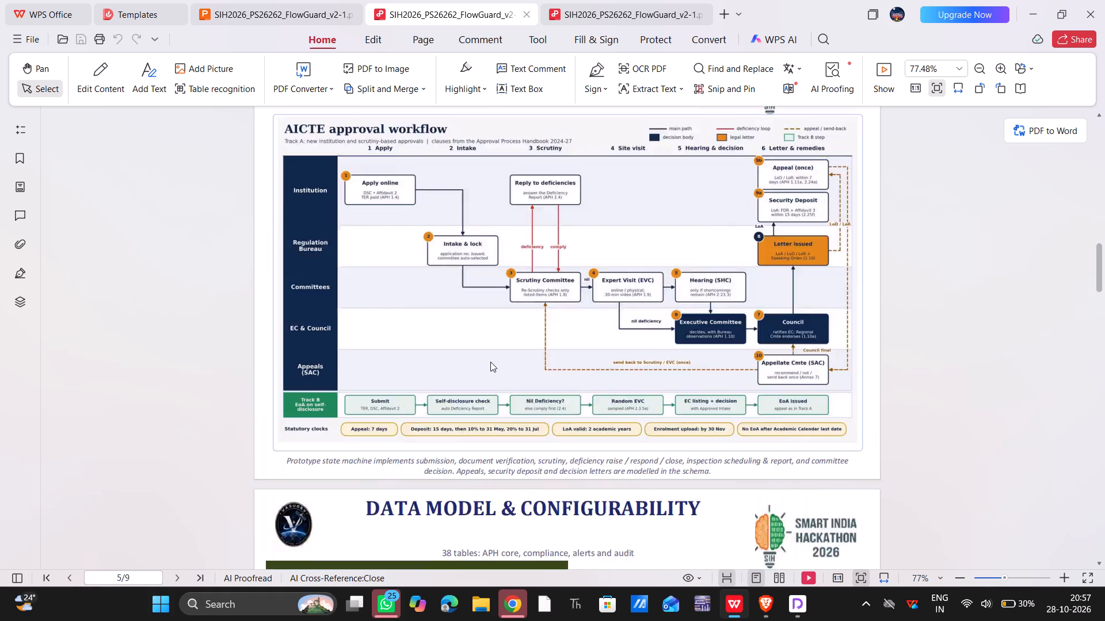
scroll(490, 362, up, 7)
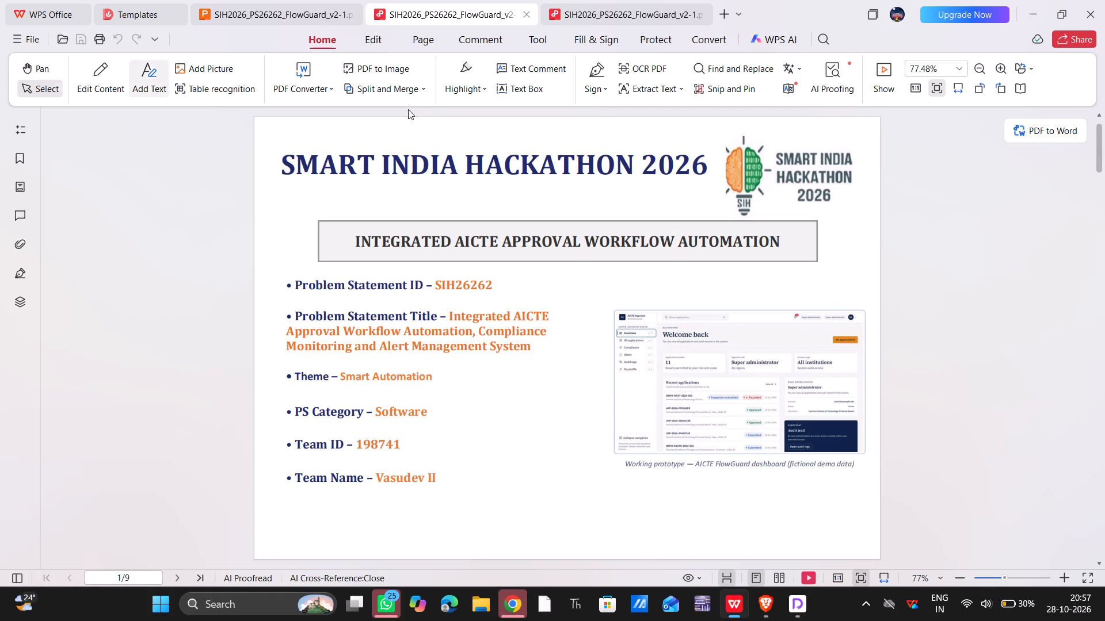
Open the cloud-saved PDF's sharing options, copy its collaboration link and try to share it through WhatsApp.
click(1064, 40)
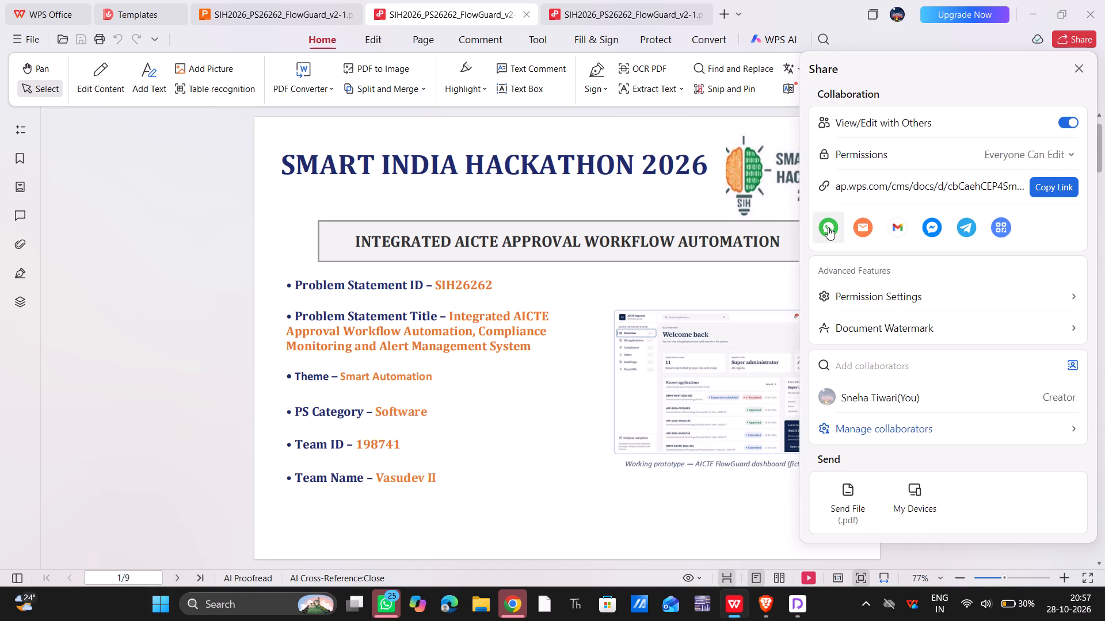
click(828, 227)
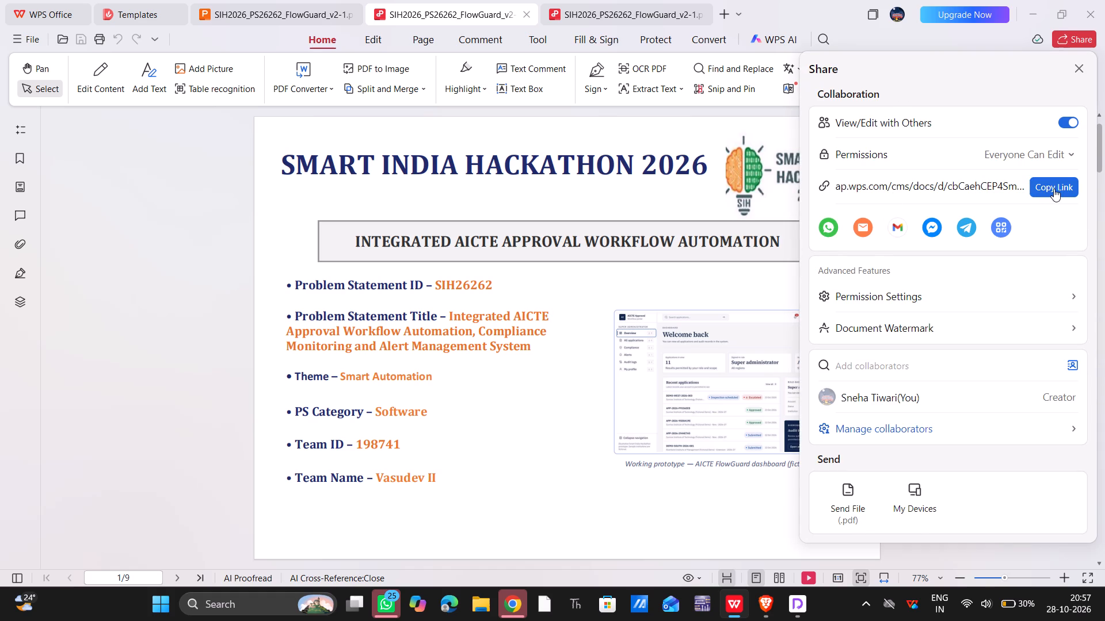
click(1053, 189)
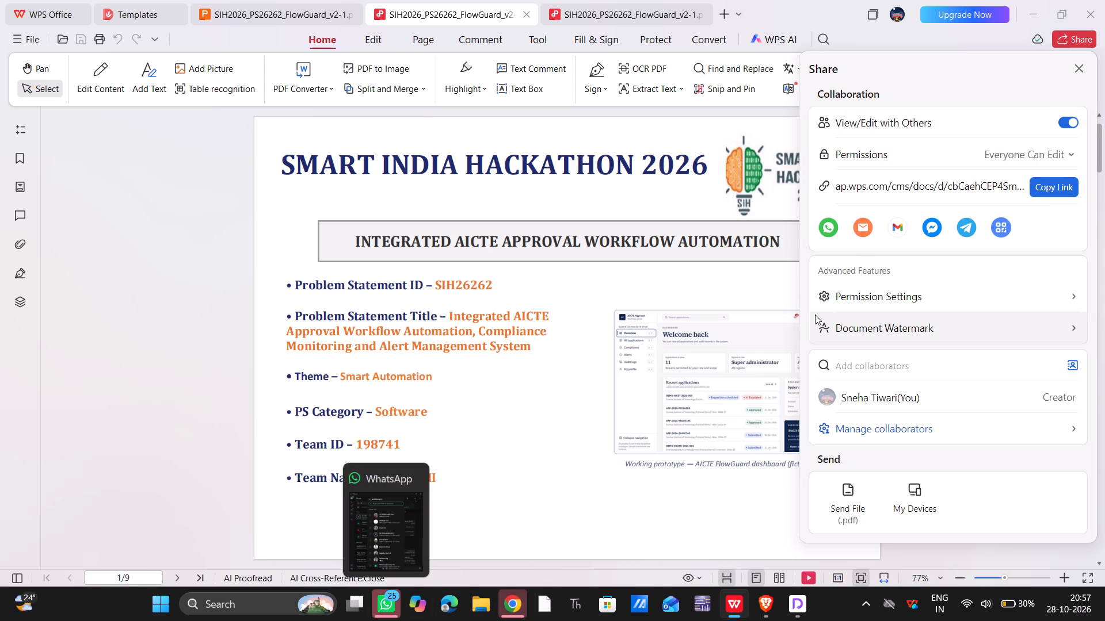
click(830, 233)
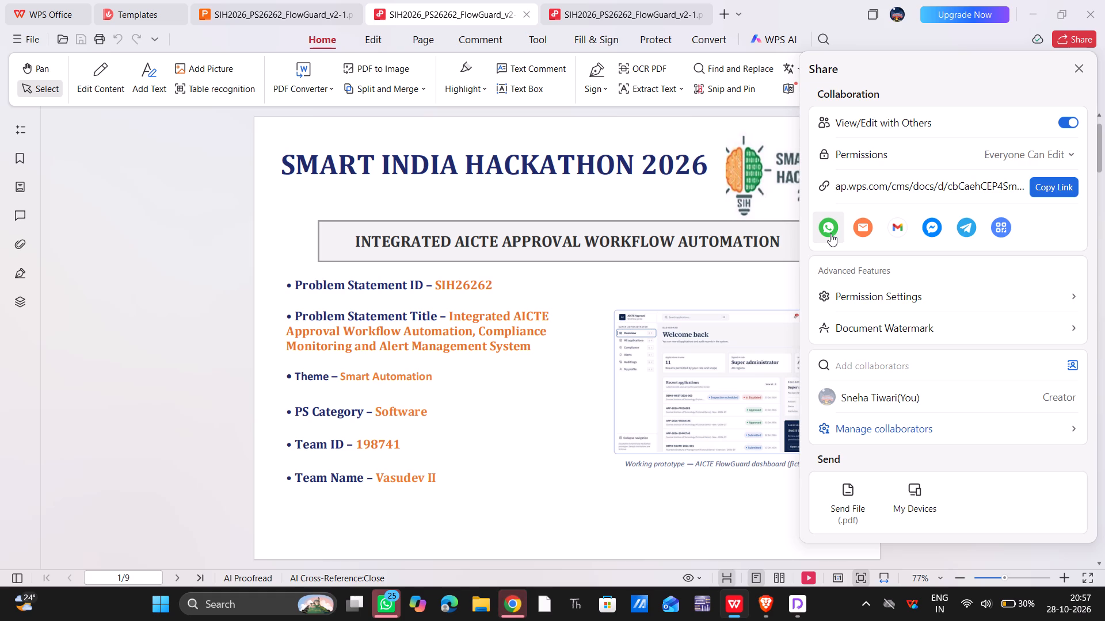
Open Windows Start and look through the pinned apps, recent files and installed apps.
click(165, 605)
scroll(454, 505, down, 1)
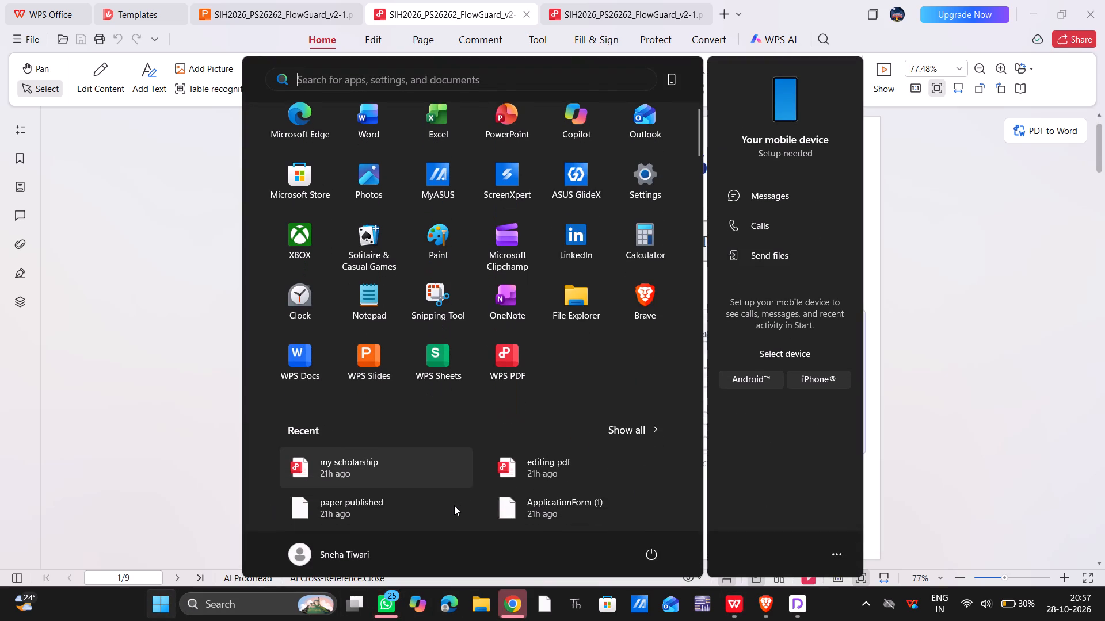
scroll(454, 505, down, 1)
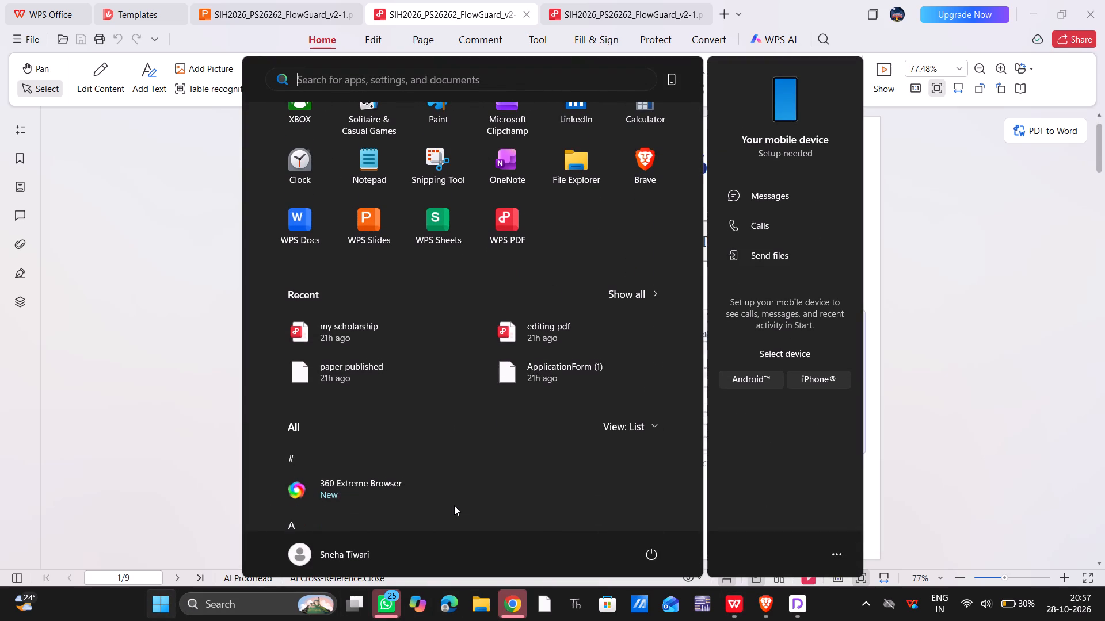
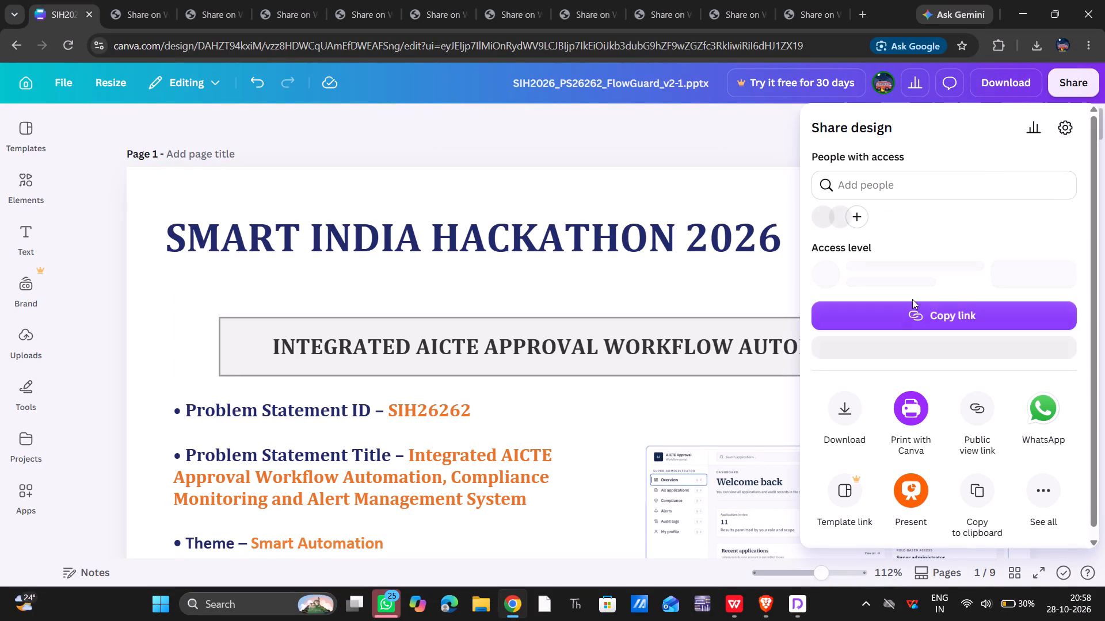
Download all pages of the FlowGuard design from Canva as a PPTX file and bring up the browser's recent downloads.
scroll(928, 460, down, 1)
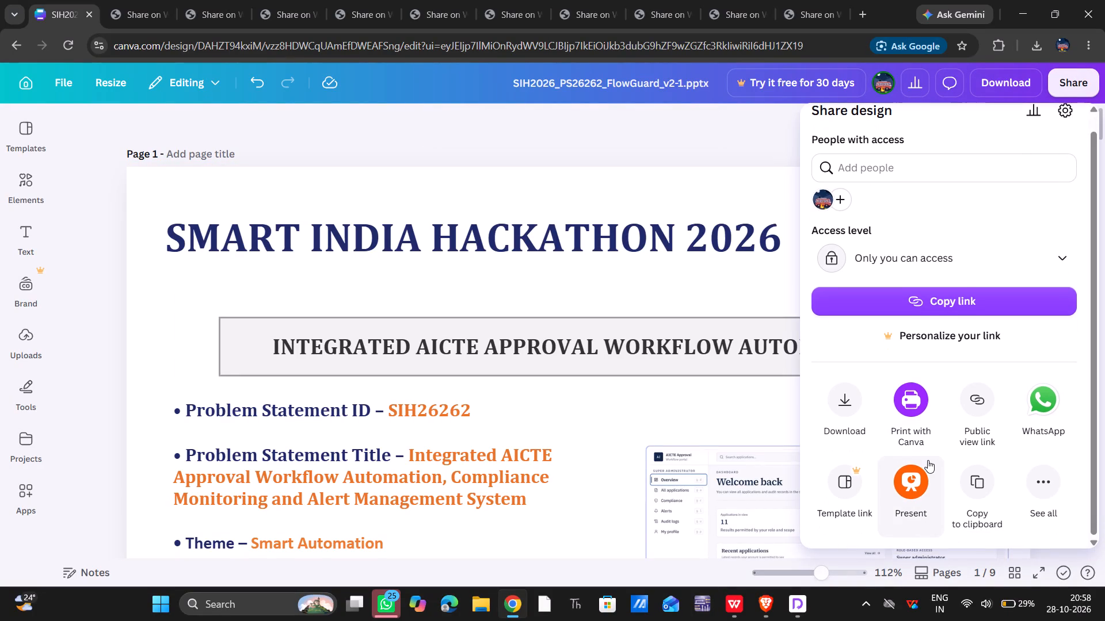
click(833, 401)
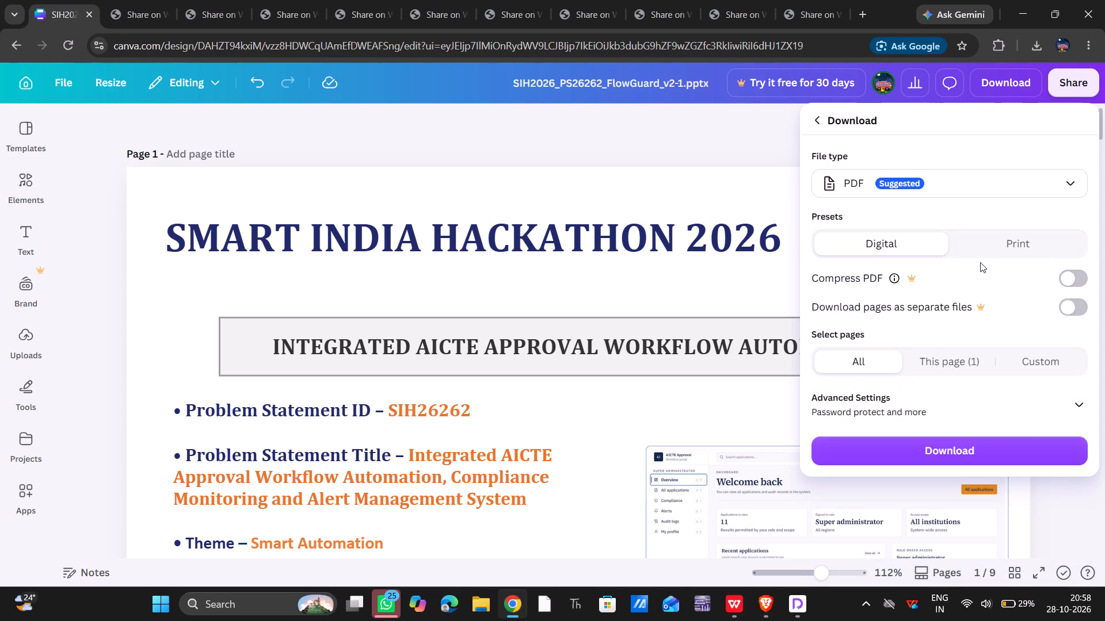
click(1071, 183)
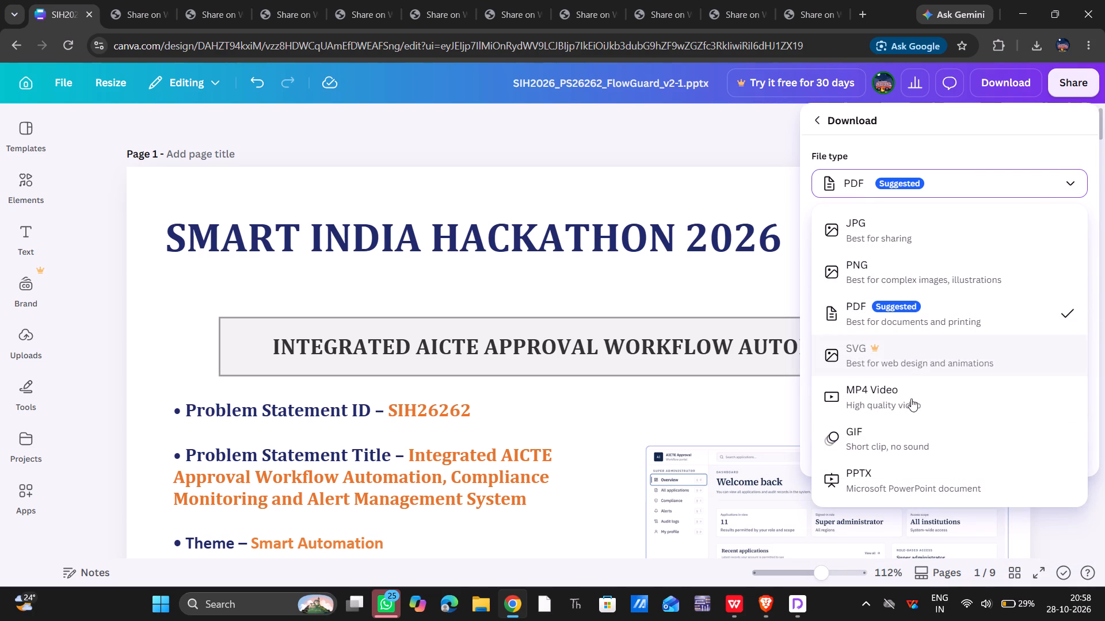
scroll(910, 407, down, 1)
click(896, 485)
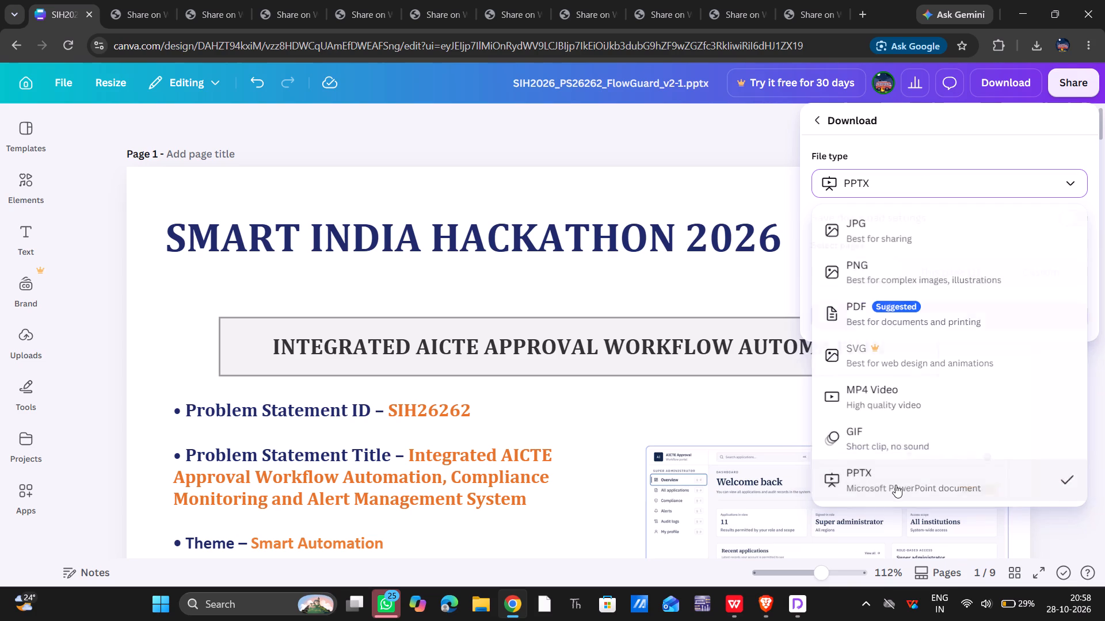
click(900, 312)
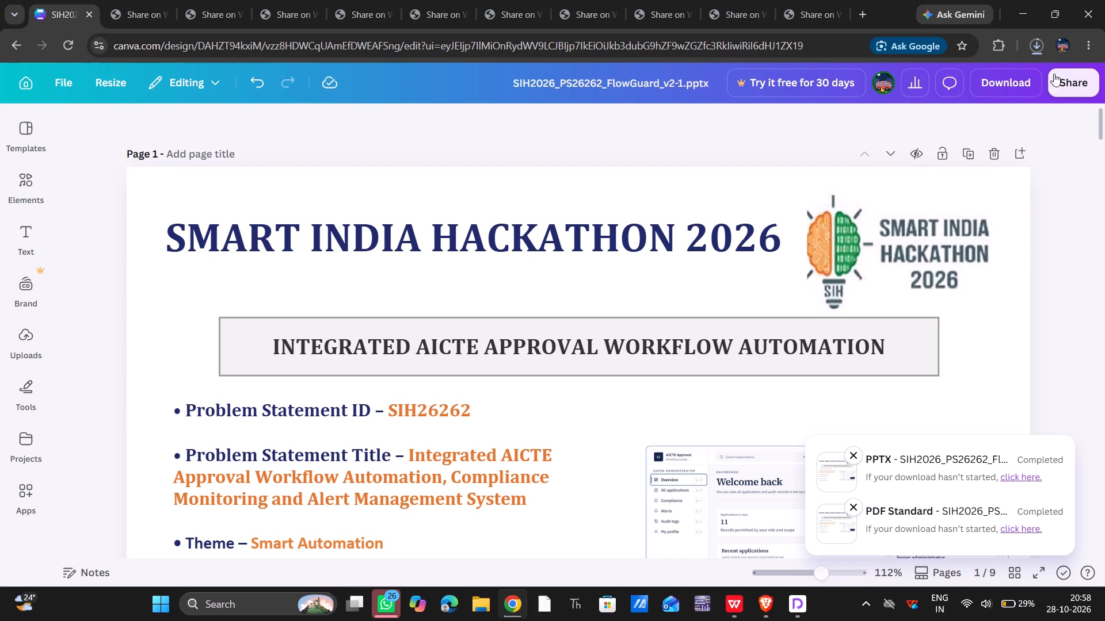
click(1028, 46)
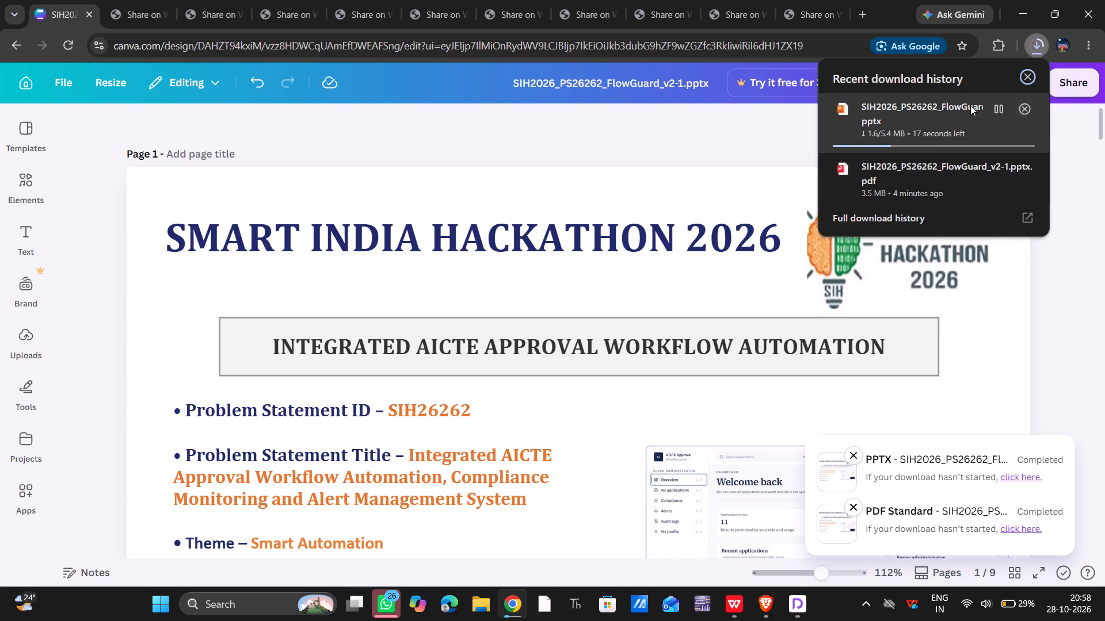
Open the FlowGuard pptx downloaded from Canva in WPS Office and close the two open FlowGuard PDFs.
click(918, 117)
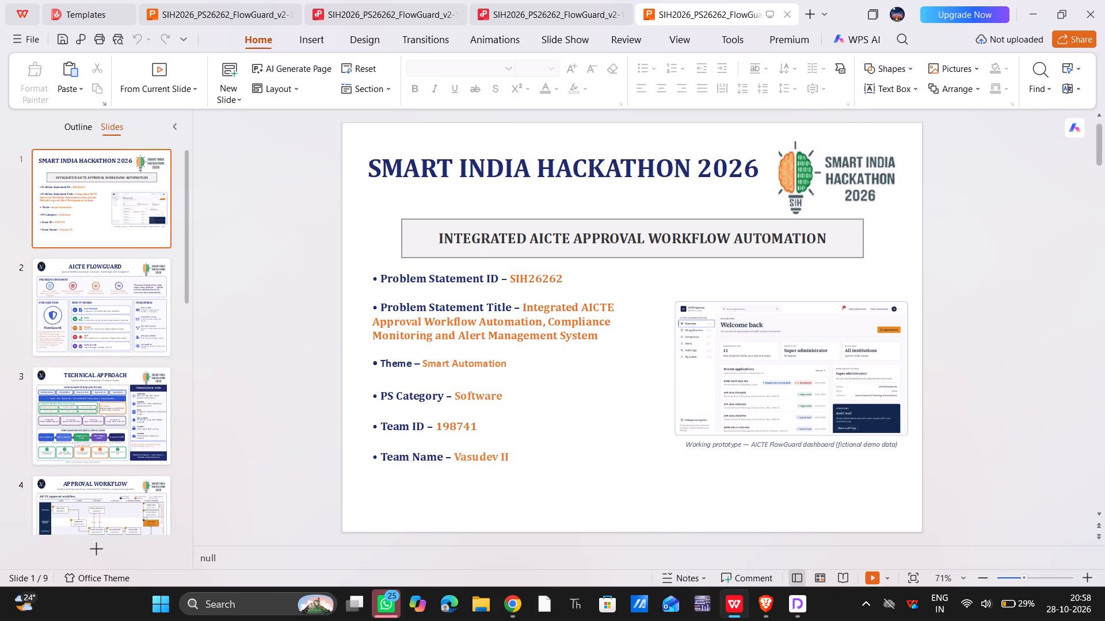
click(621, 12)
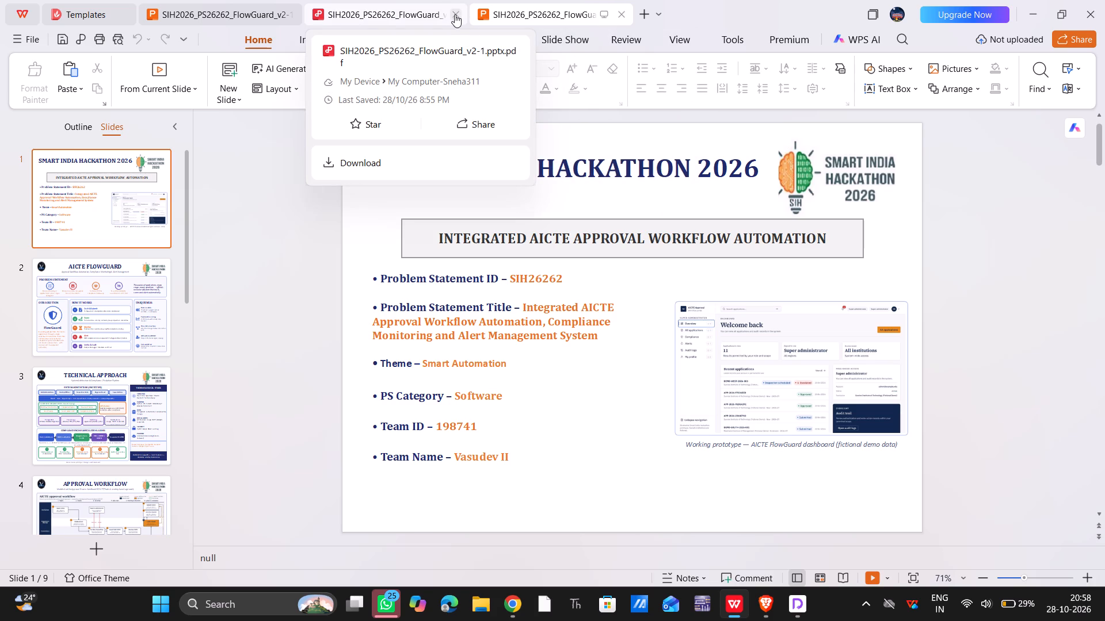
click(455, 15)
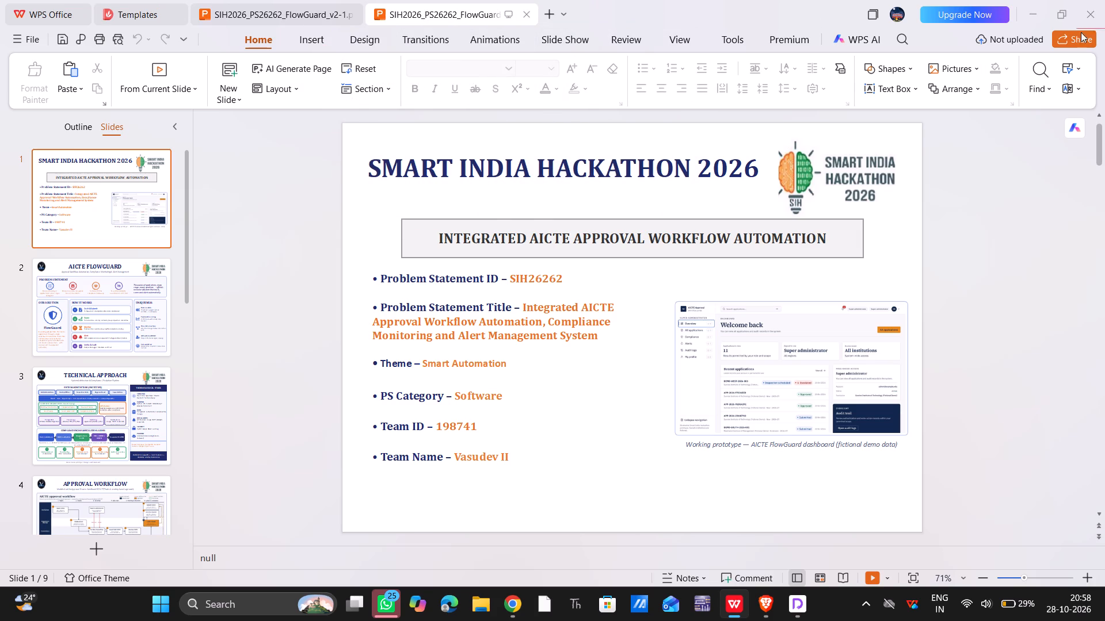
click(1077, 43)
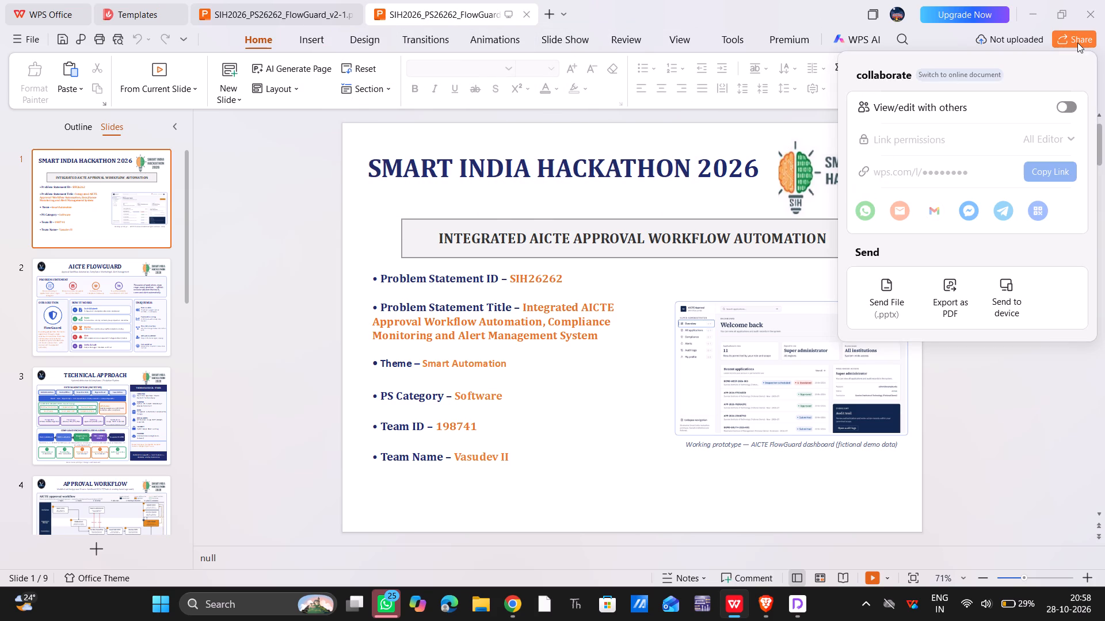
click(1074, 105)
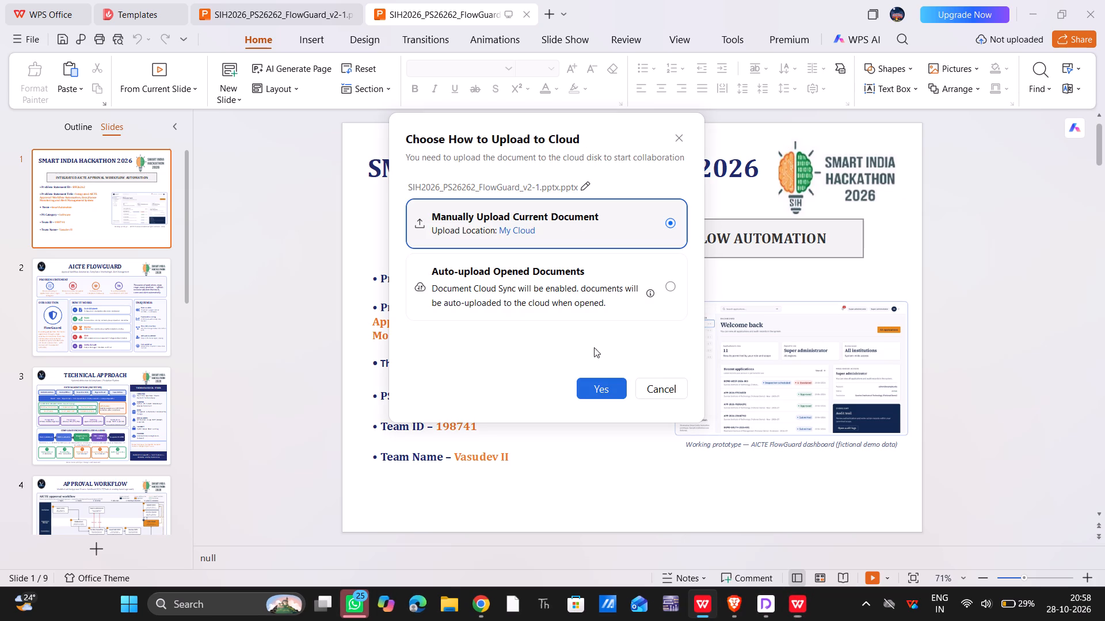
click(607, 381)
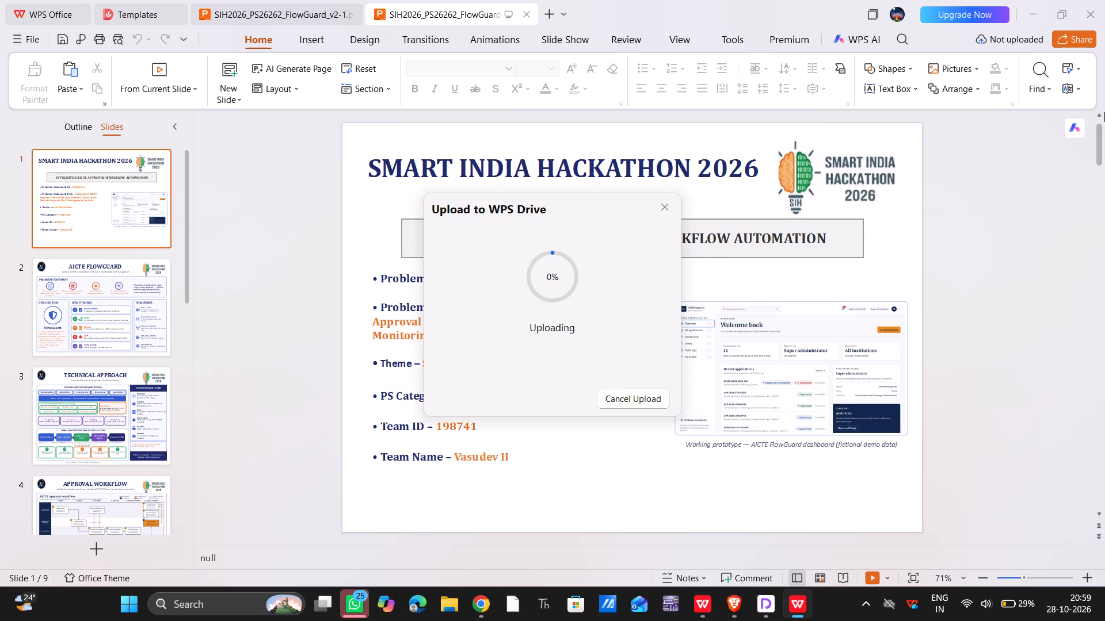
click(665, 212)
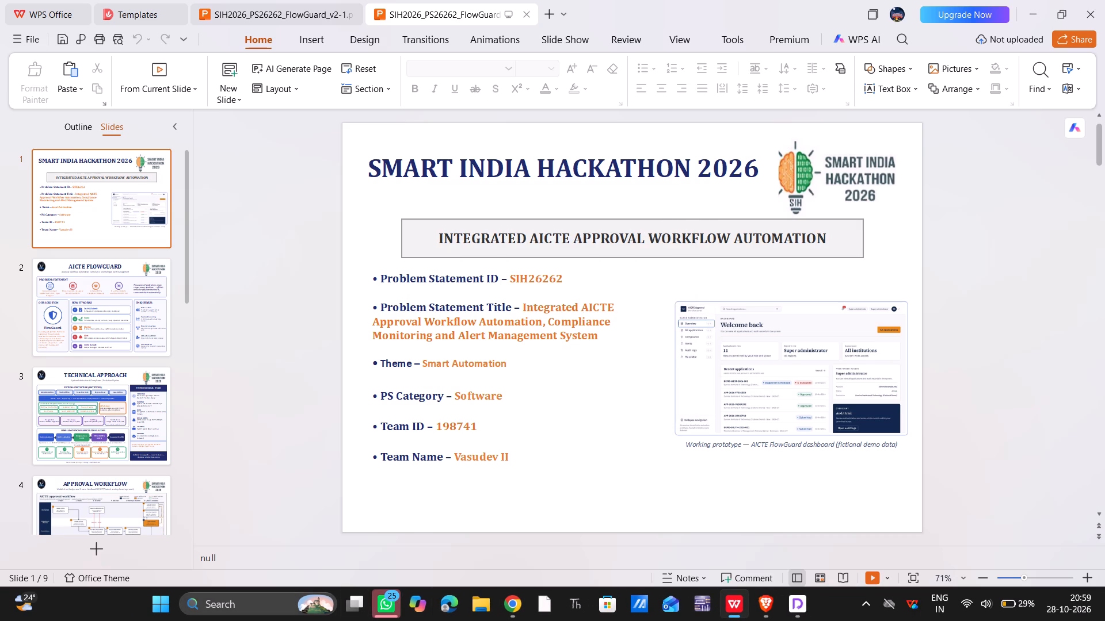
Open the most recent FlowGuard presentation from the recent files, look through its slides, and return to the newly downloaded pptx.
click(161, 600)
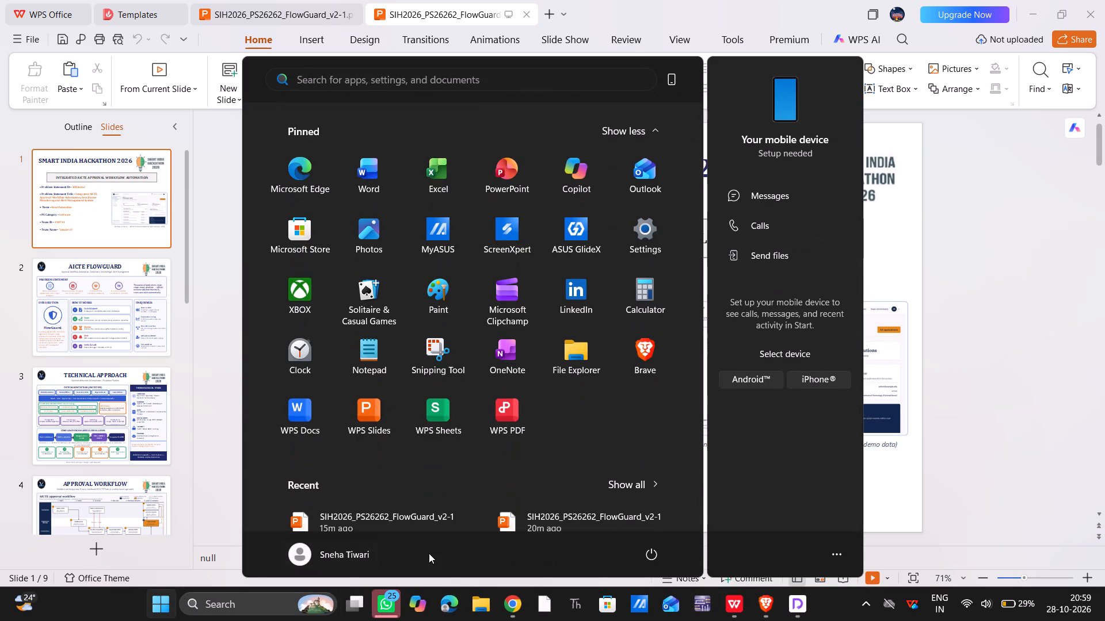
scroll(435, 520, down, 1)
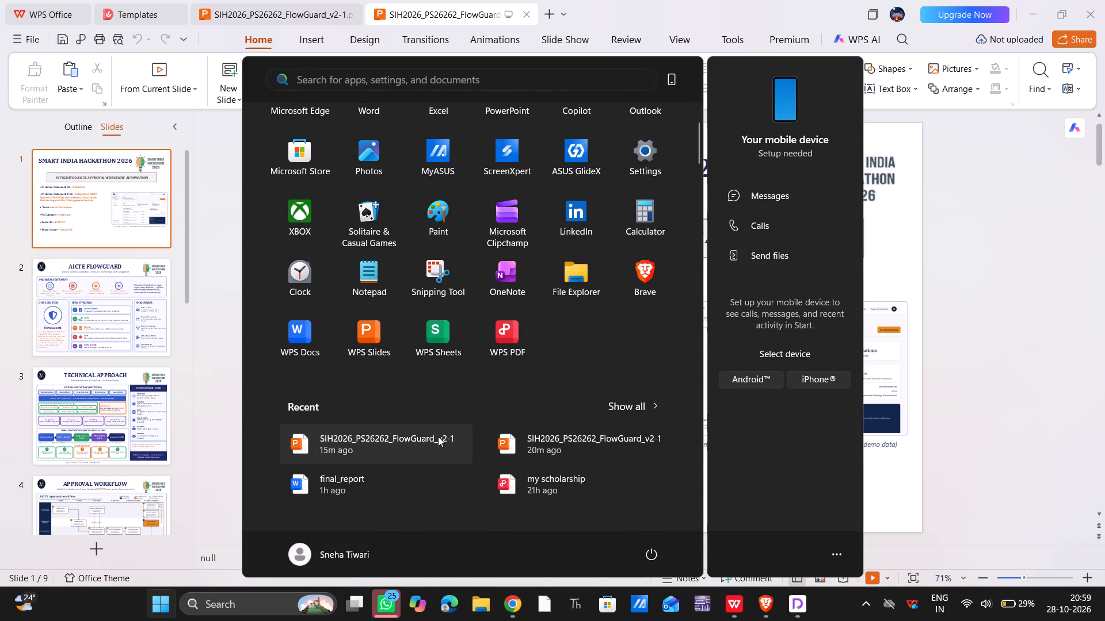
double_click(438, 438)
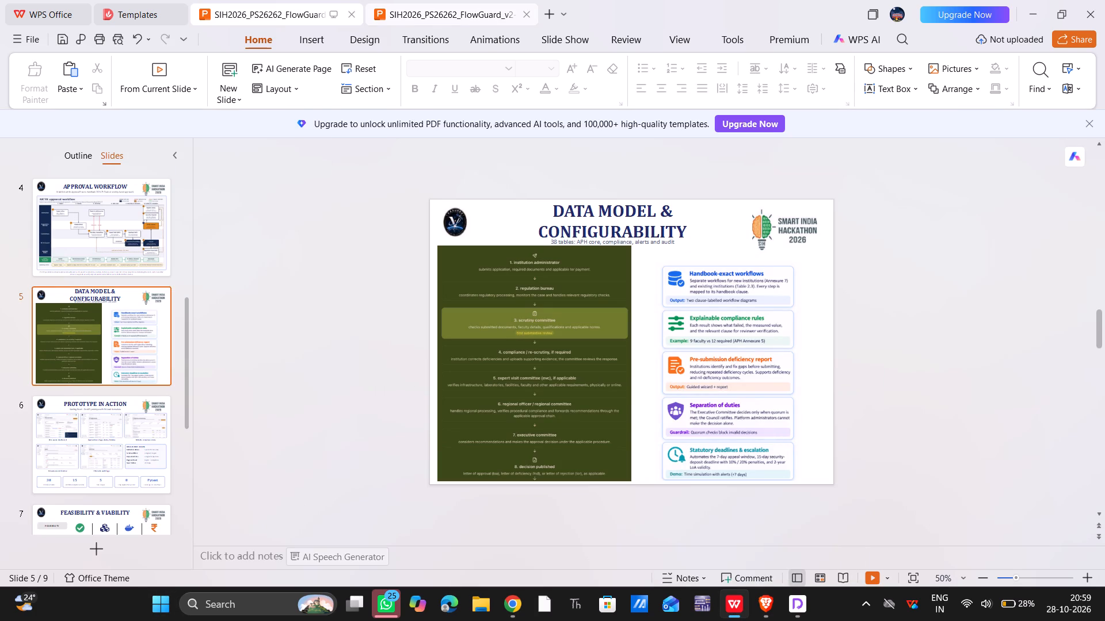
scroll(388, 349, up, 20)
scroll(388, 349, up, 6)
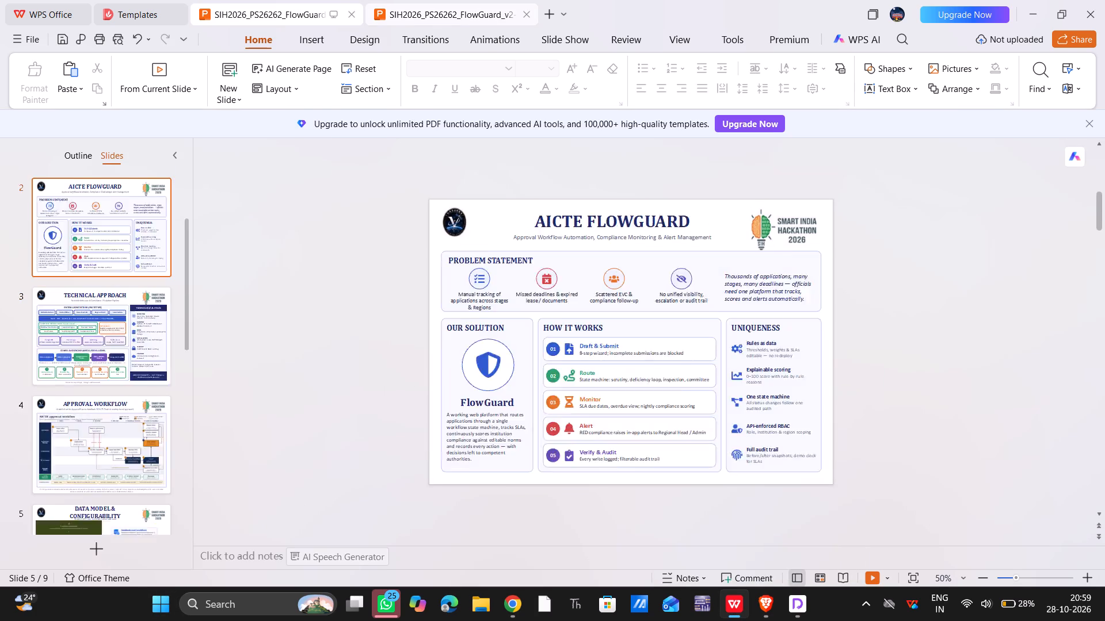
scroll(388, 349, up, 4)
click(444, 6)
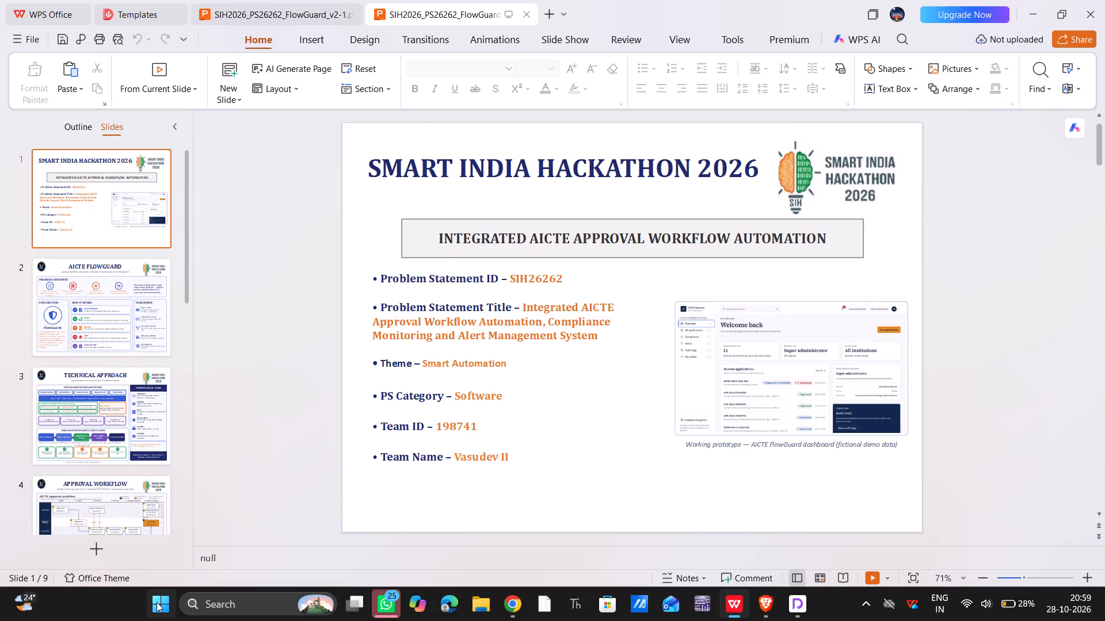
Switch to WhatsApp.
click(401, 603)
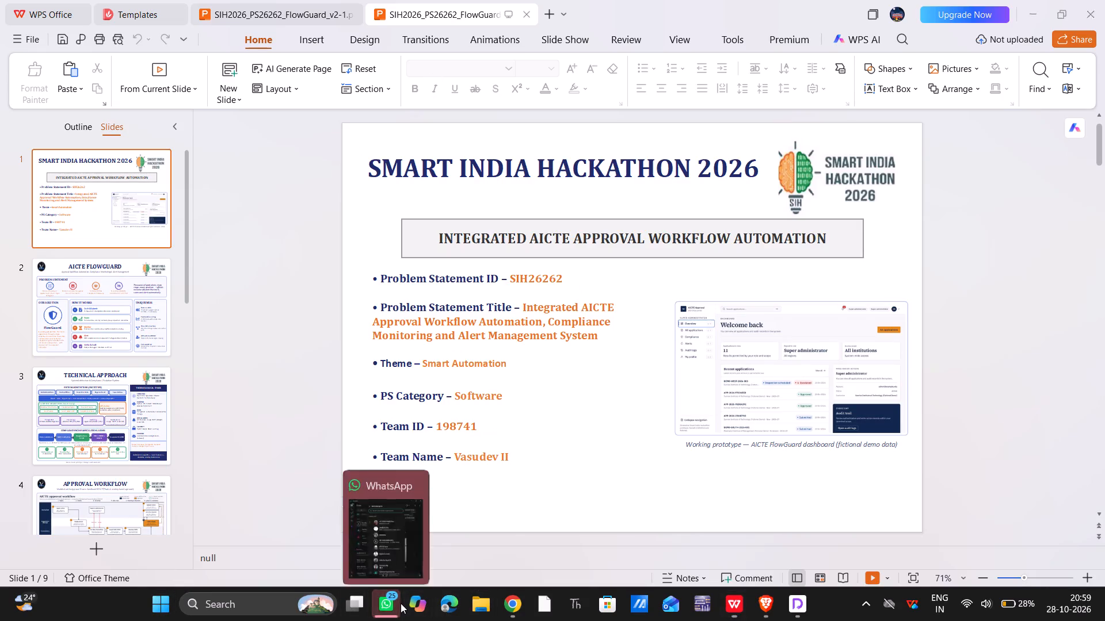
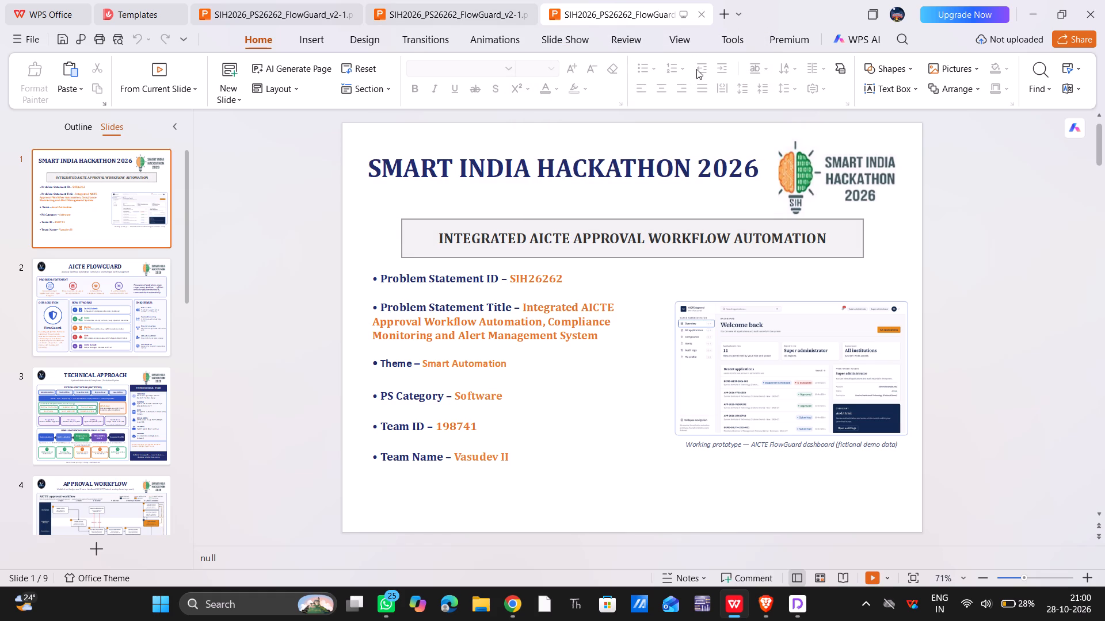
Close the presentations SIH2026_PS26262_FlowGuard_v2-1.pptx.pptx and SIH2026_PS26262_FlowGuard_v2-1.pptx, keeping only the most recent FlowGuard presentation open.
click(525, 13)
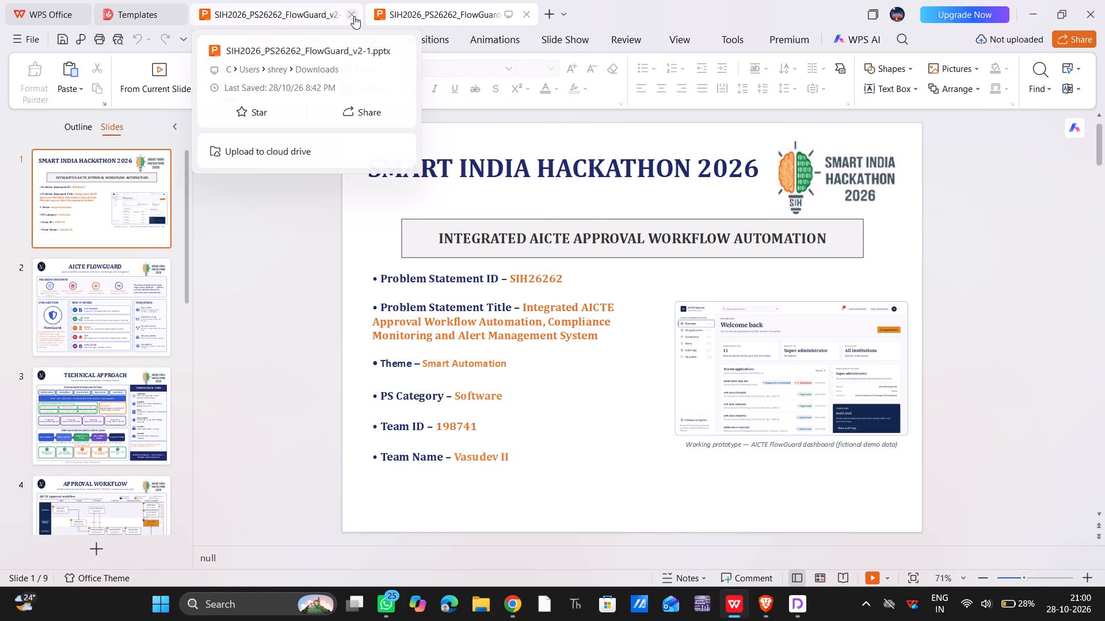
click(354, 16)
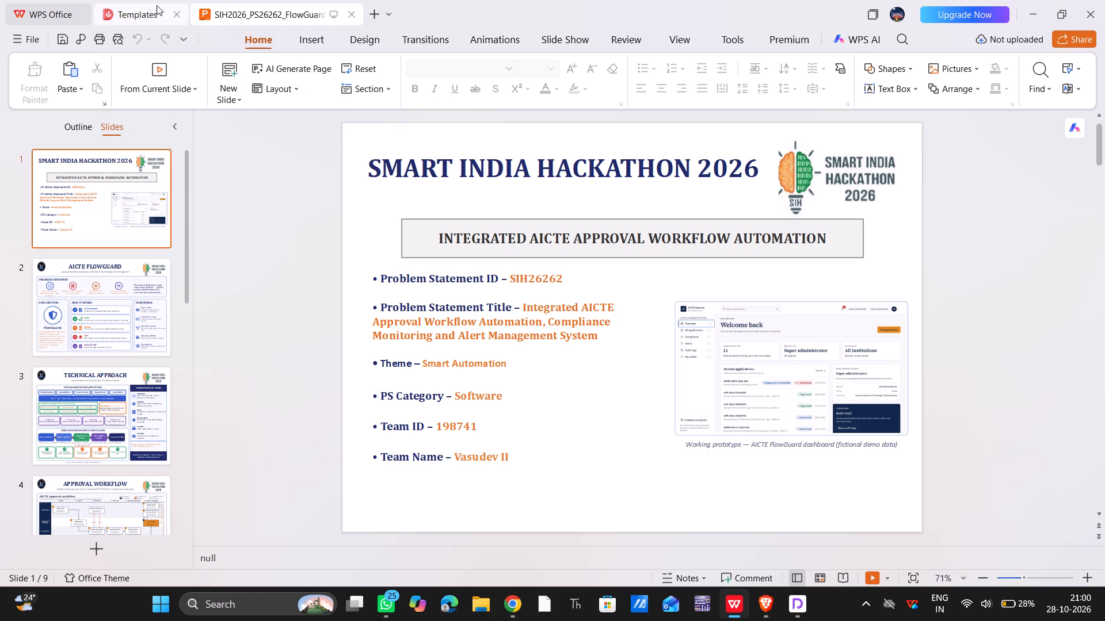
Look through the remaining FlowGuard presentation's slides from the title slide to the Research and References slide.
scroll(511, 512, down, 2)
scroll(352, 335, down, 2)
scroll(525, 369, down, 5)
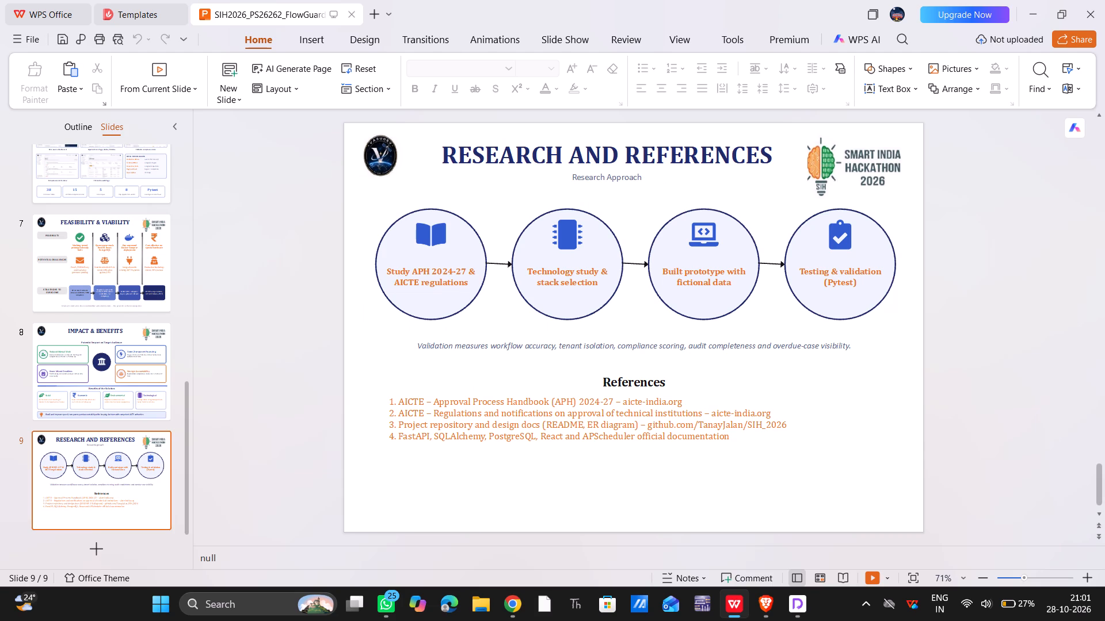
scroll(502, 367, down, 2)
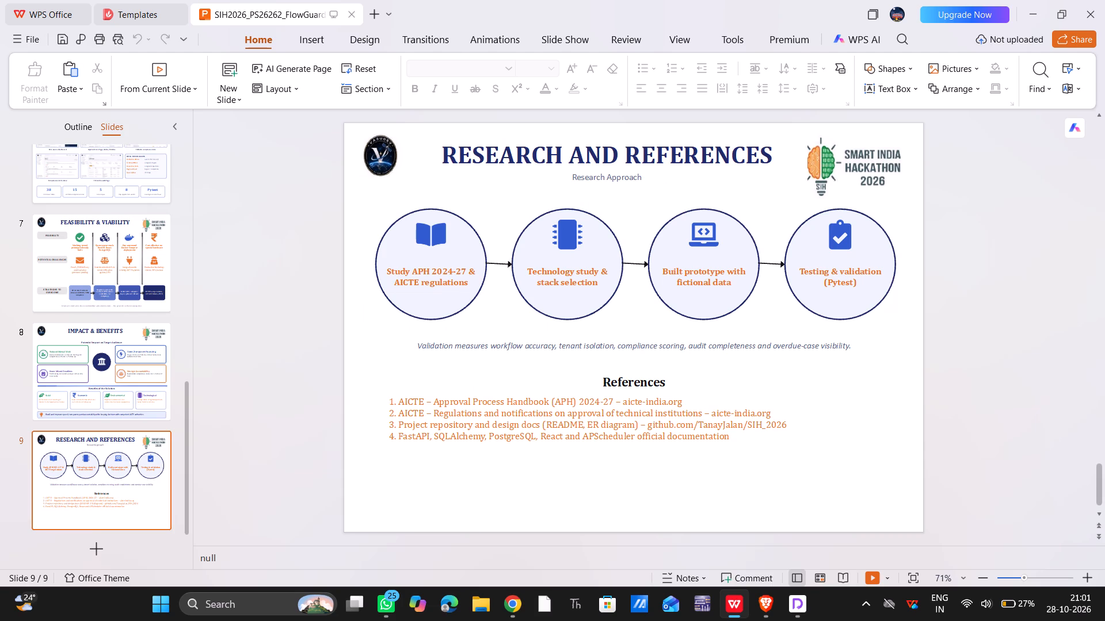
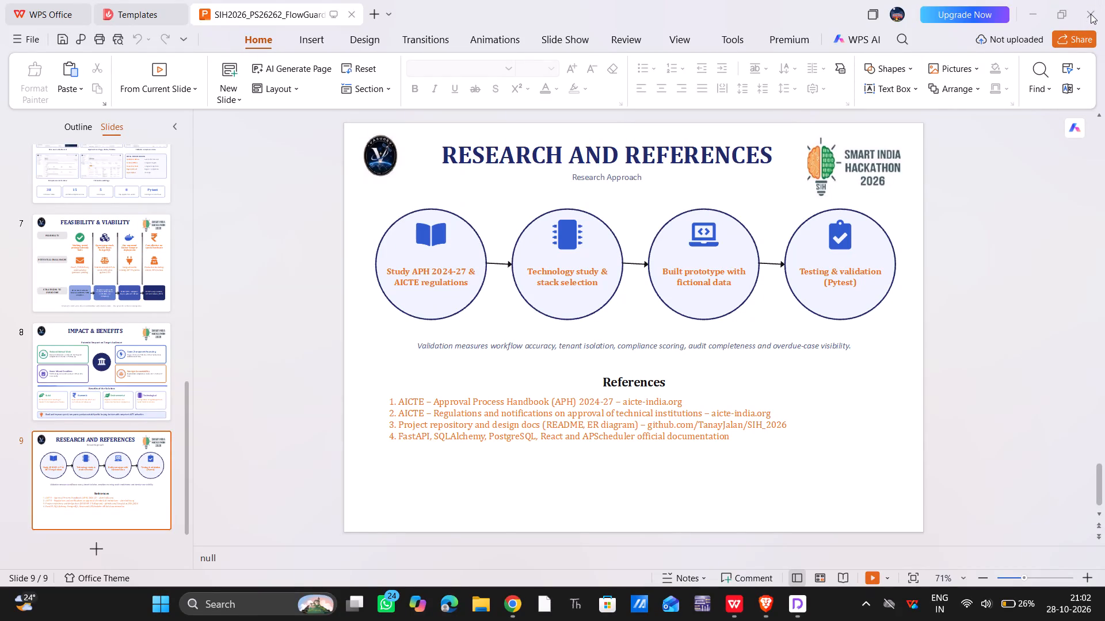
Review the FlowGuard slides back from Research and References to the title slide, including the Technical Approach slide.
scroll(879, 324, up, 12)
scroll(879, 324, down, 6)
scroll(879, 324, up, 20)
scroll(879, 324, up, 5)
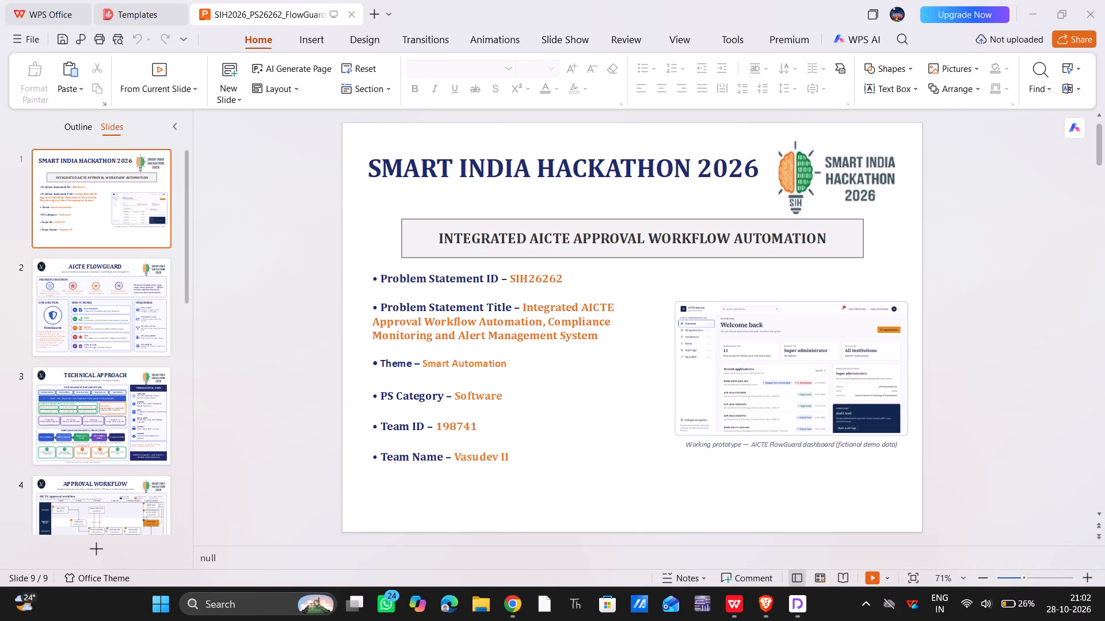
scroll(832, 470, up, 4)
scroll(672, 381, up, 5)
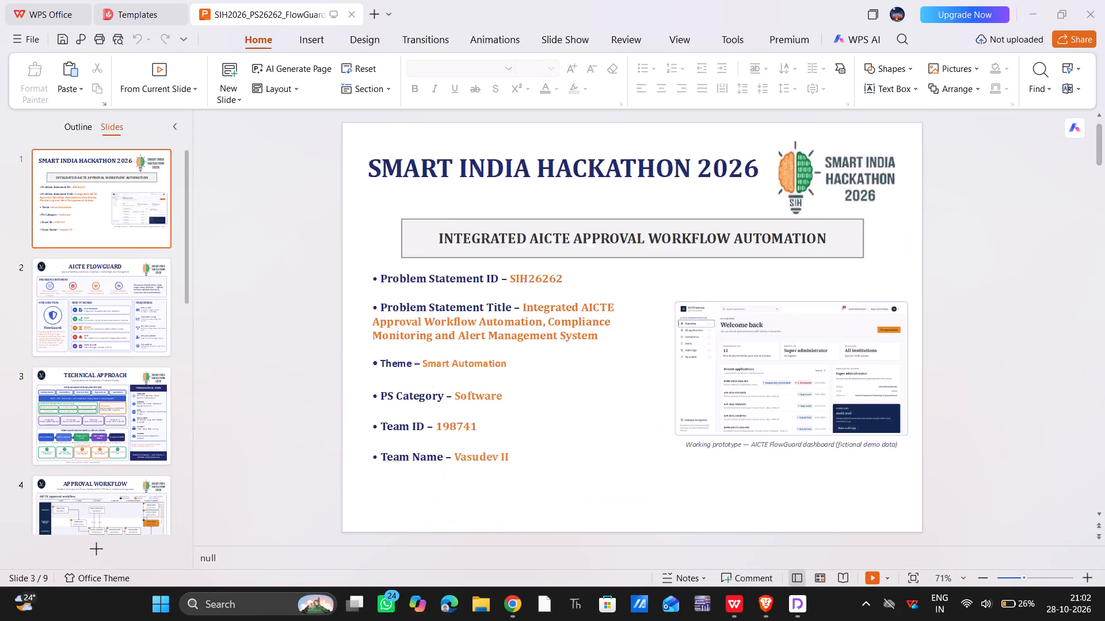
scroll(672, 381, up, 5)
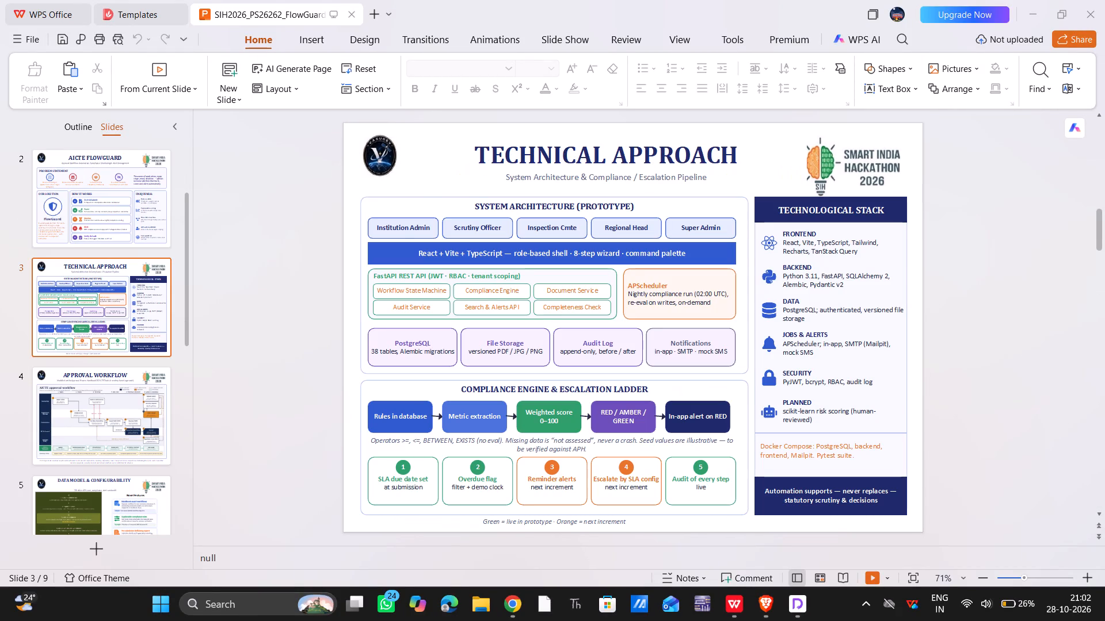
scroll(672, 381, up, 9)
scroll(672, 381, down, 4)
scroll(672, 381, up, 9)
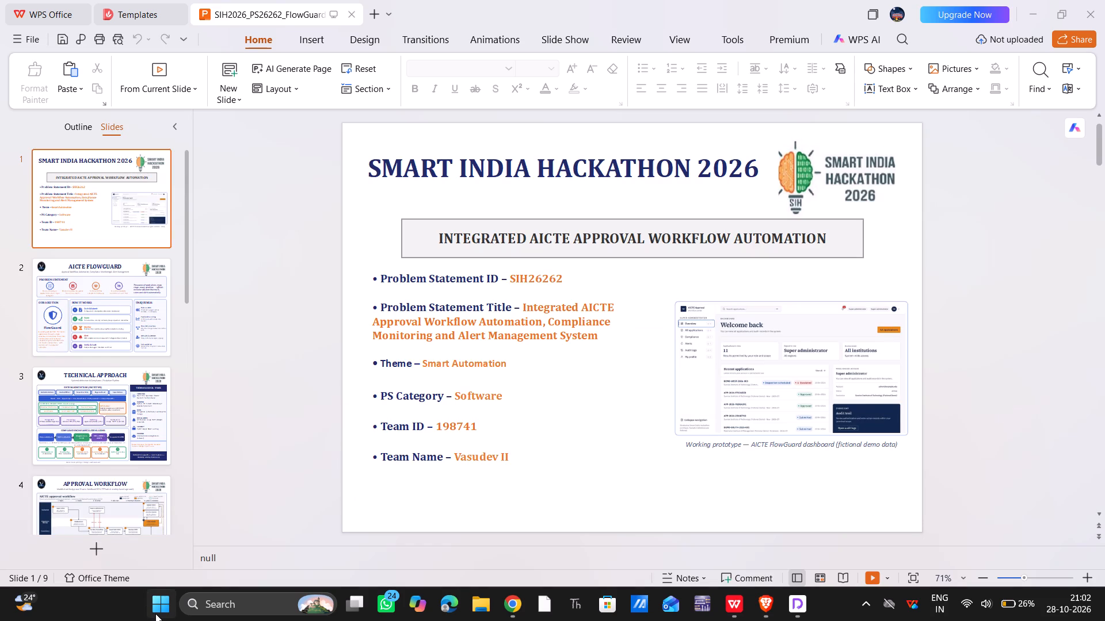
Look through the computer's alphabetical list of installed applications, from A through L.
click(155, 614)
scroll(372, 435, down, 2)
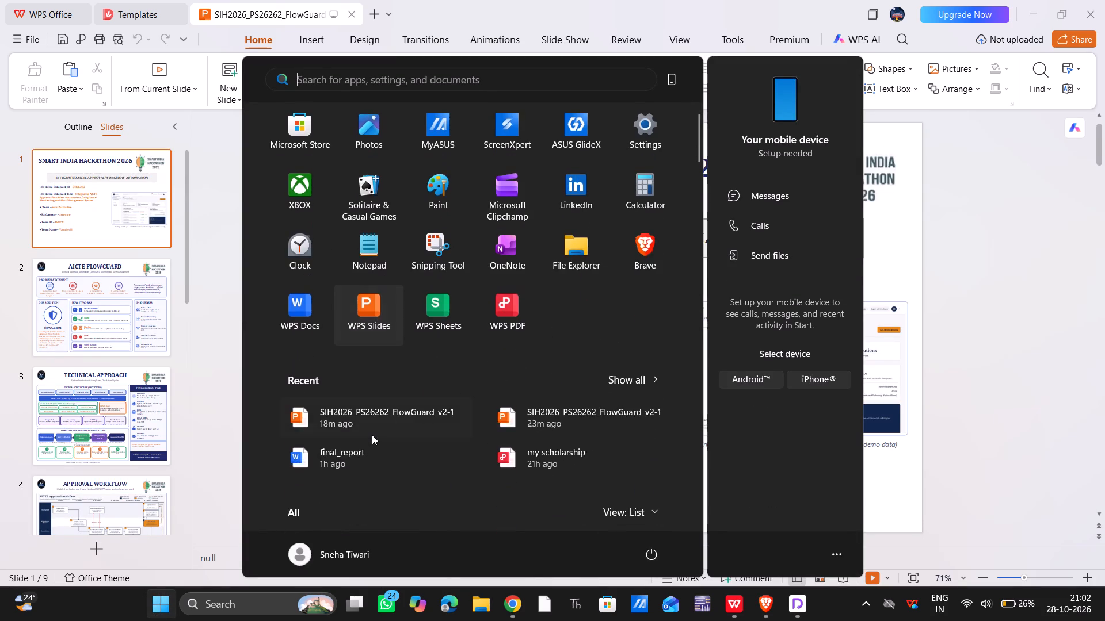
scroll(372, 435, down, 5)
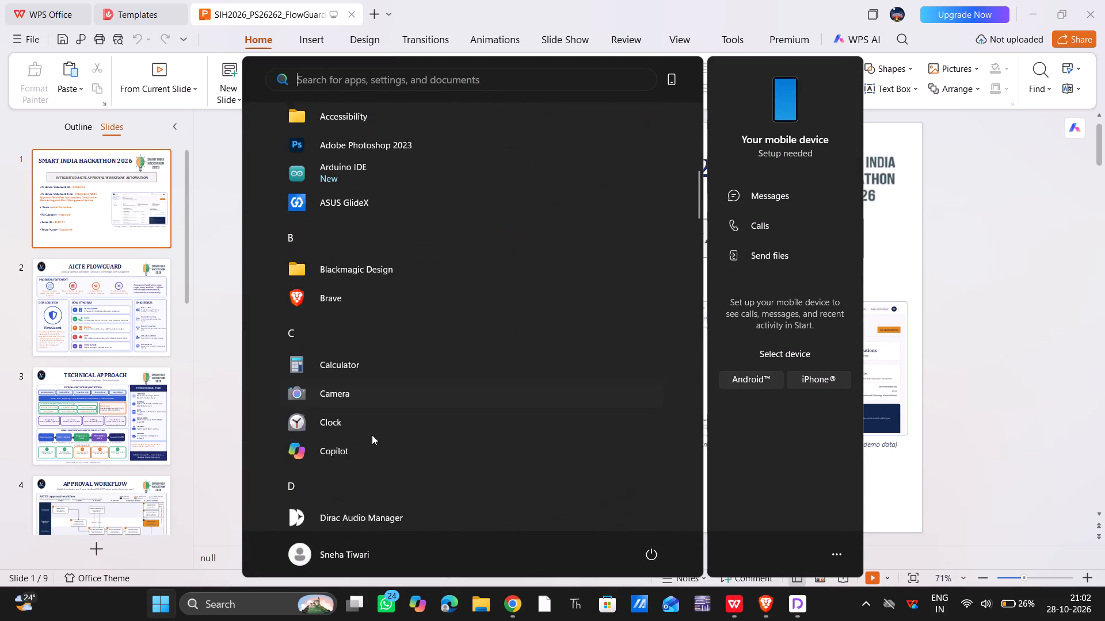
scroll(372, 435, down, 4)
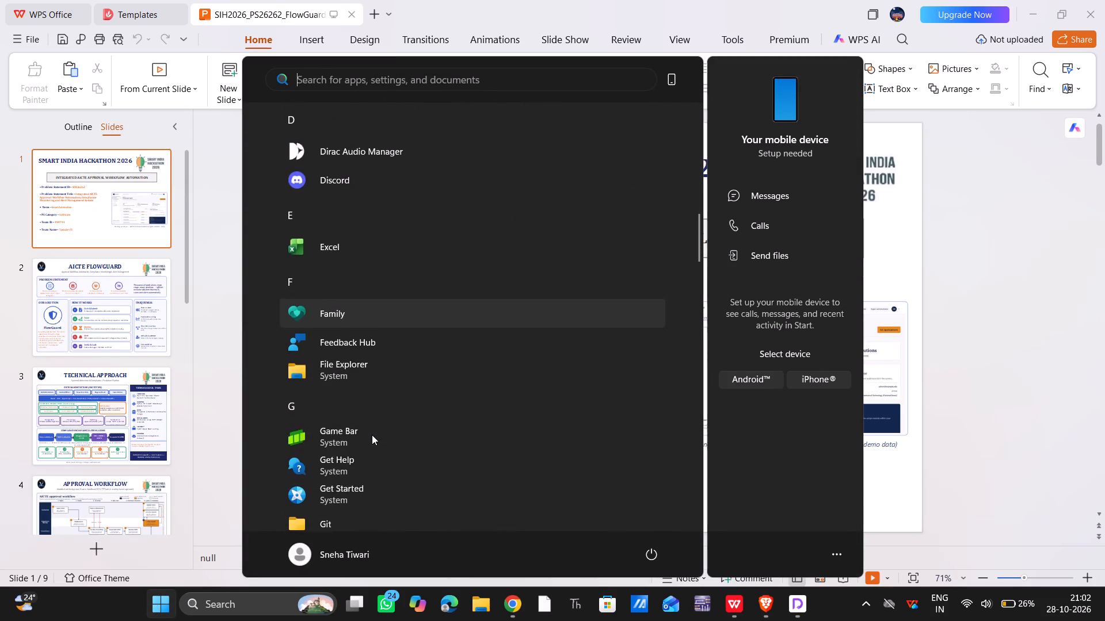
scroll(372, 435, down, 3)
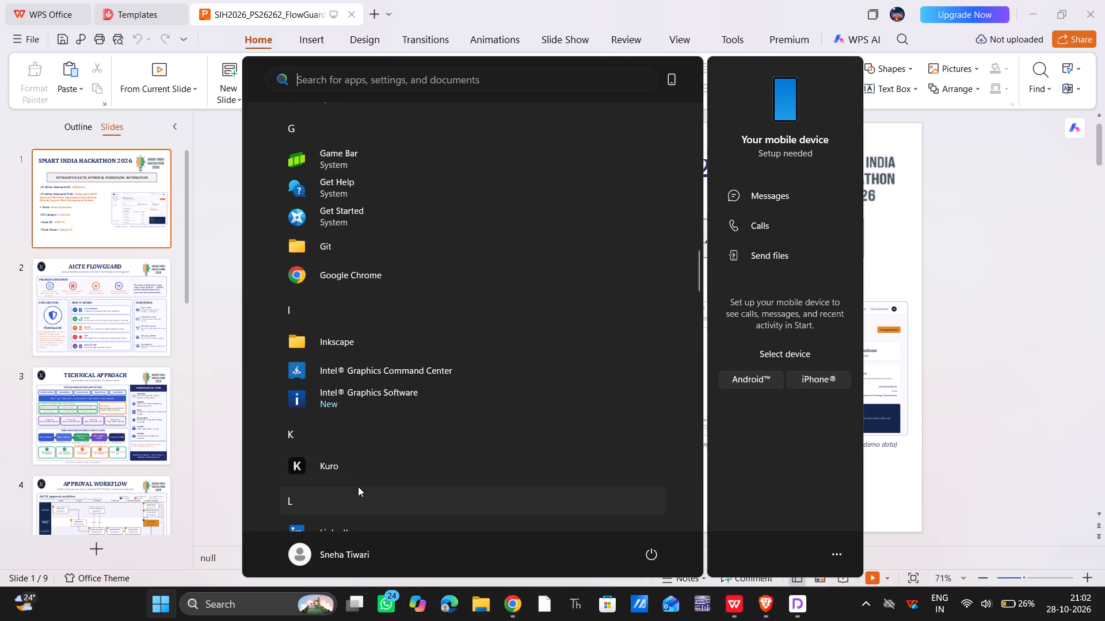
Launch the Kuro application from the computer's list of installed applications.
double_click(364, 474)
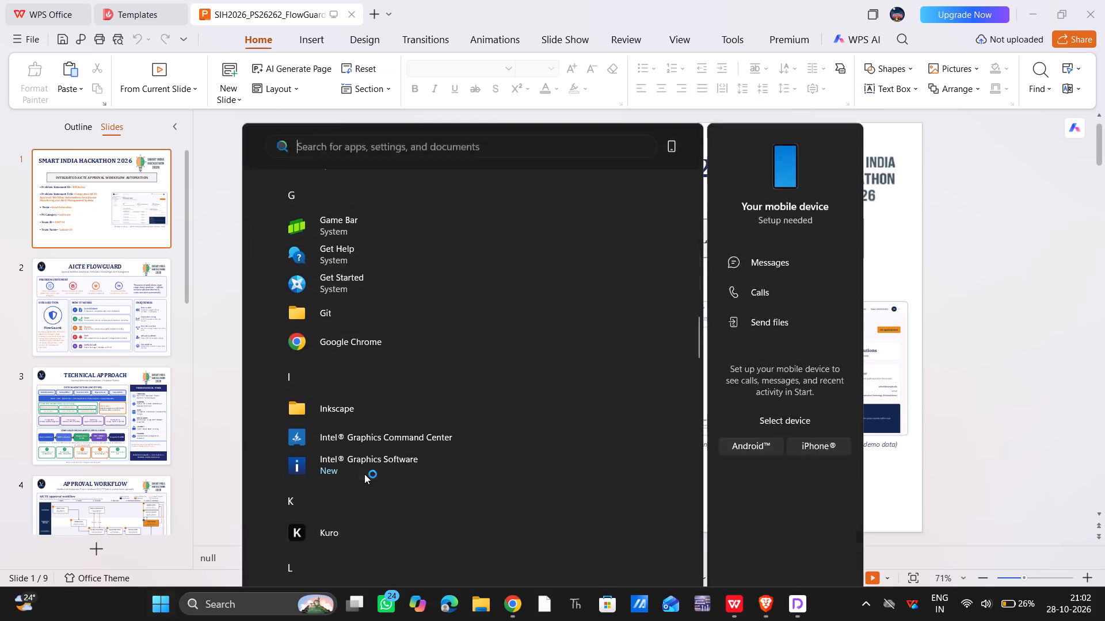
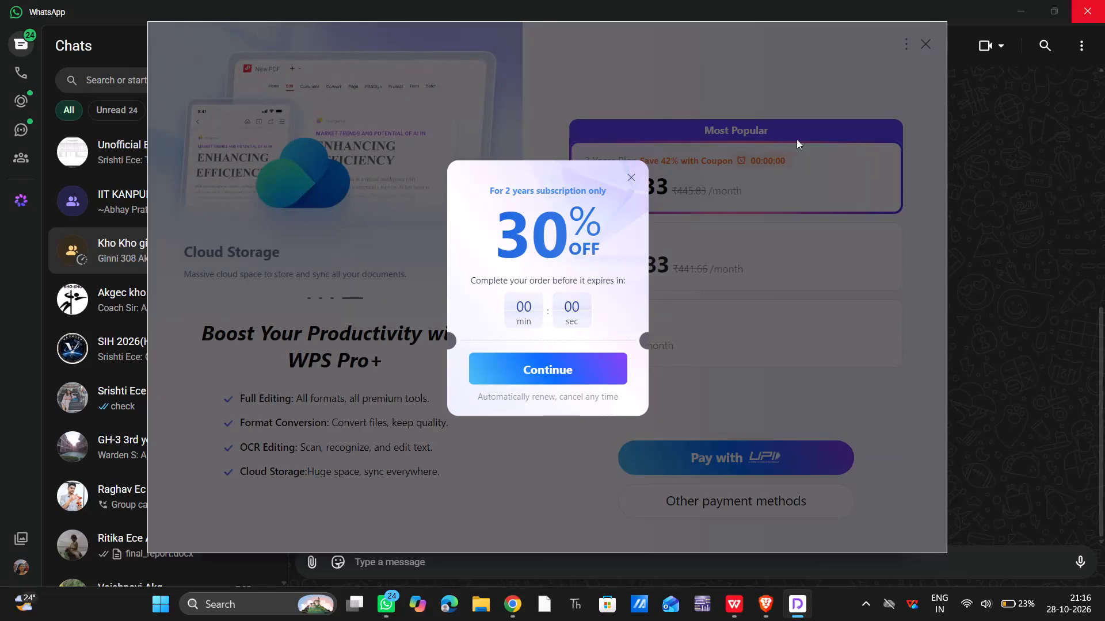
Dismiss the WPS Pro+ subscription discount offer to get back to the PDF converter.
click(875, 425)
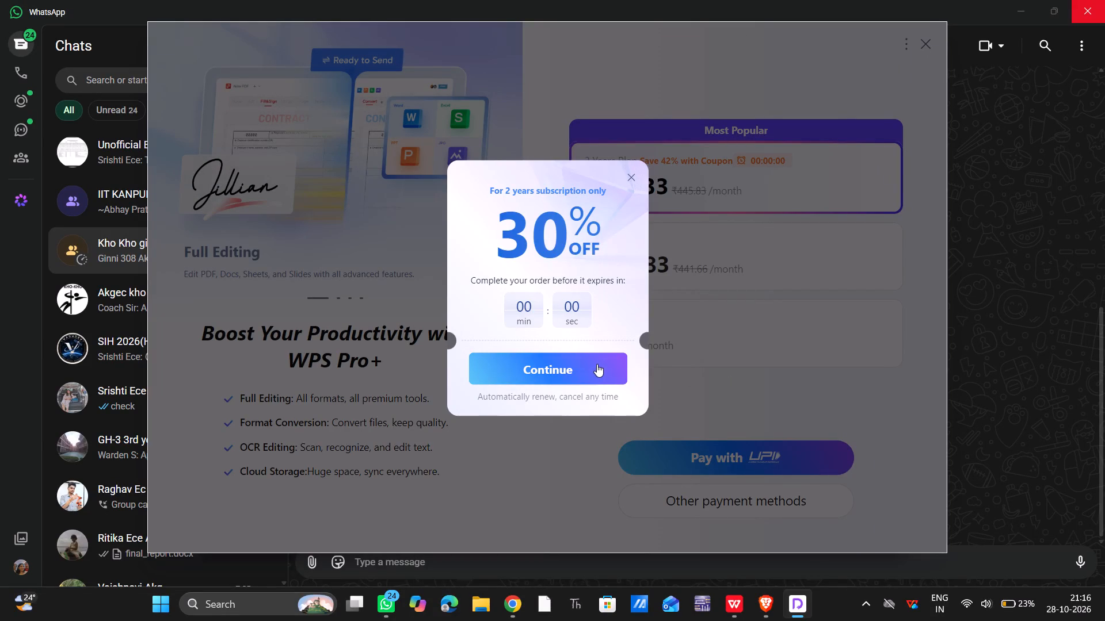
click(632, 175)
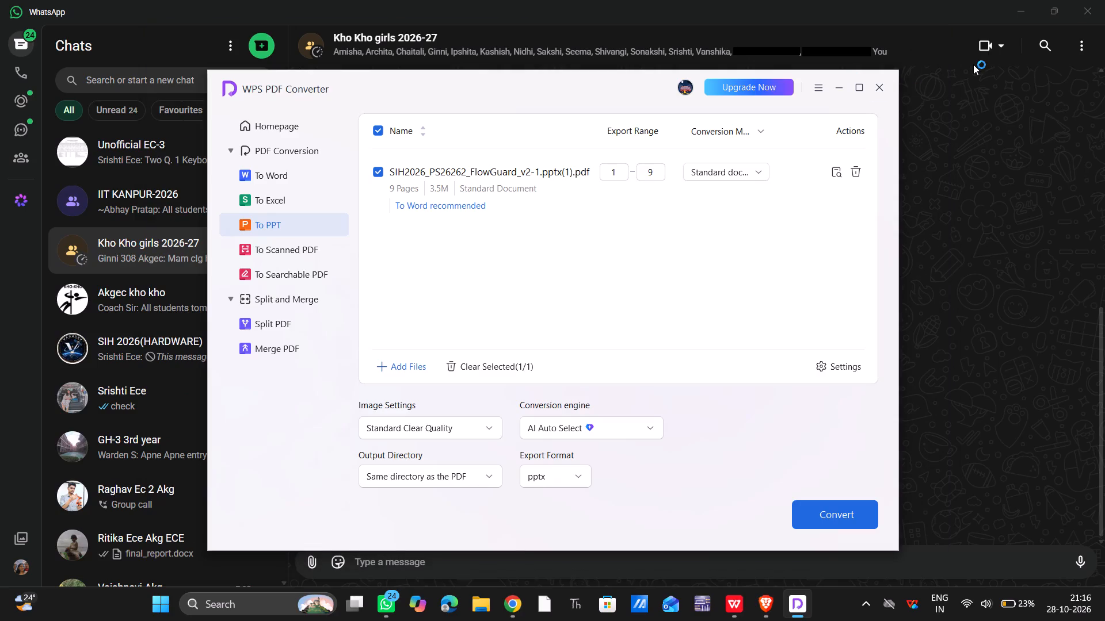
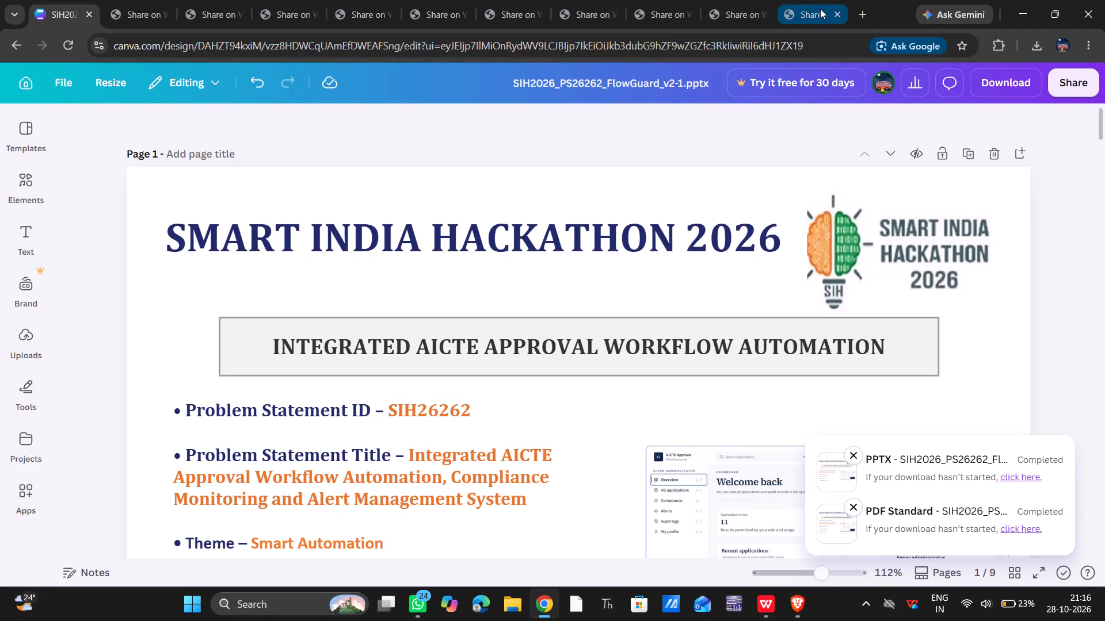
Close the last leftover Share on WhatsApp tab in the browser window holding the FlowGuard Canva design.
click(836, 16)
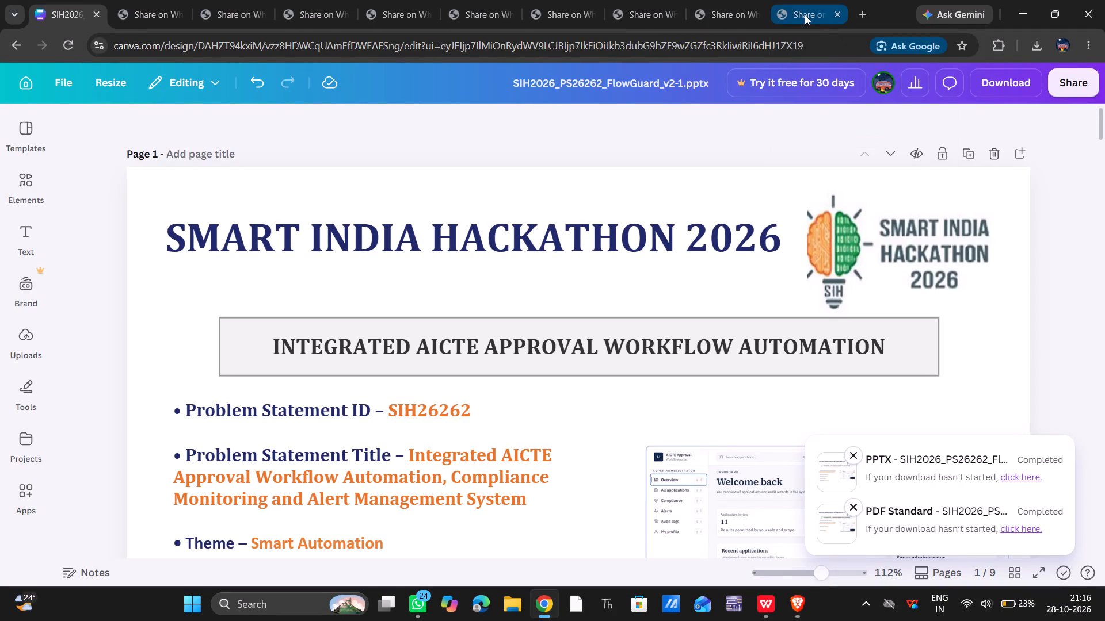
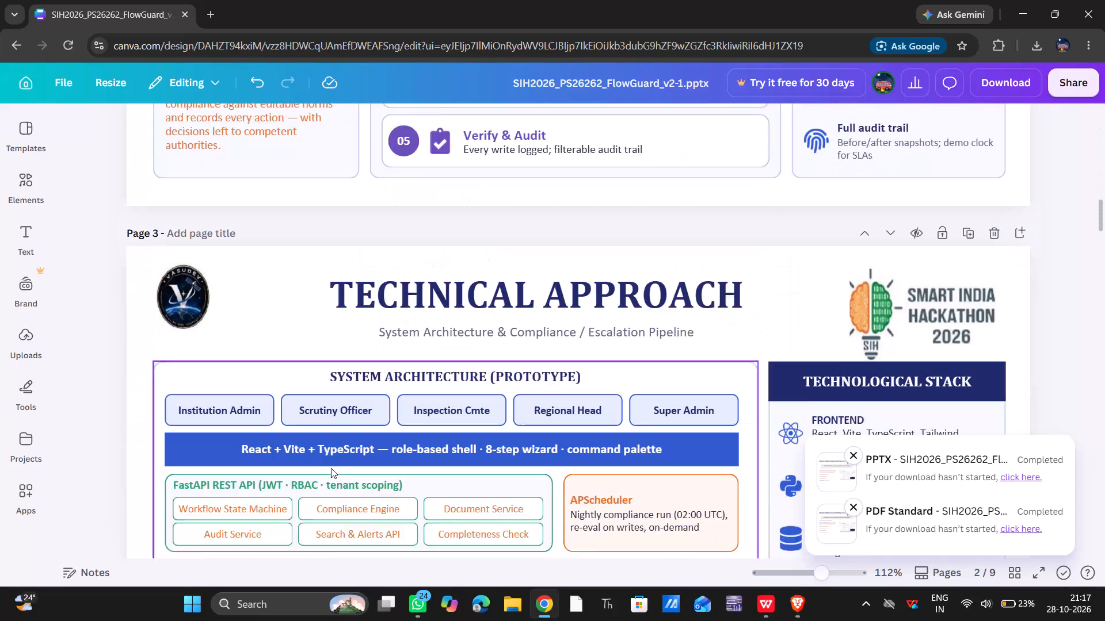
Look over the Technical Approach page of the FlowGuard design in Canva, down to the Approval Workflow page.
scroll(331, 468, down, 5)
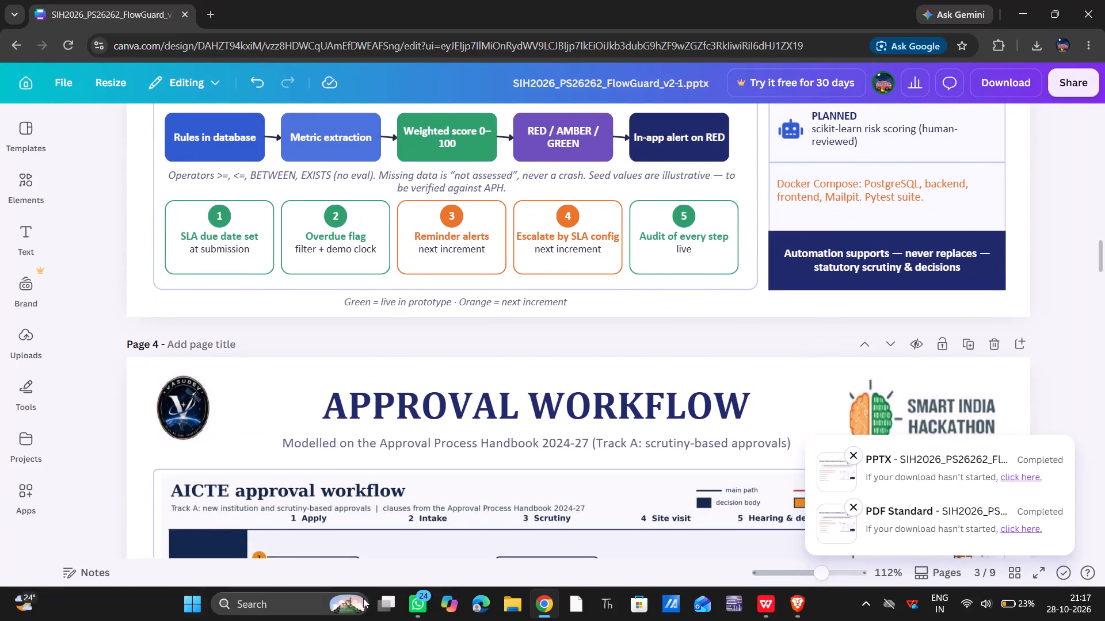
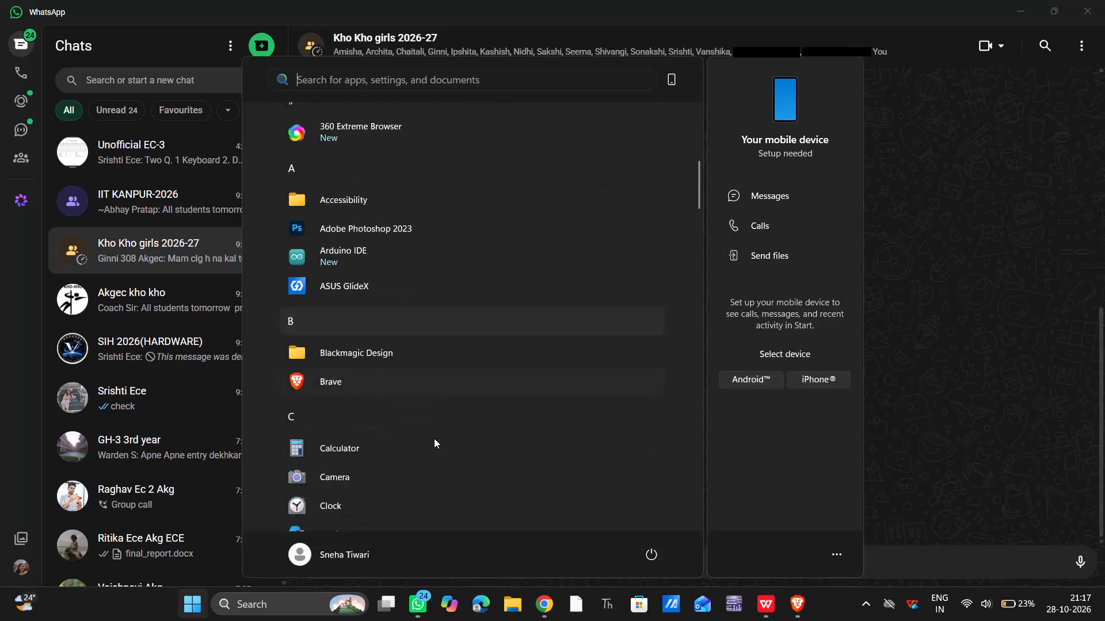
Find the Kuro application in the installed applications list and launch it.
scroll(434, 438, down, 4)
scroll(356, 417, down, 2)
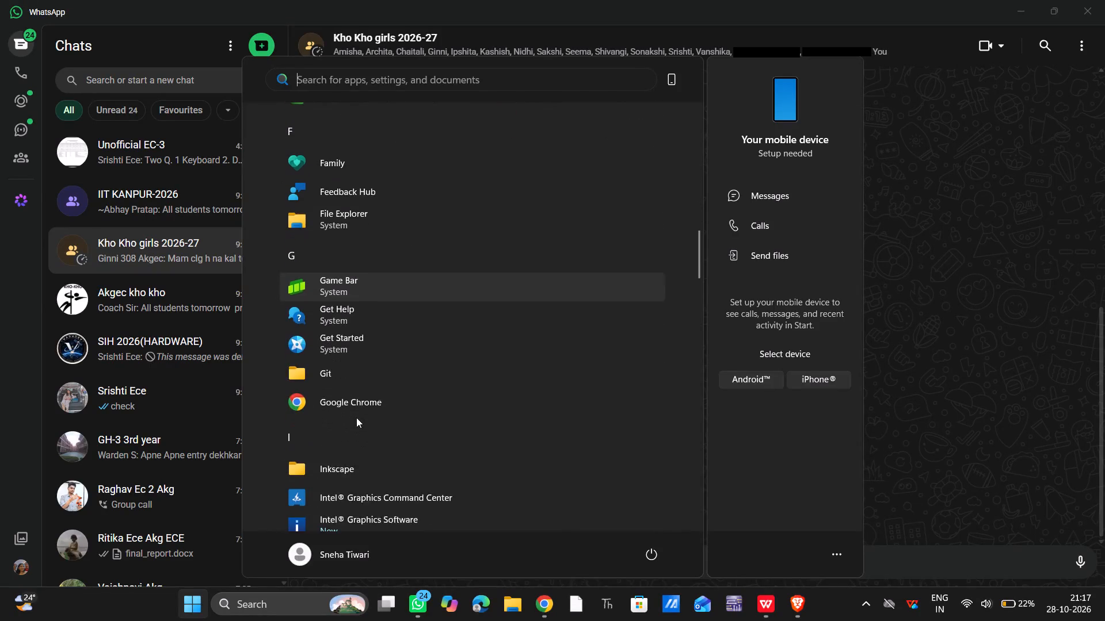
scroll(356, 417, down, 2)
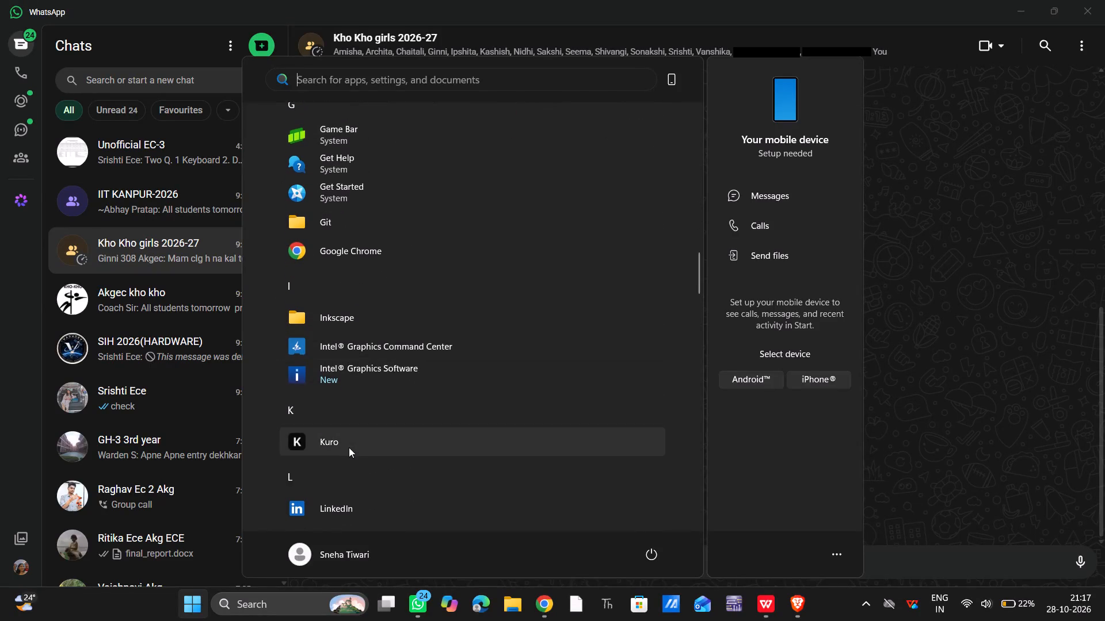
double_click(349, 447)
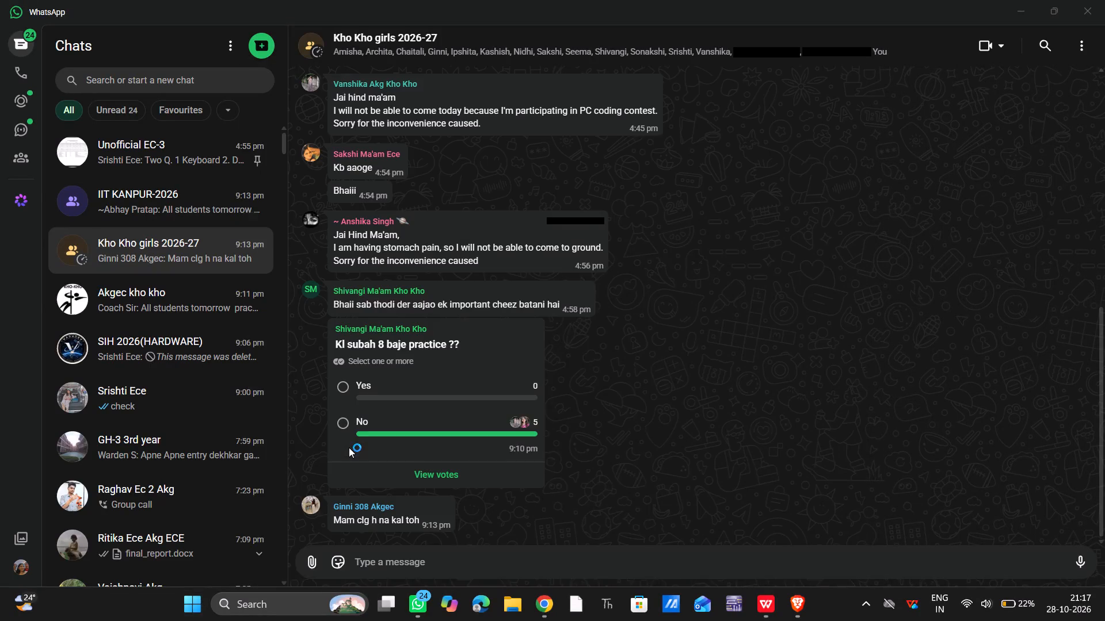
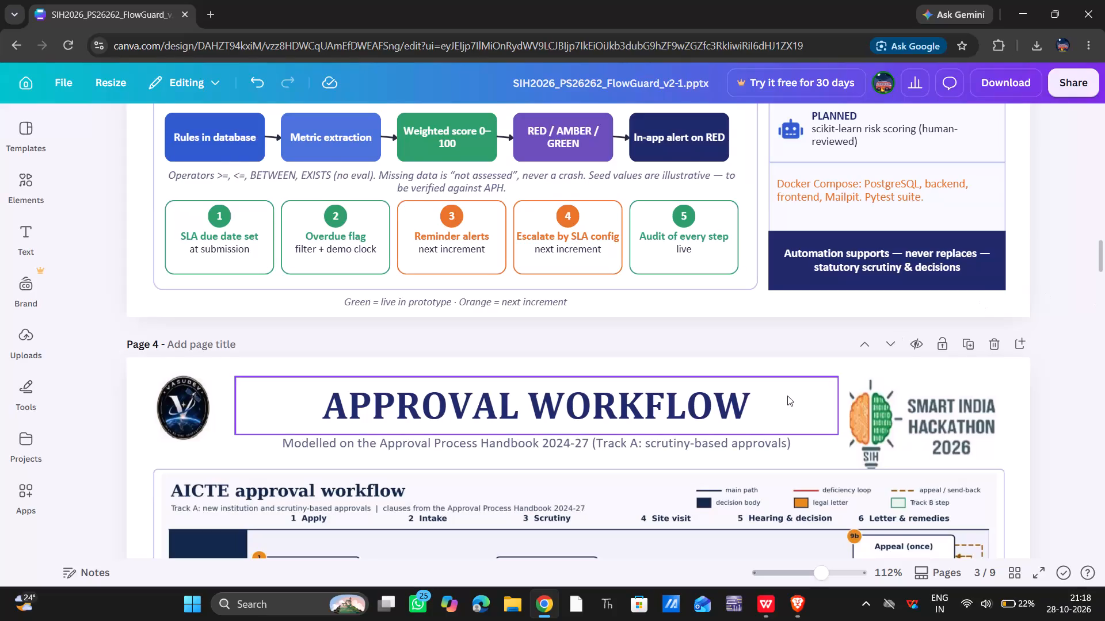
Review the FlowGuard presentation in Canva from the Technical Approach page back through the AICTE FlowGuard page to the title page.
scroll(787, 396, up, 6)
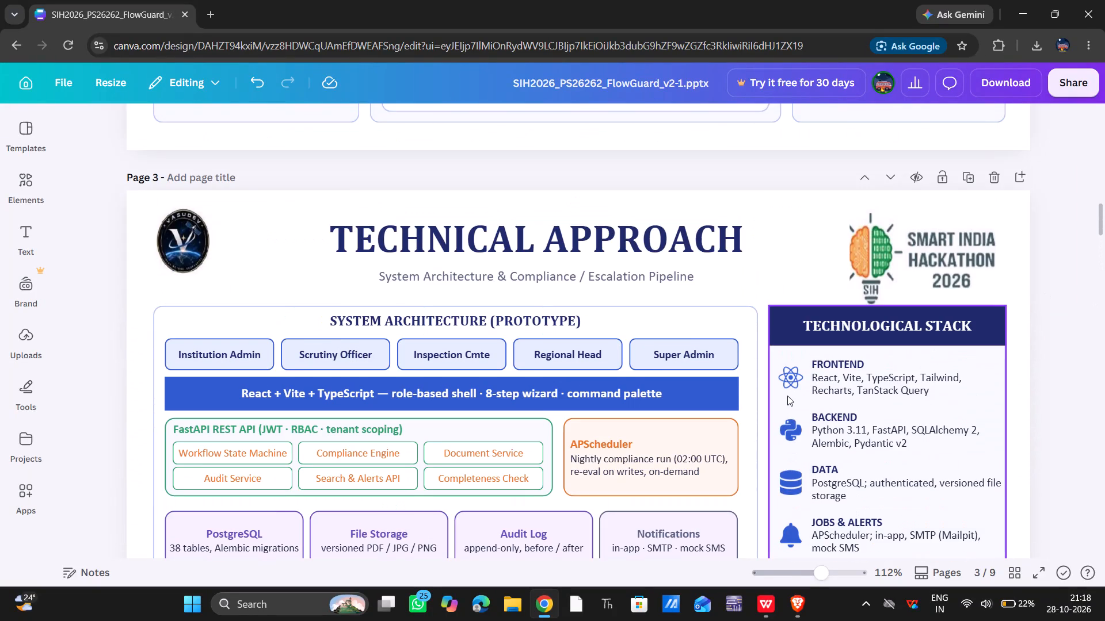
scroll(787, 396, down, 1)
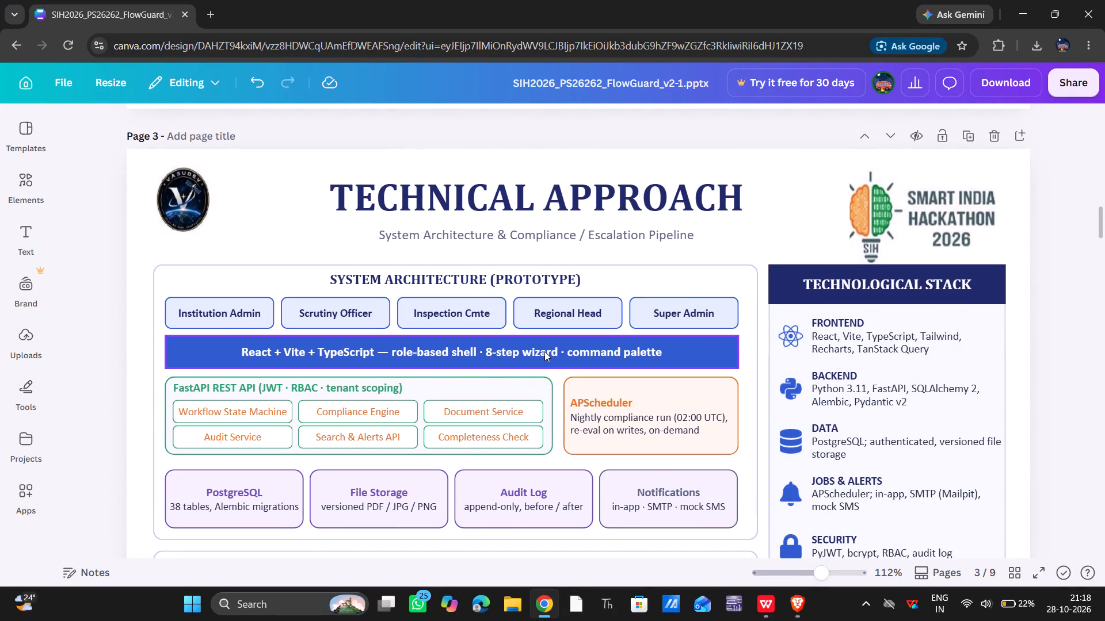
scroll(467, 354, up, 4)
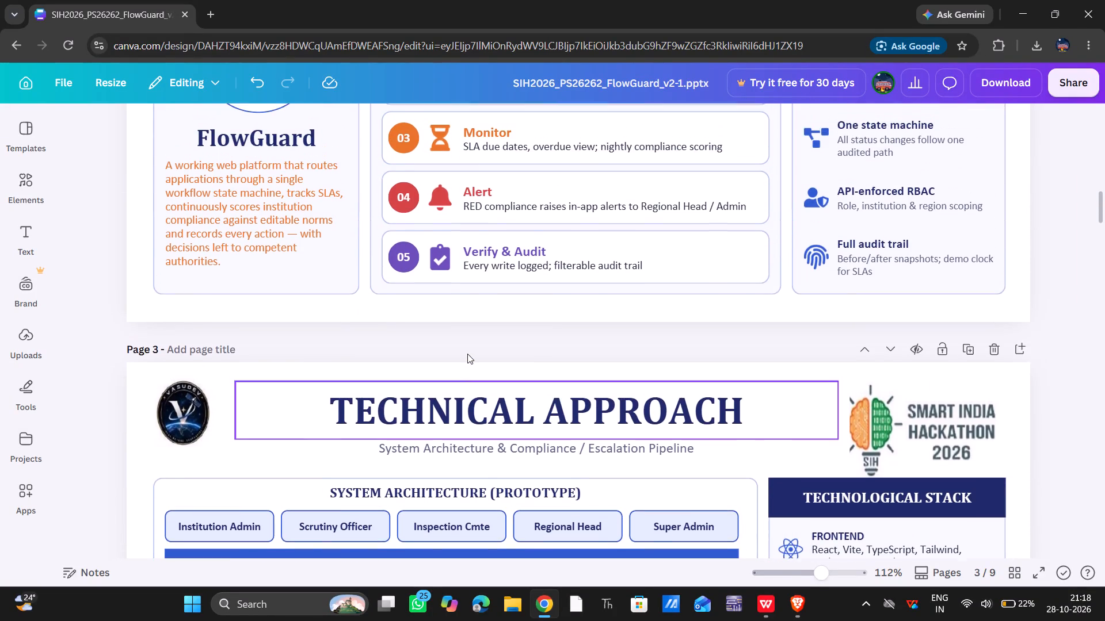
scroll(467, 354, up, 1)
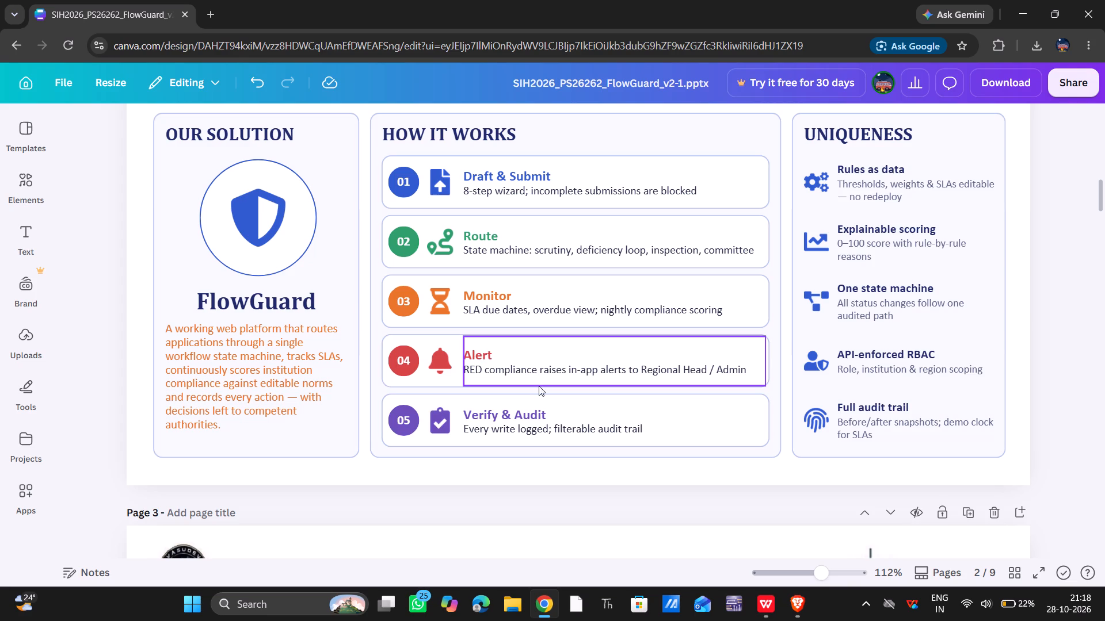
scroll(519, 427, up, 4)
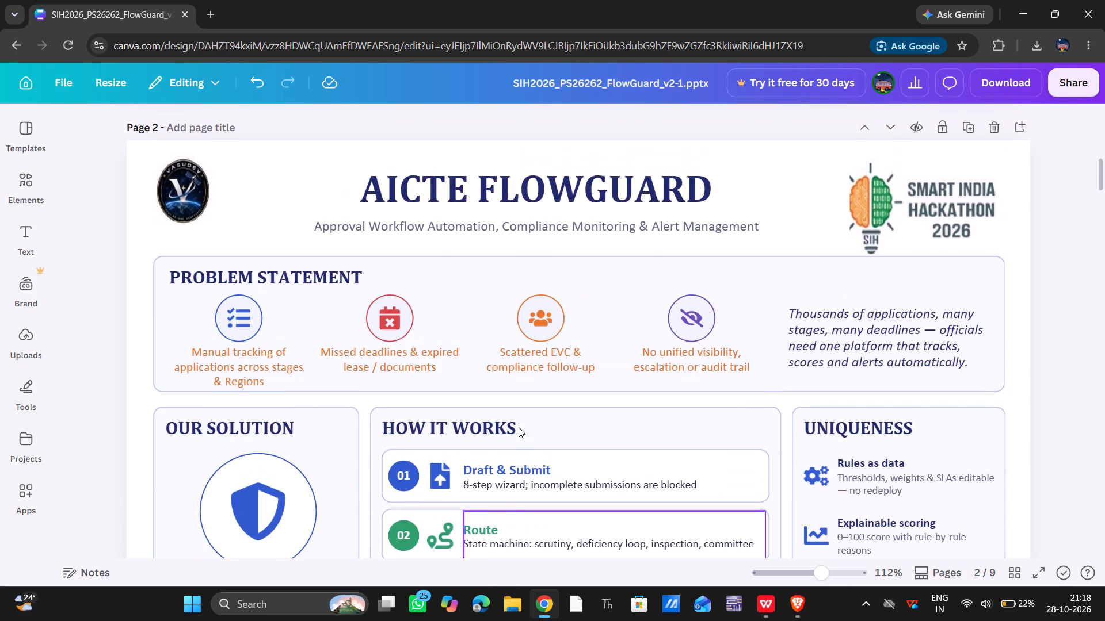
scroll(519, 427, up, 5)
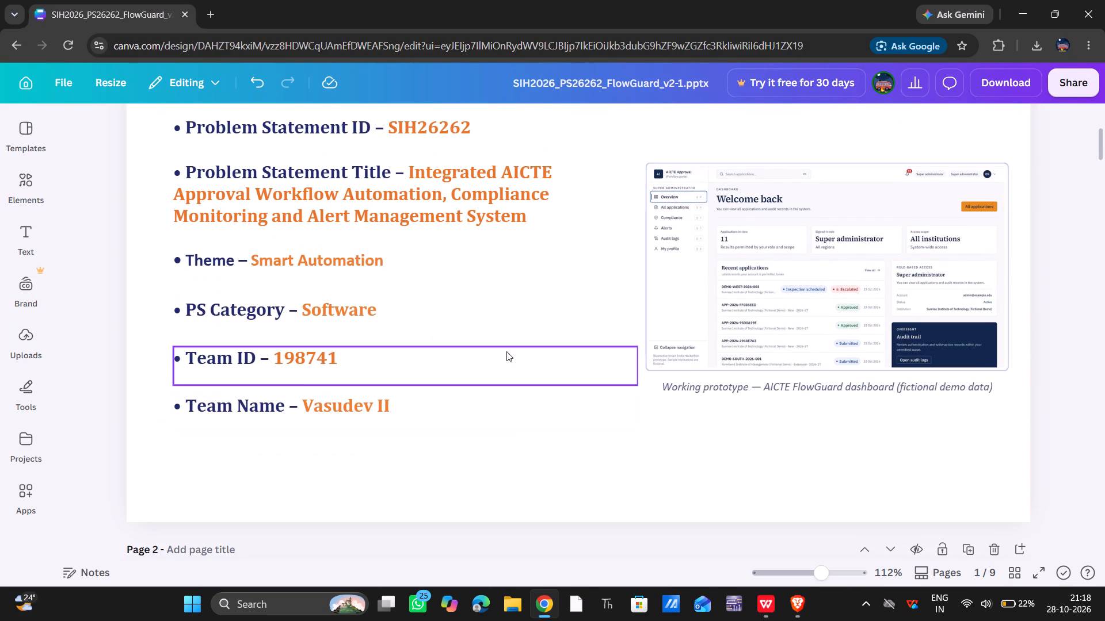
scroll(506, 351, up, 2)
click(514, 314)
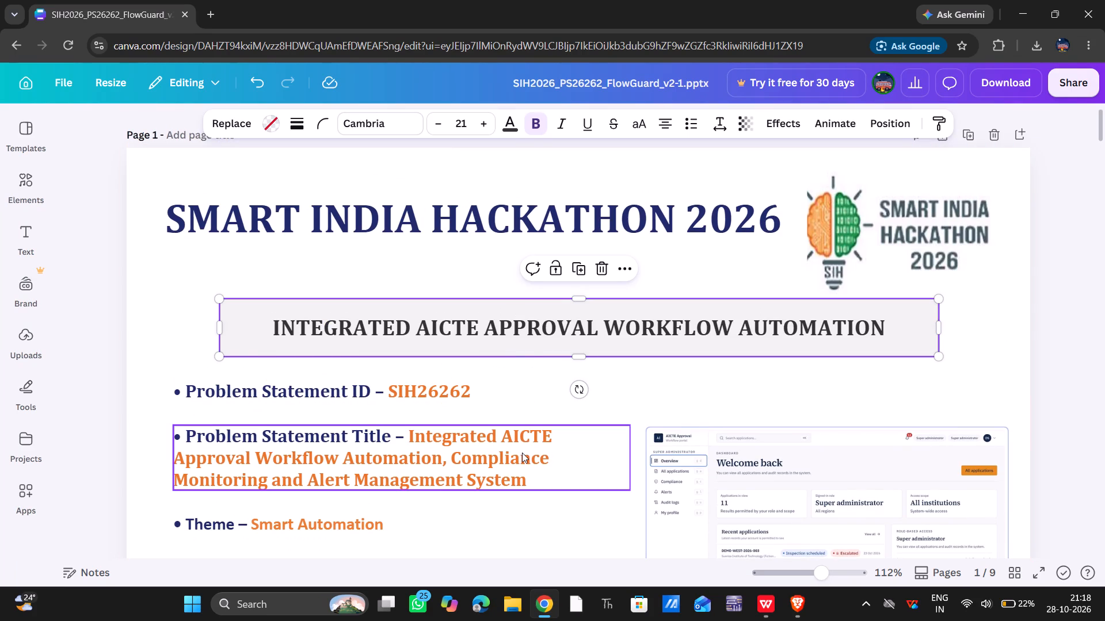
Review the title slide and the AICTE FlowGuard slide, covering the problem statement, solution, how it works and uniqueness sections.
scroll(522, 453, down, 2)
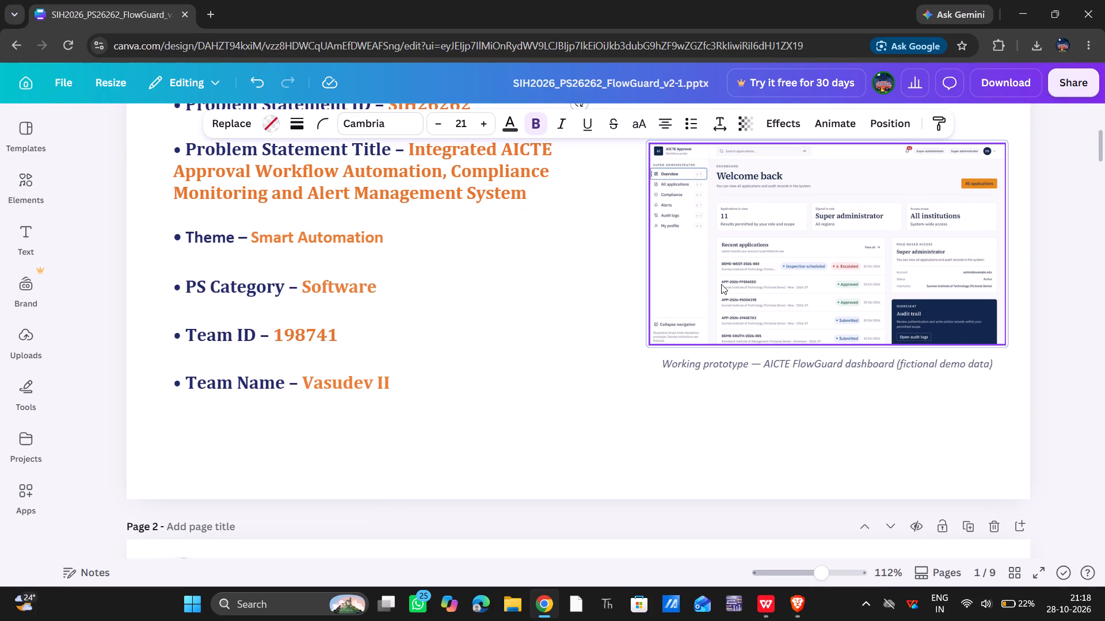
scroll(721, 284, down, 1)
scroll(584, 384, down, 1)
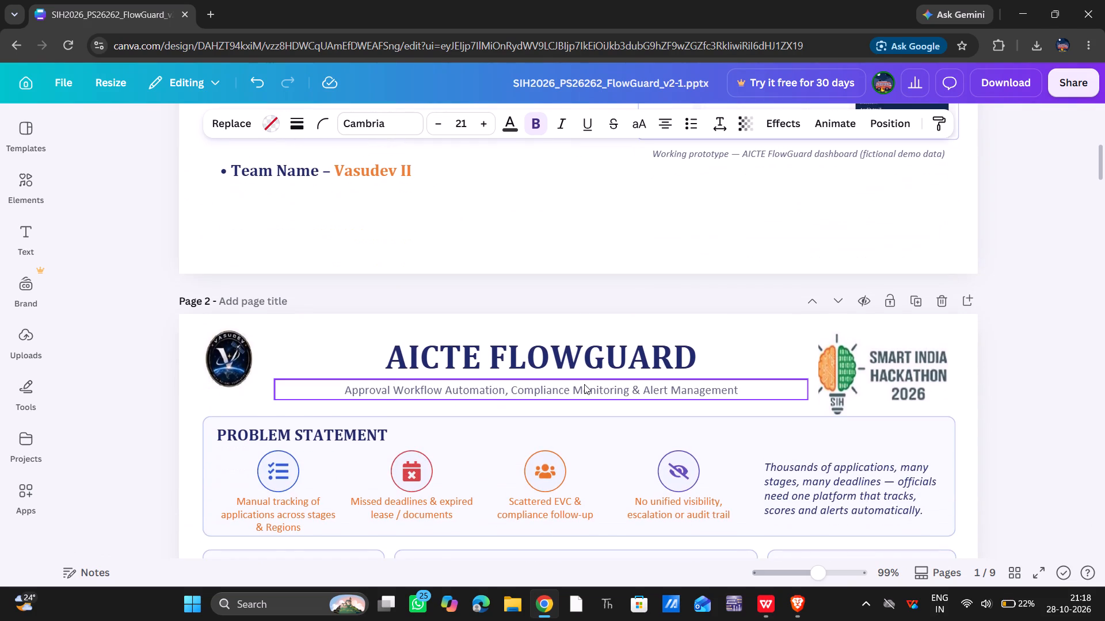
scroll(584, 384, down, 1)
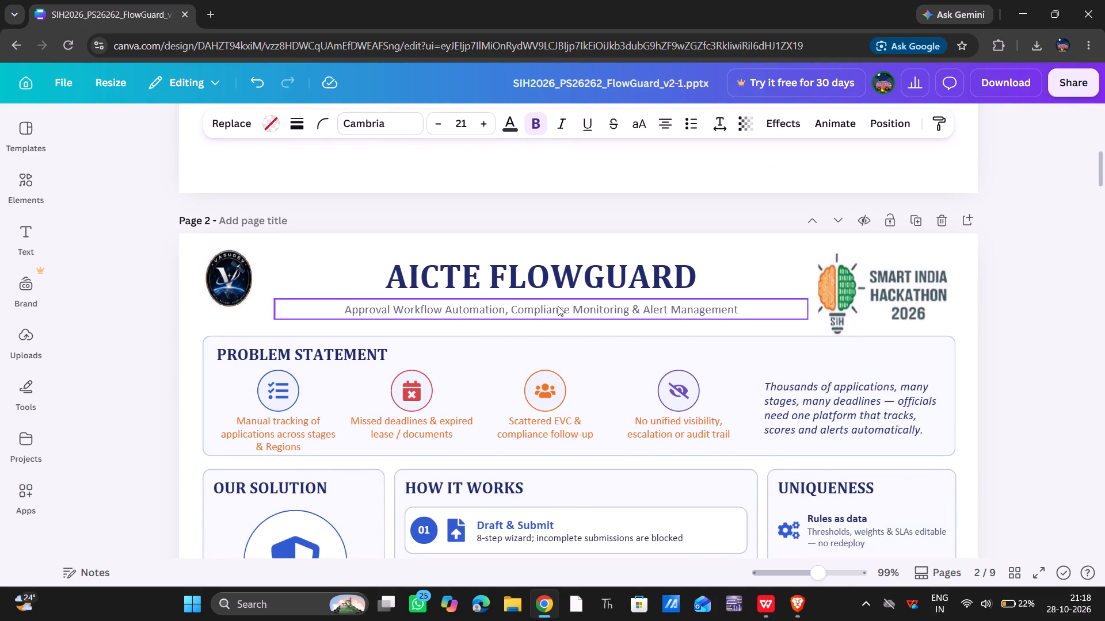
scroll(561, 305, down, 1)
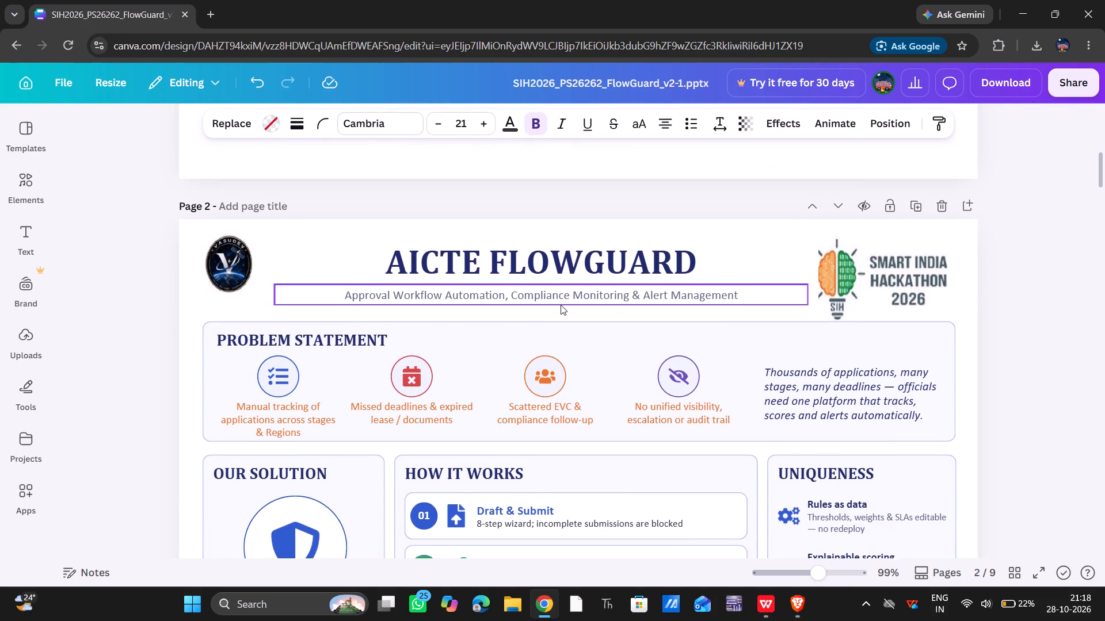
scroll(561, 305, down, 1)
scroll(710, 322, down, 1)
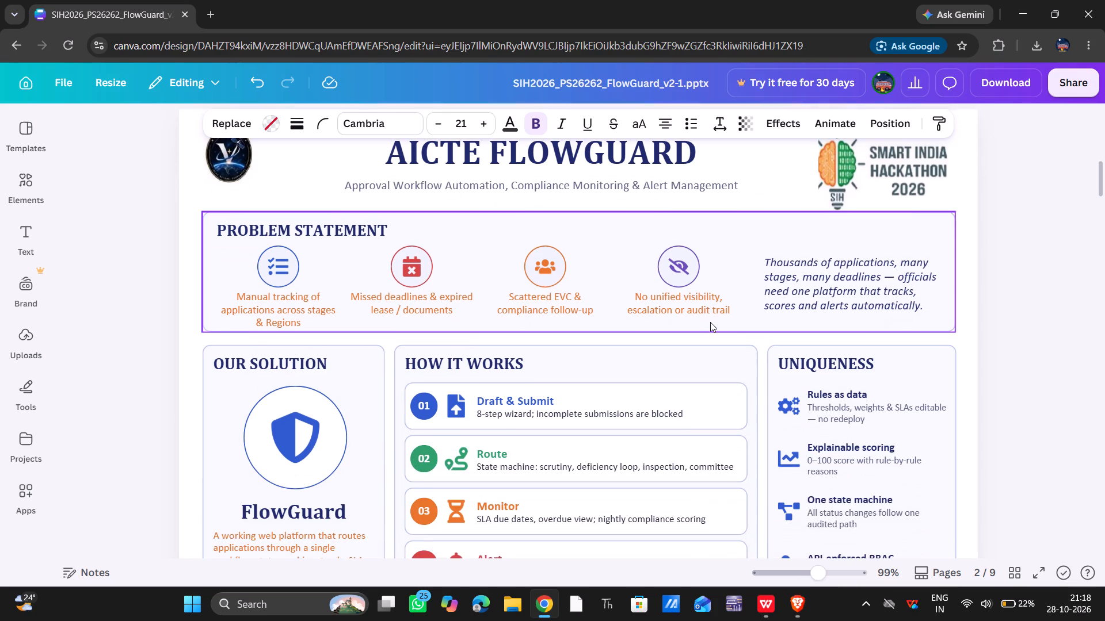
scroll(710, 322, down, 1)
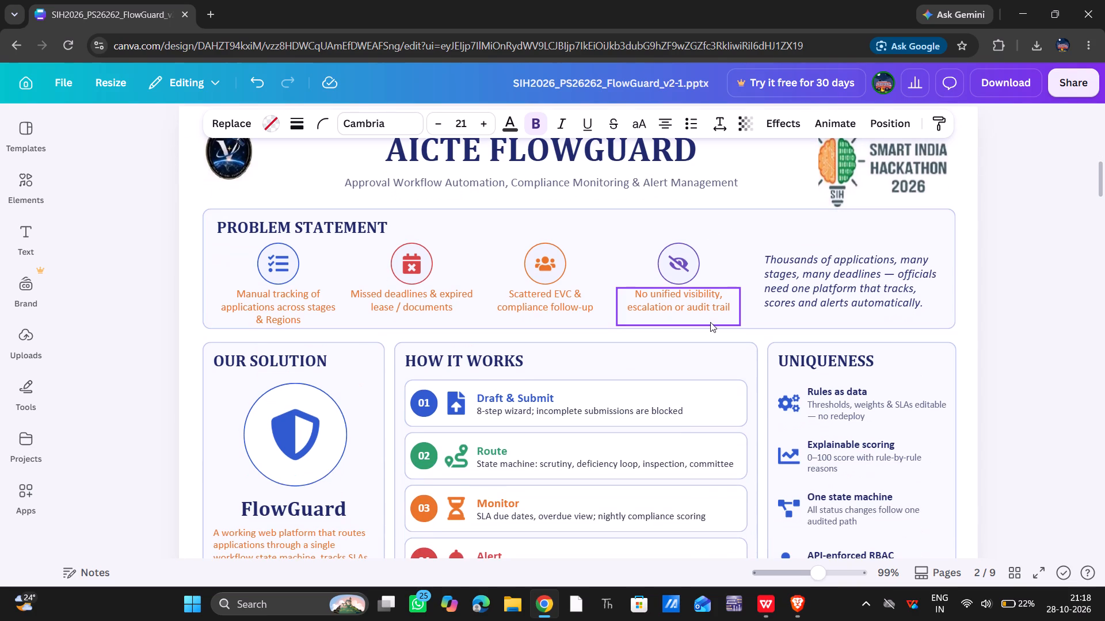
scroll(710, 322, down, 1)
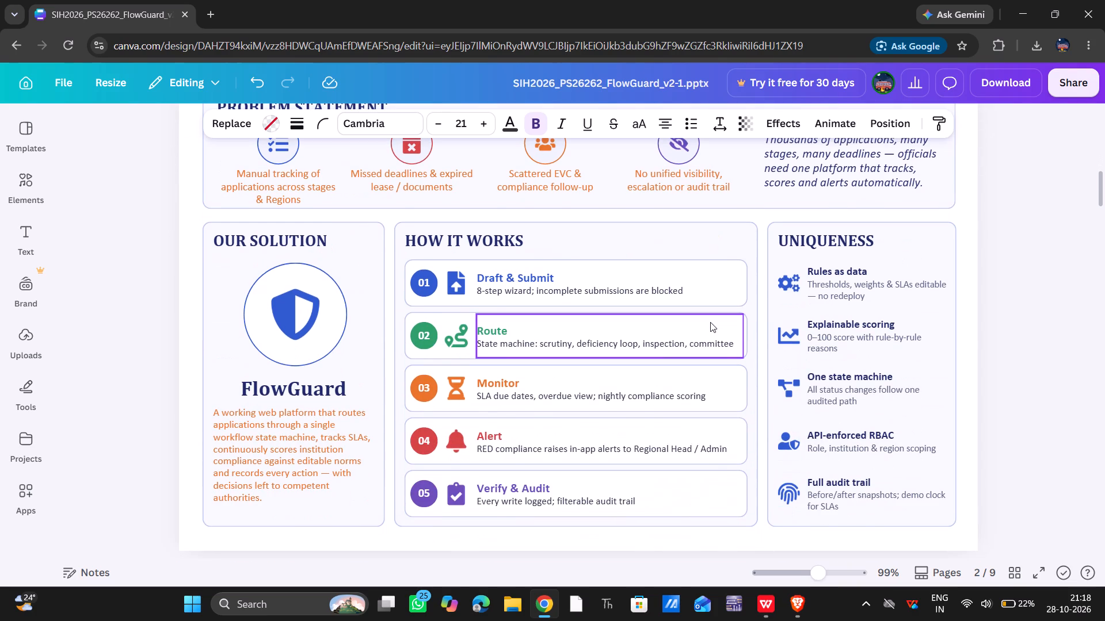
scroll(710, 322, up, 1)
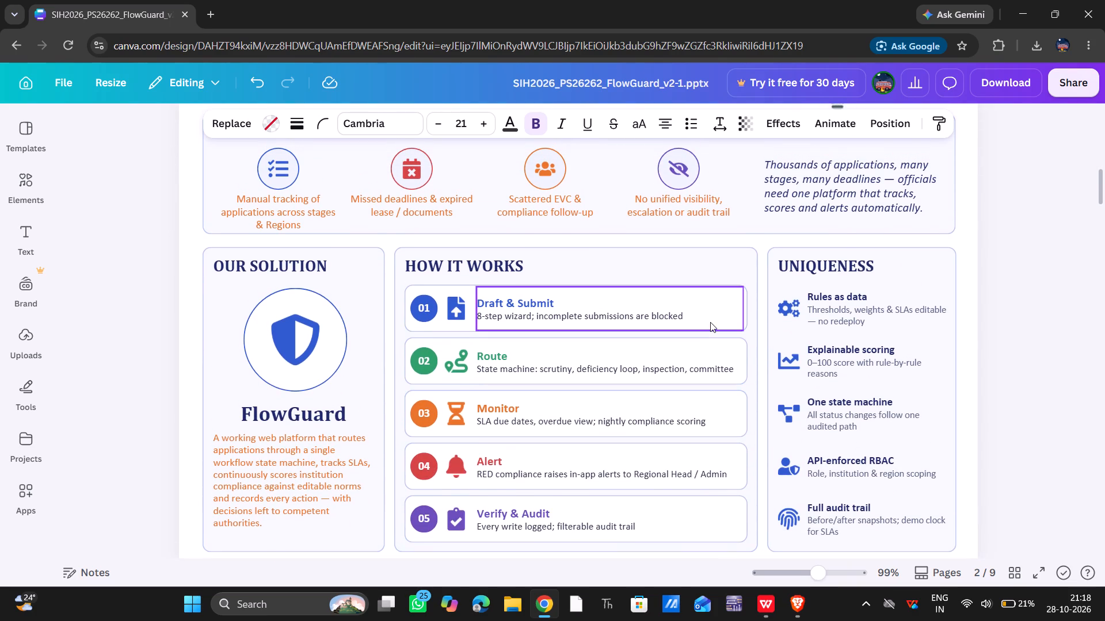
scroll(627, 519, down, 1)
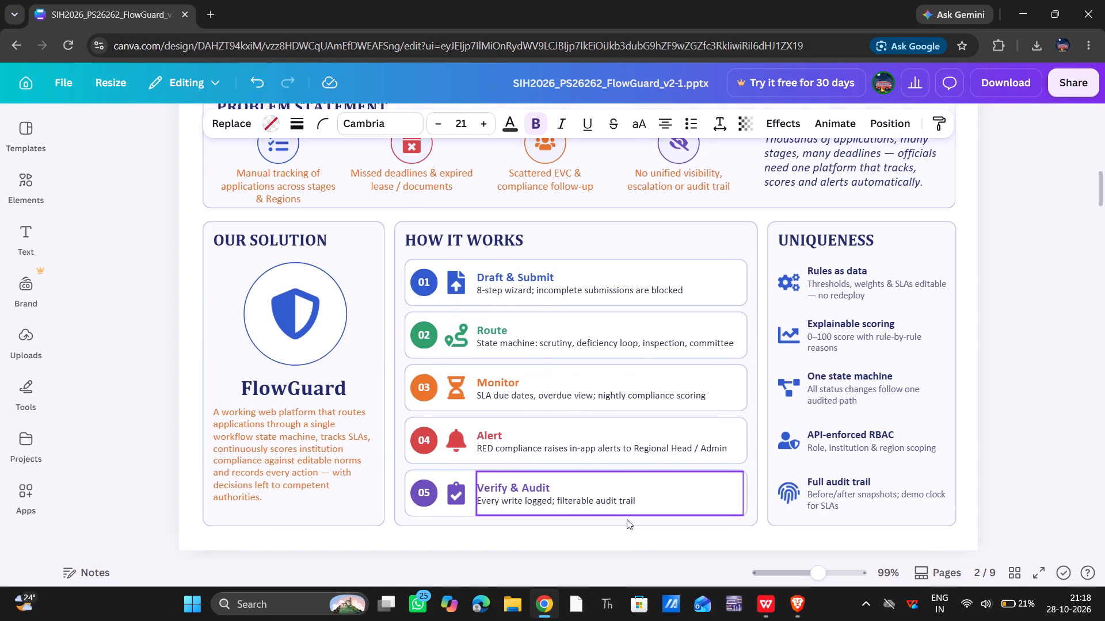
Review the Technical Approach slide's architecture and escalation ladder, and the Approval Workflow slide's diagram.
scroll(627, 519, down, 4)
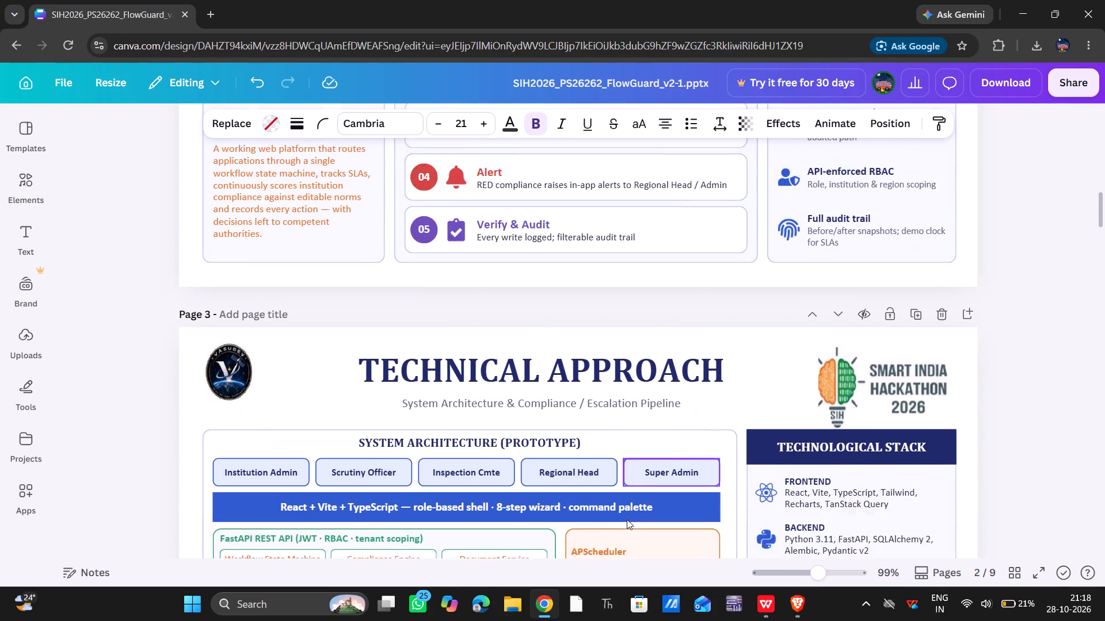
scroll(627, 519, down, 3)
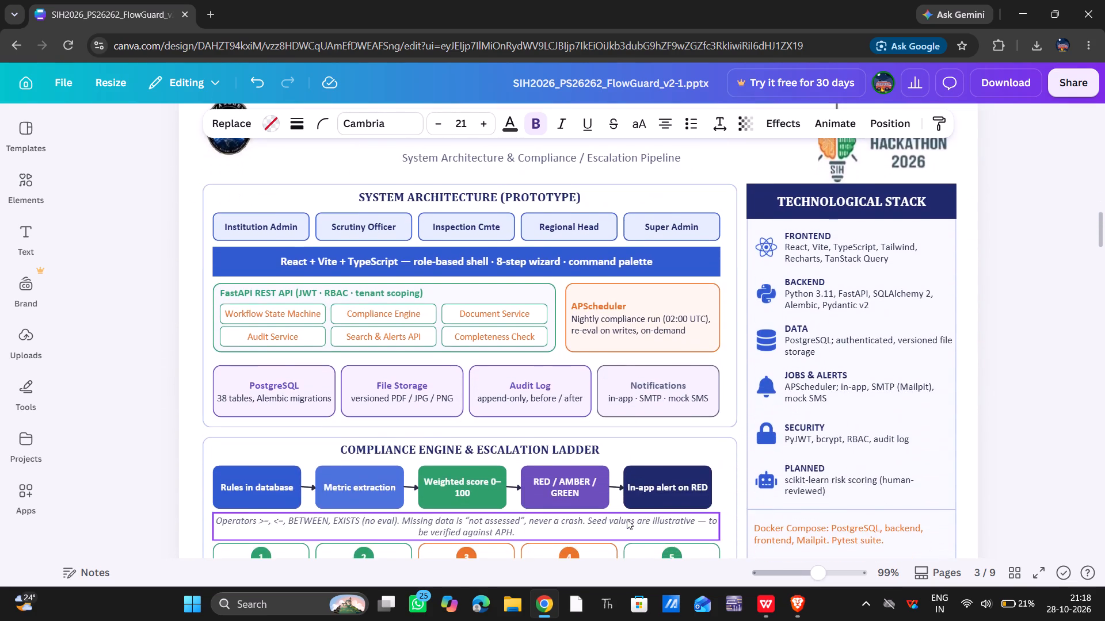
scroll(627, 519, down, 2)
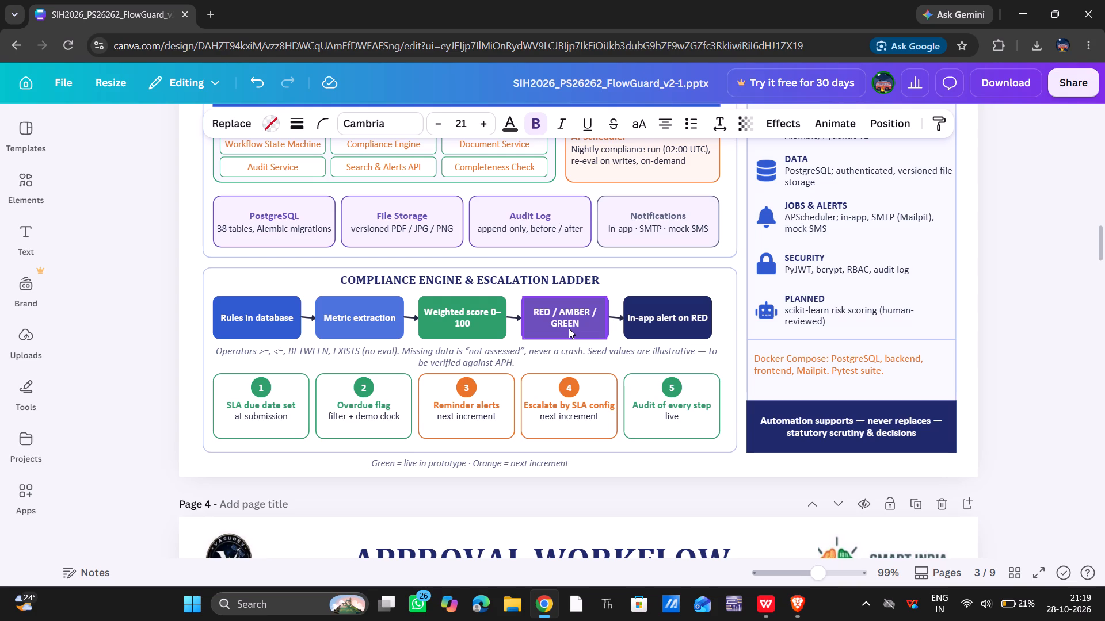
scroll(569, 328, down, 1)
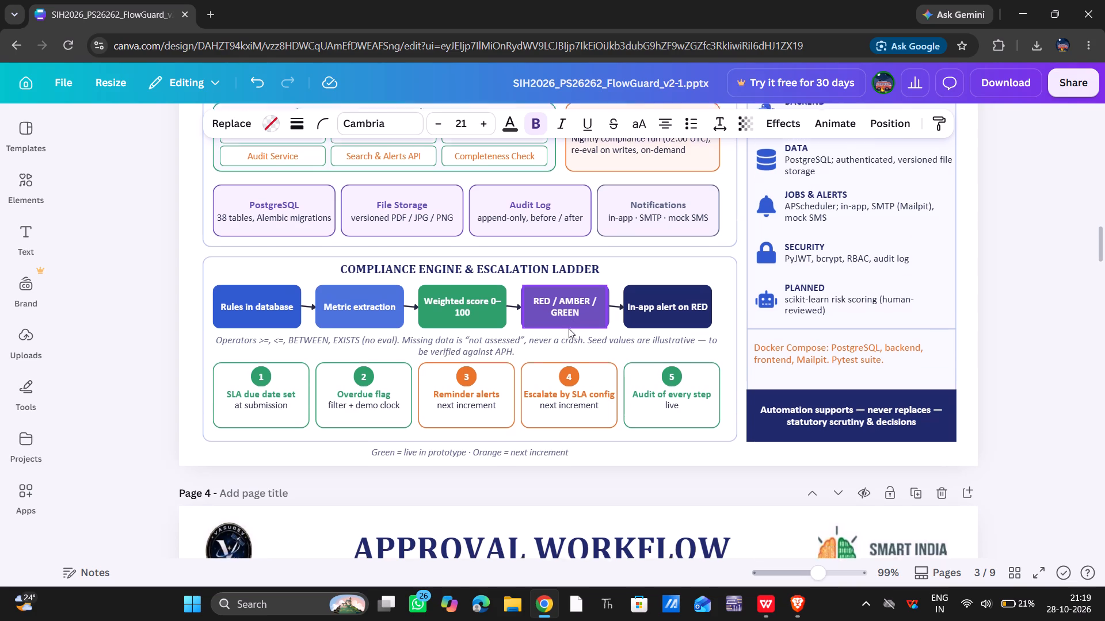
scroll(569, 328, down, 4)
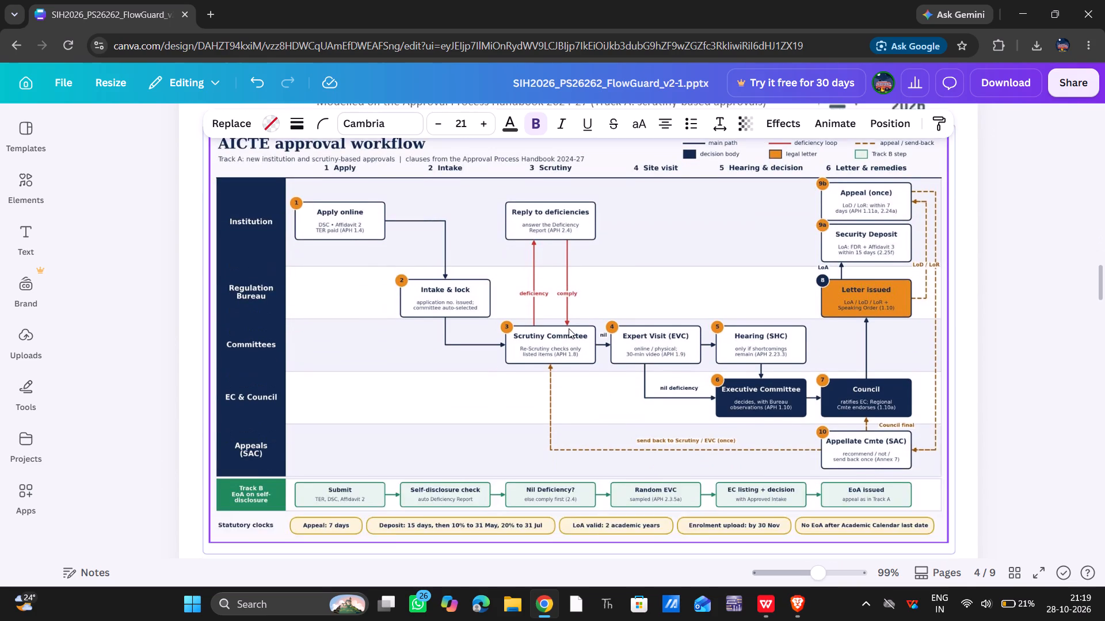
scroll(569, 328, down, 1)
scroll(477, 346, down, 1)
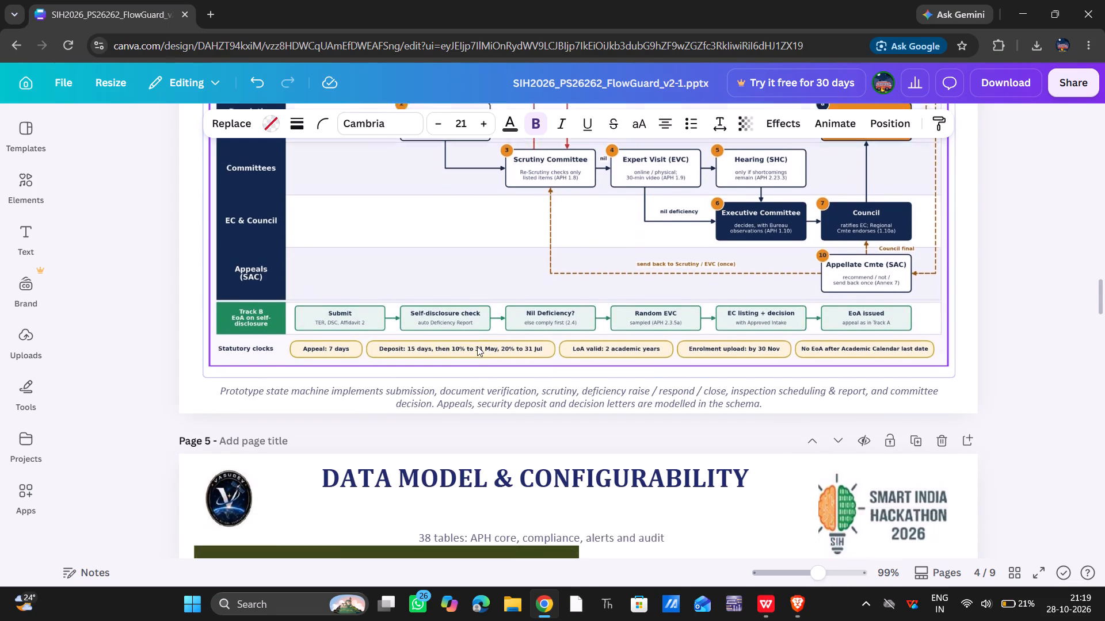
Review the remaining slides from Data Model & Configurability through Prototype in Action, Feasibility, and Impact to Research and References.
scroll(477, 346, down, 3)
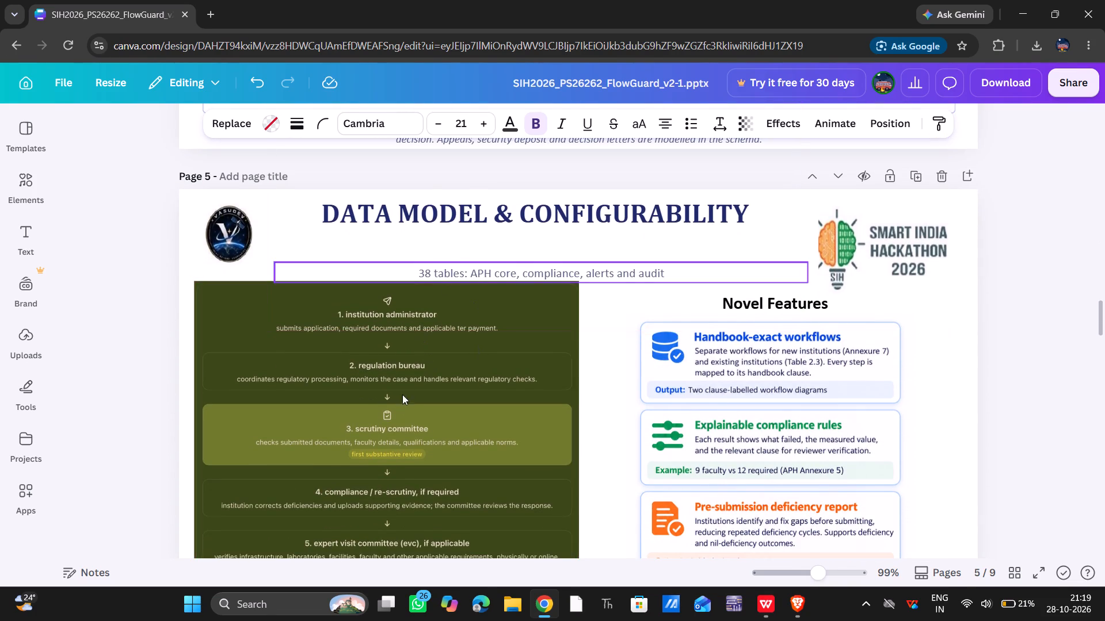
scroll(404, 404, down, 7)
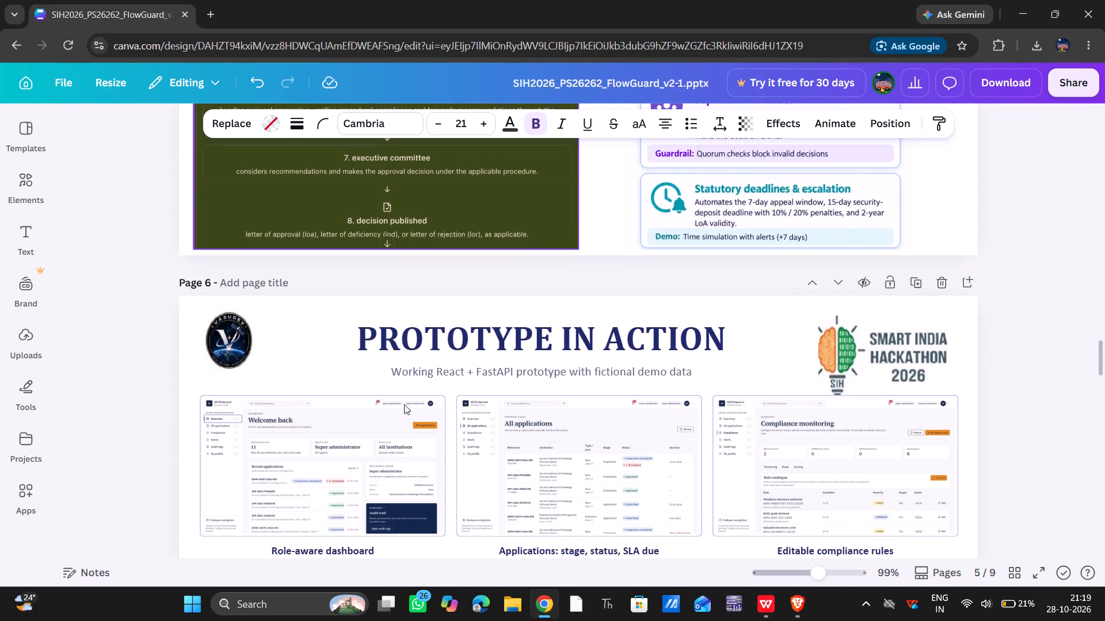
scroll(559, 447, down, 3)
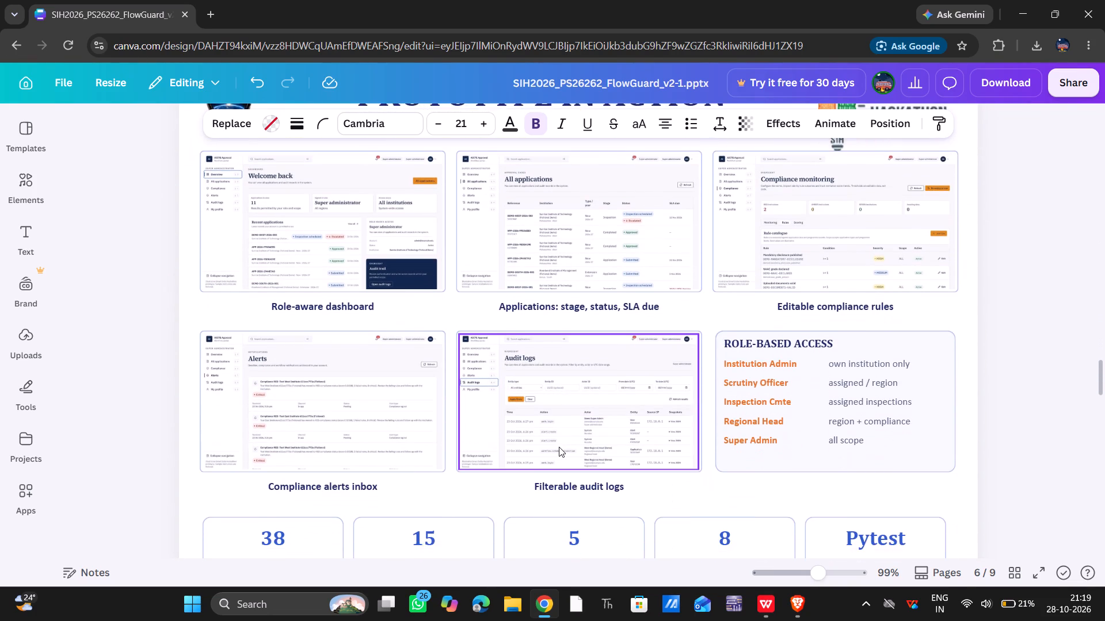
scroll(559, 447, down, 2)
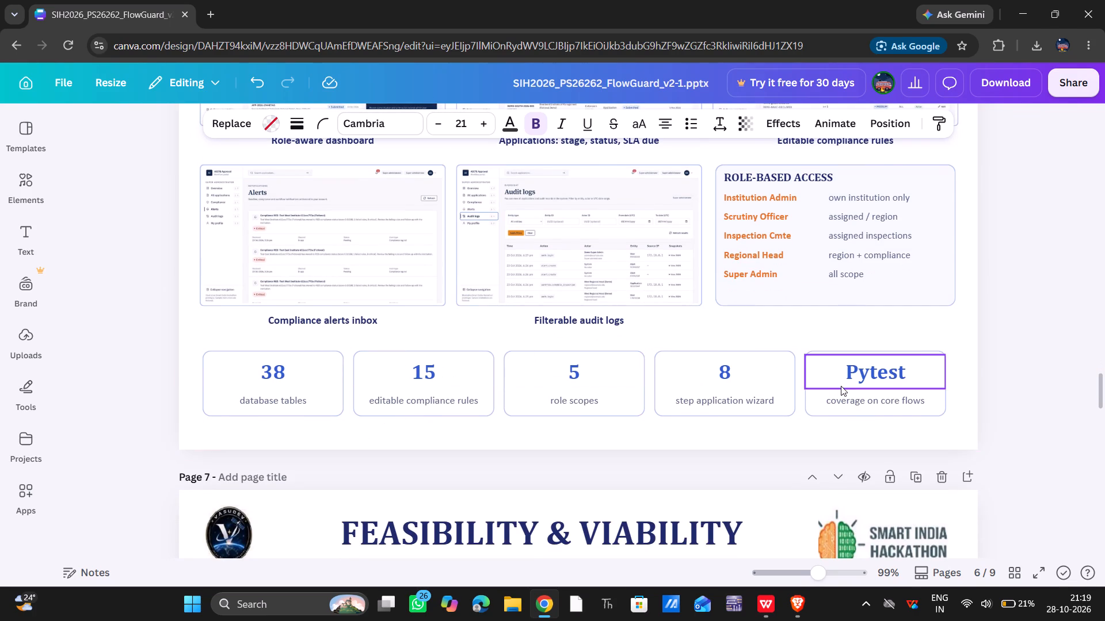
scroll(477, 511, down, 6)
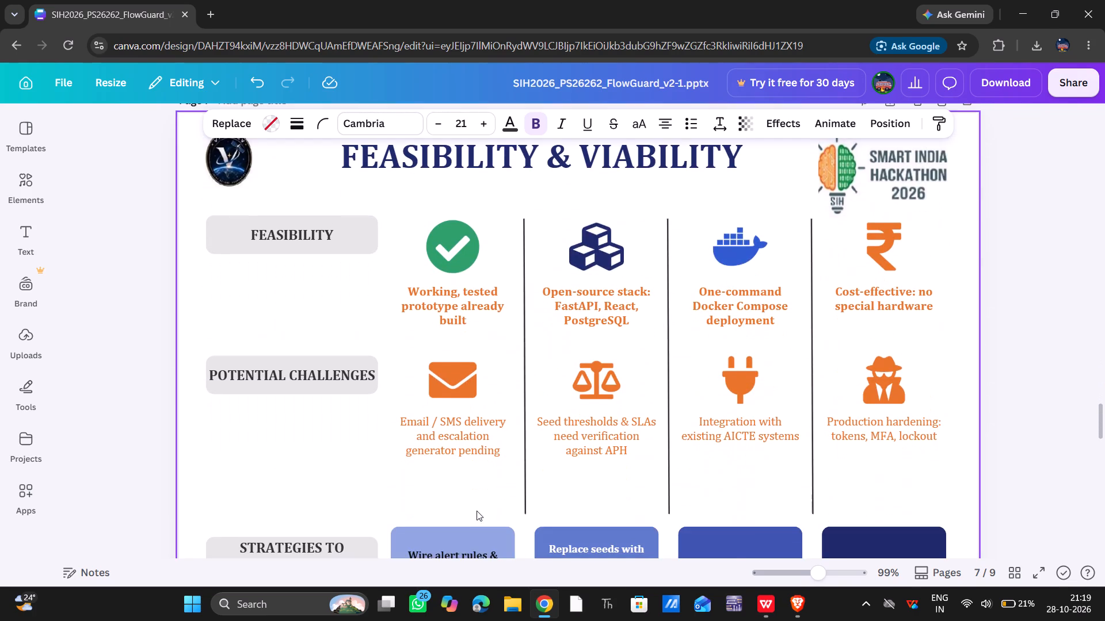
scroll(477, 511, down, 4)
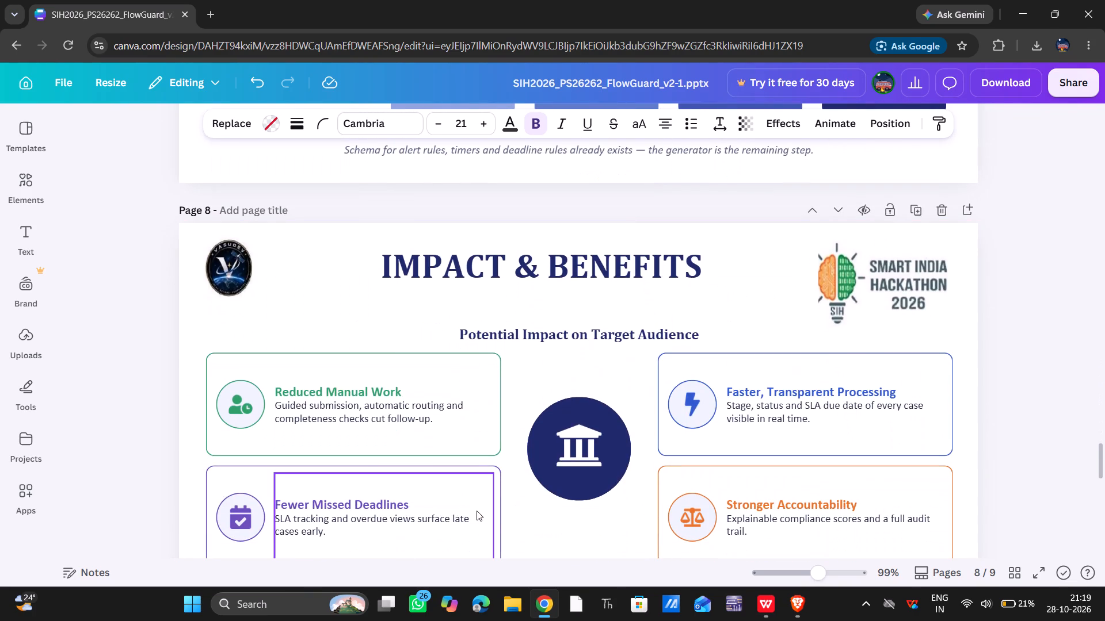
scroll(477, 511, down, 3)
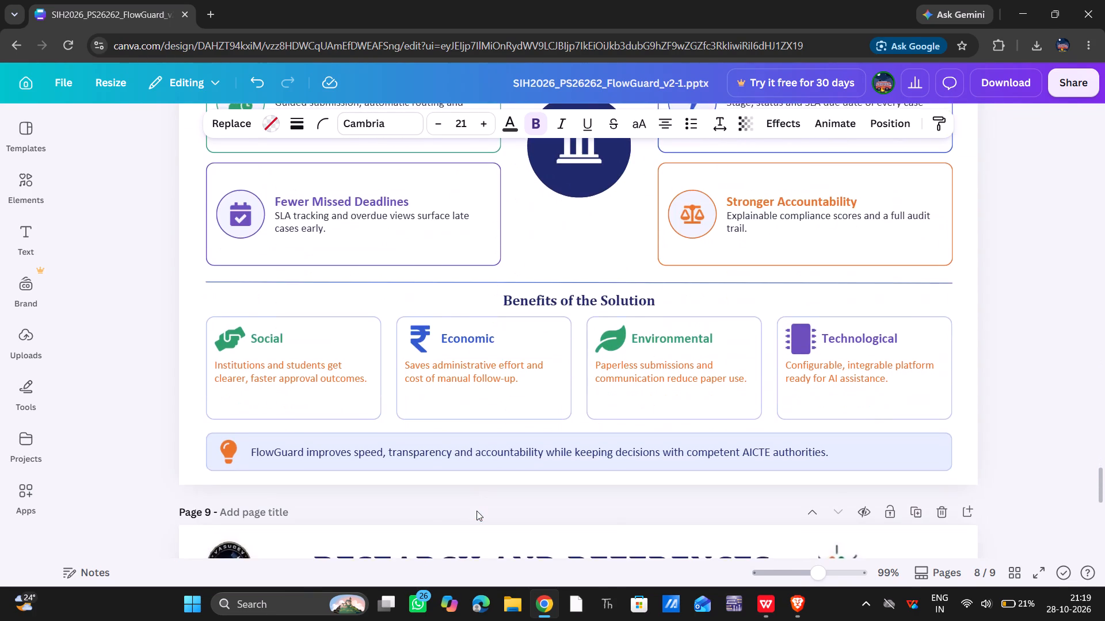
scroll(477, 511, down, 1)
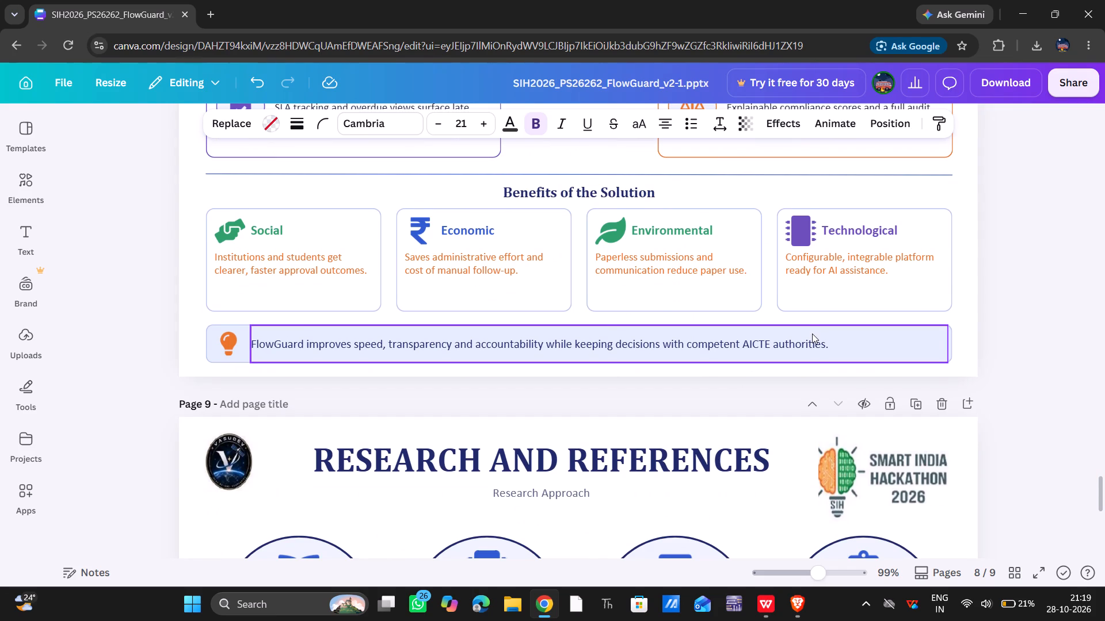
scroll(812, 333, down, 6)
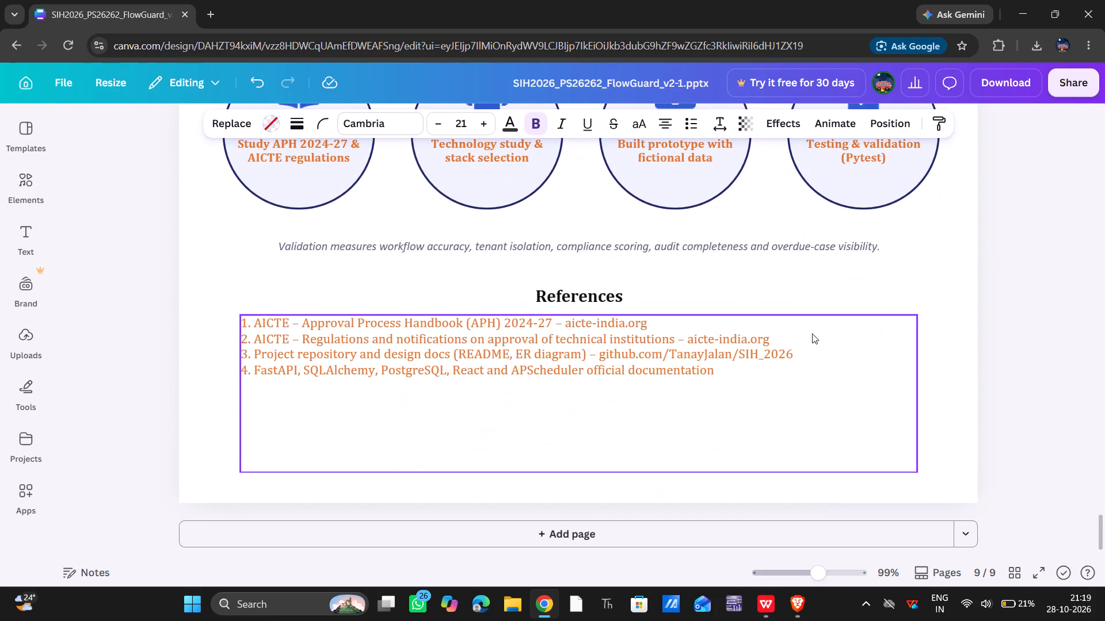
scroll(812, 333, down, 2)
Return to the title slide and deselect its heading banner, leaving nothing selected.
scroll(812, 333, up, 16)
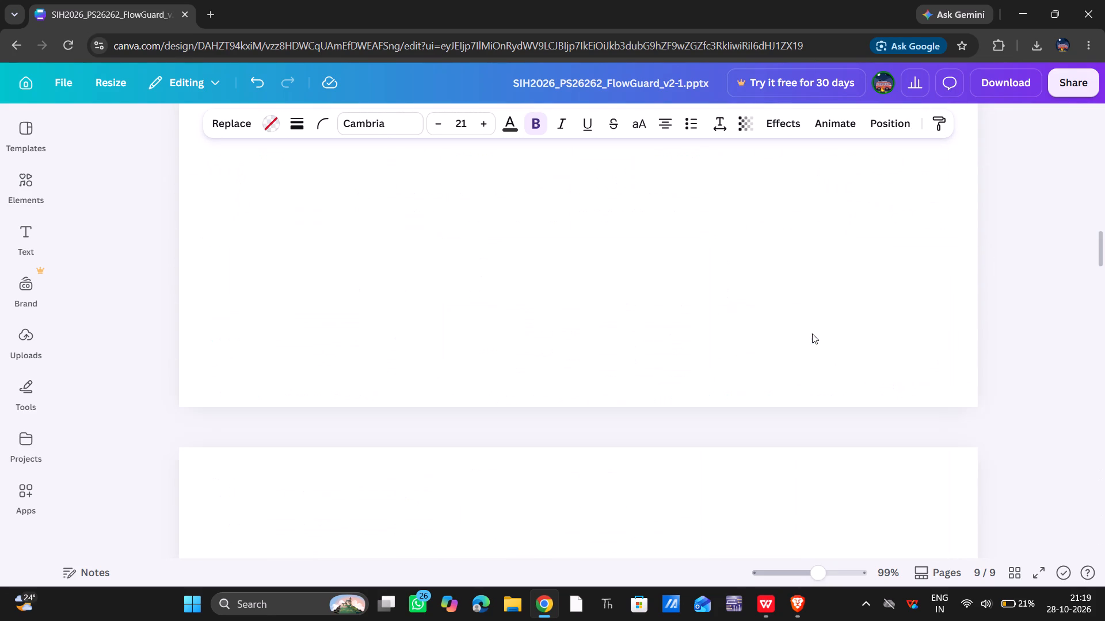
scroll(812, 333, up, 2)
scroll(866, 336, up, 5)
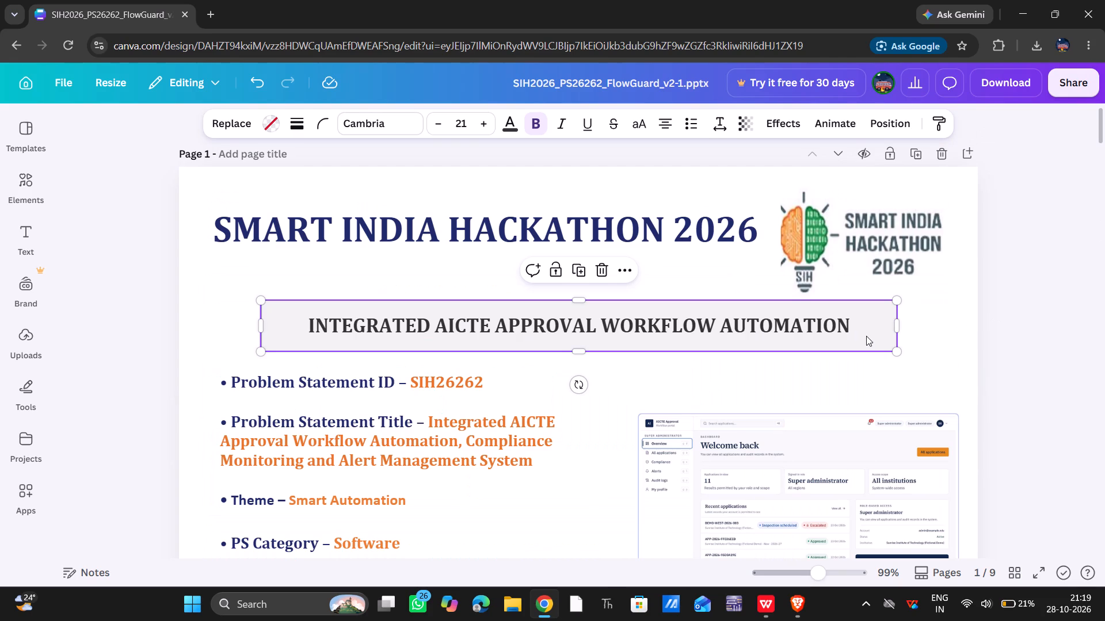
click(1022, 306)
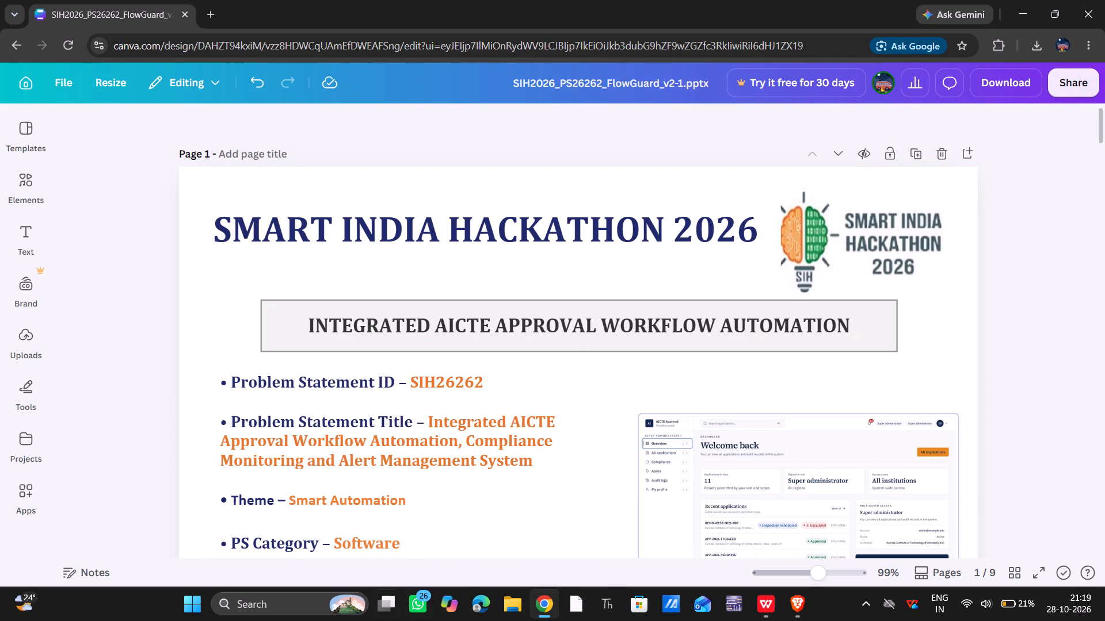
Open the Kuro application from the computer's alphabetical list of installed applications.
click(190, 605)
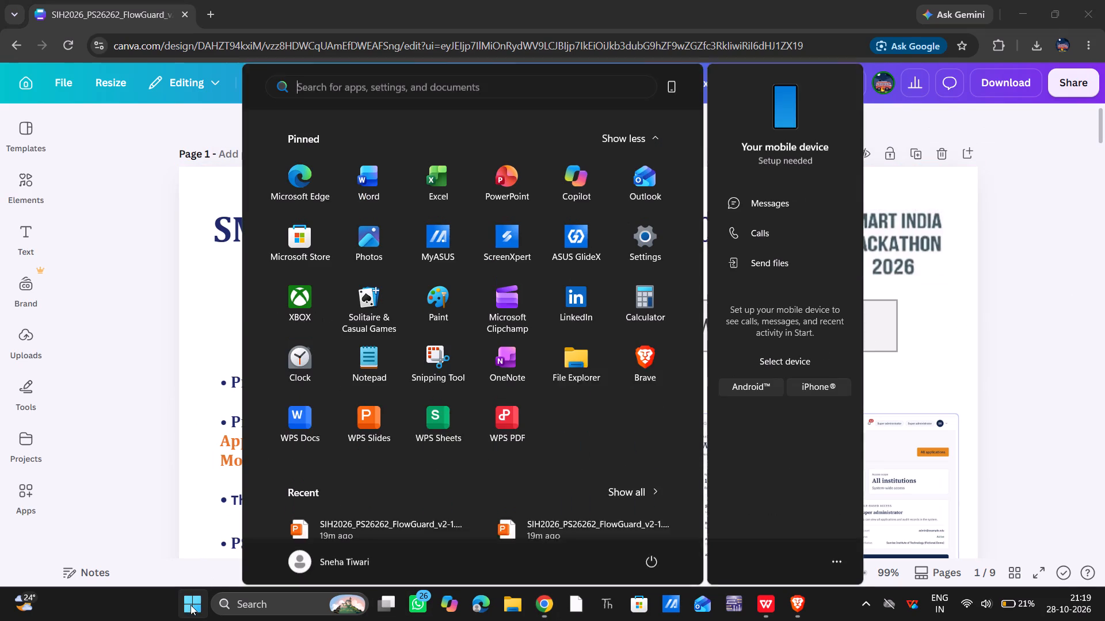
scroll(413, 482, down, 2)
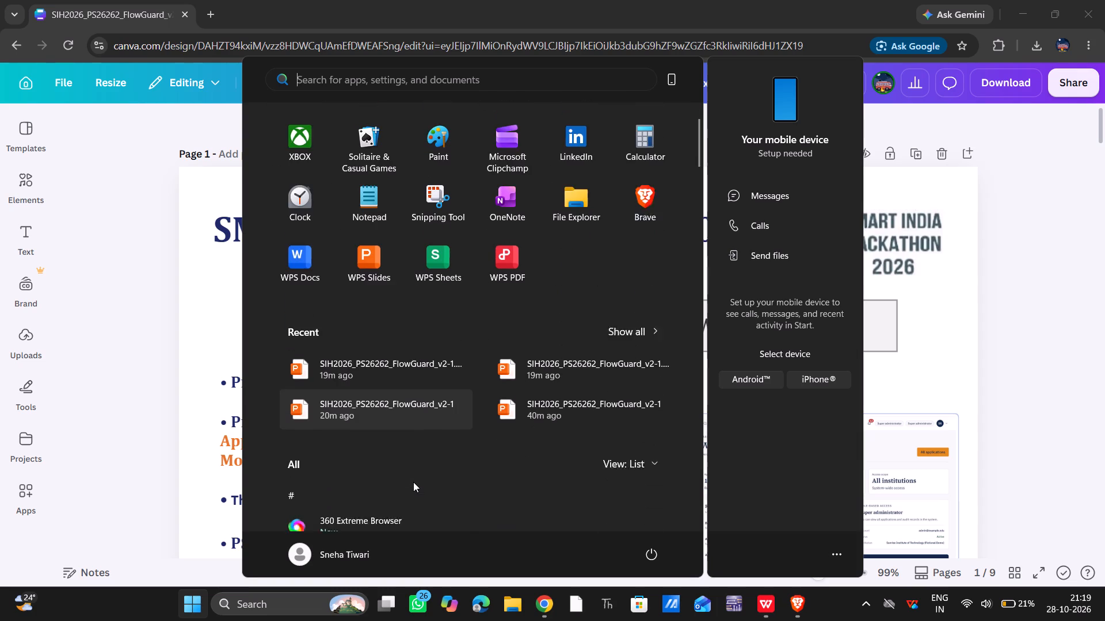
scroll(413, 482, down, 6)
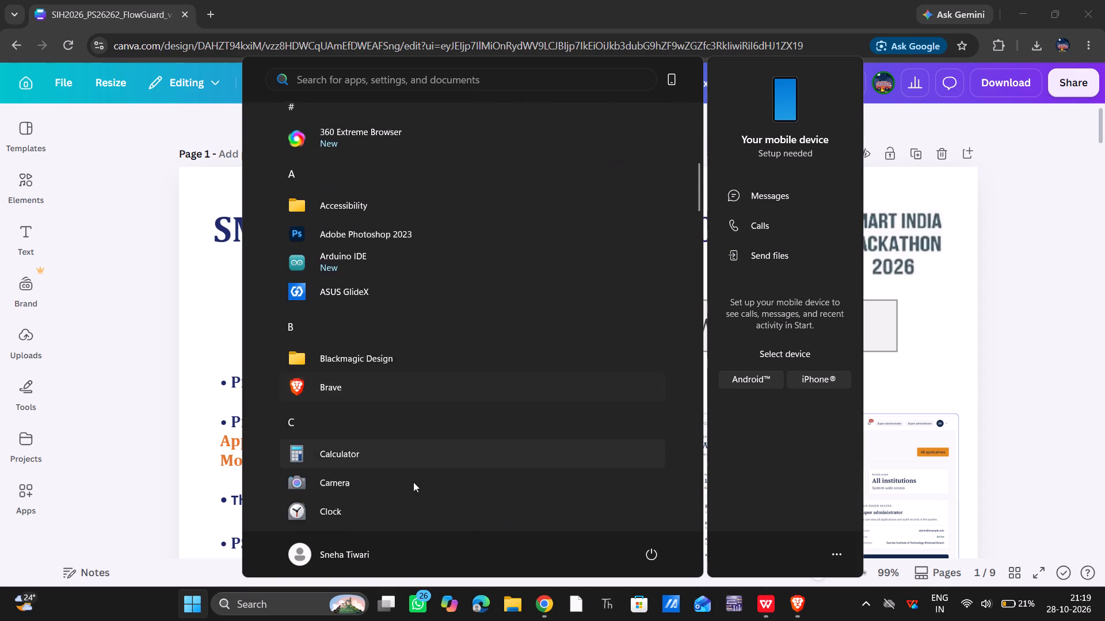
scroll(413, 482, down, 6)
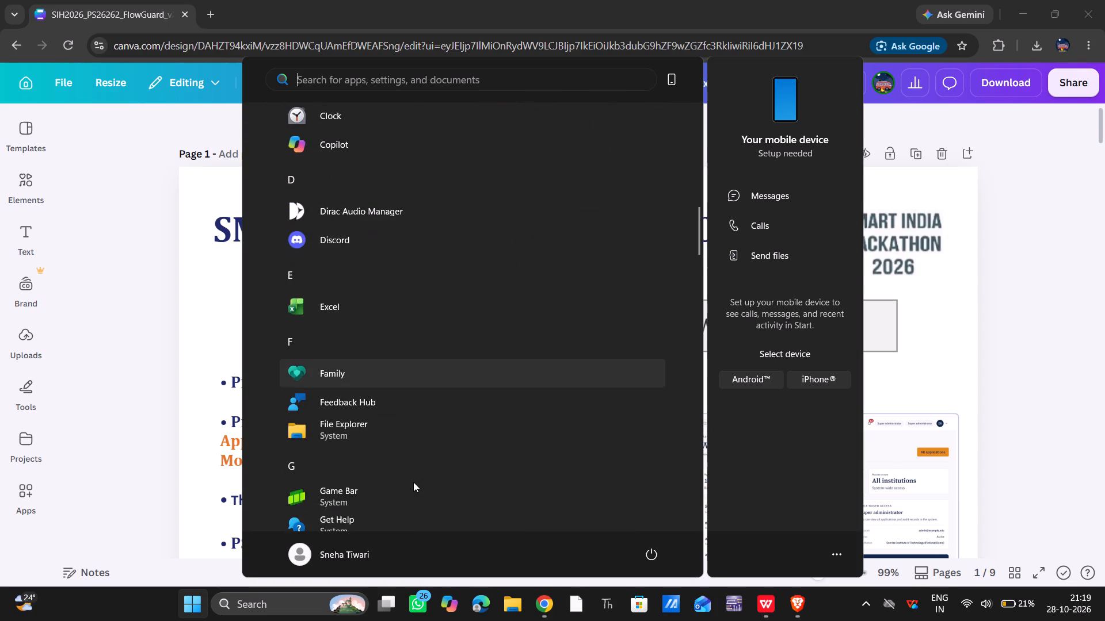
scroll(413, 482, down, 2)
double_click(388, 444)
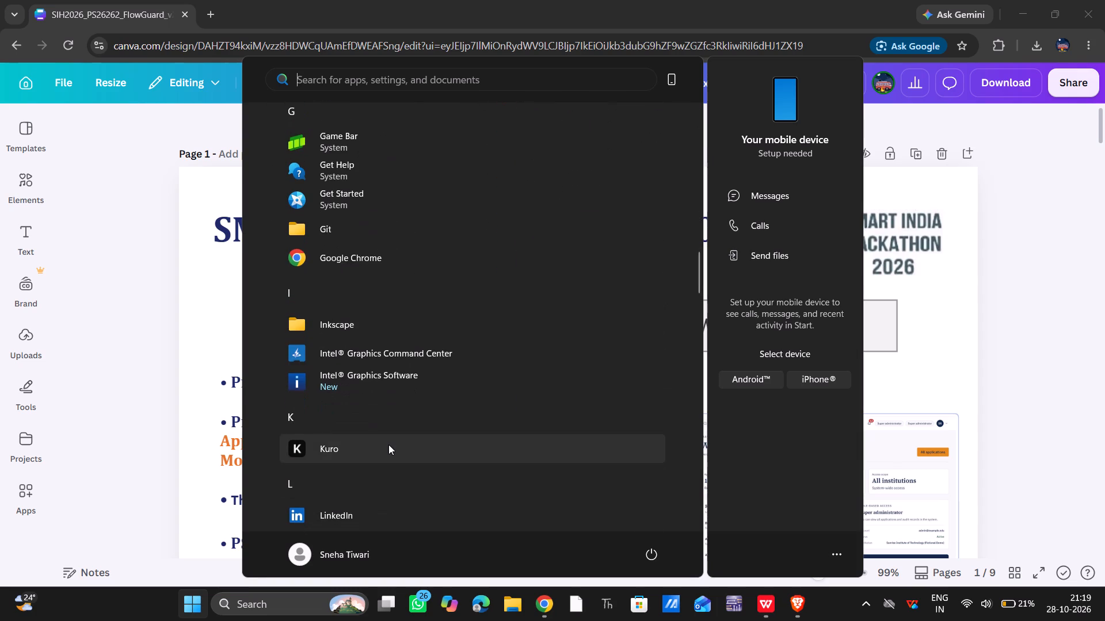
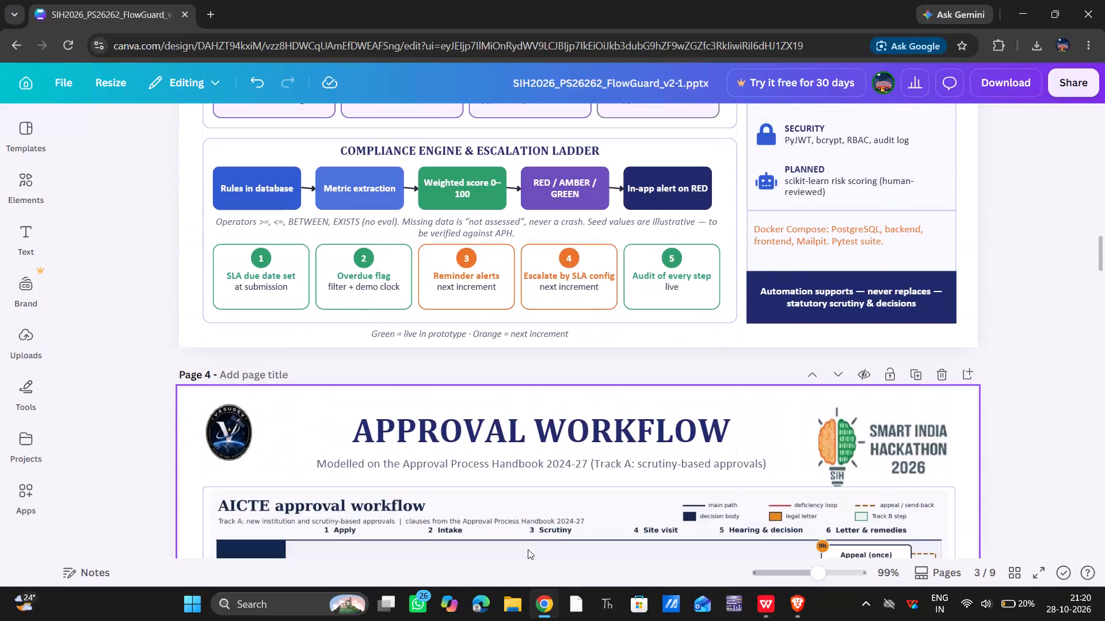
Review the slides from Approval Workflow through Data Model & Configurability and Prototype in Action to Feasibility & Viability.
scroll(528, 549, down, 2)
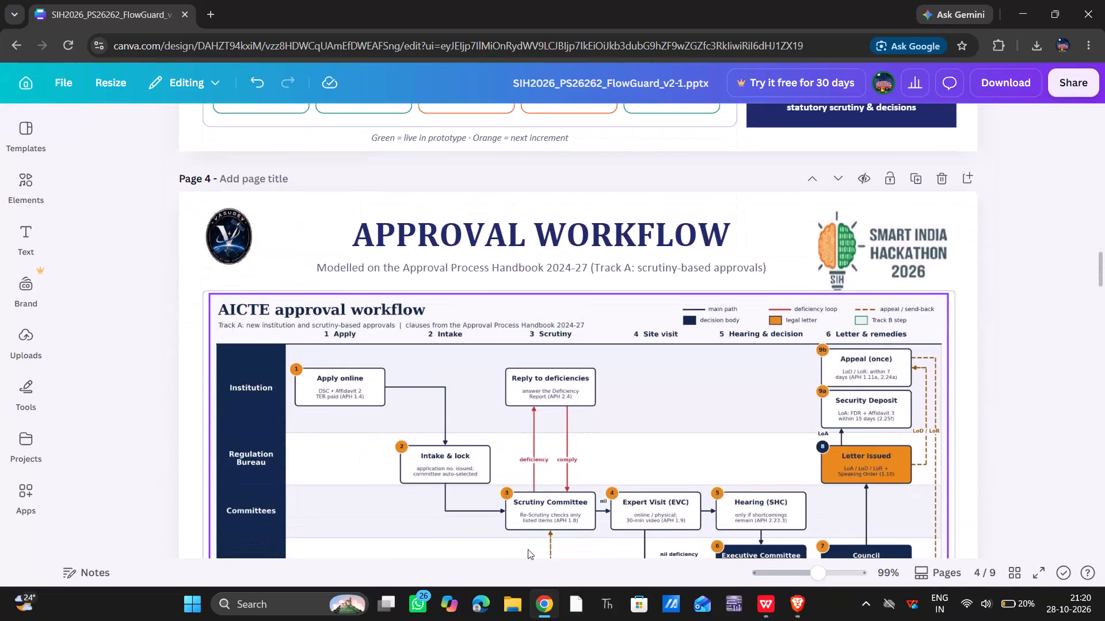
scroll(528, 549, down, 6)
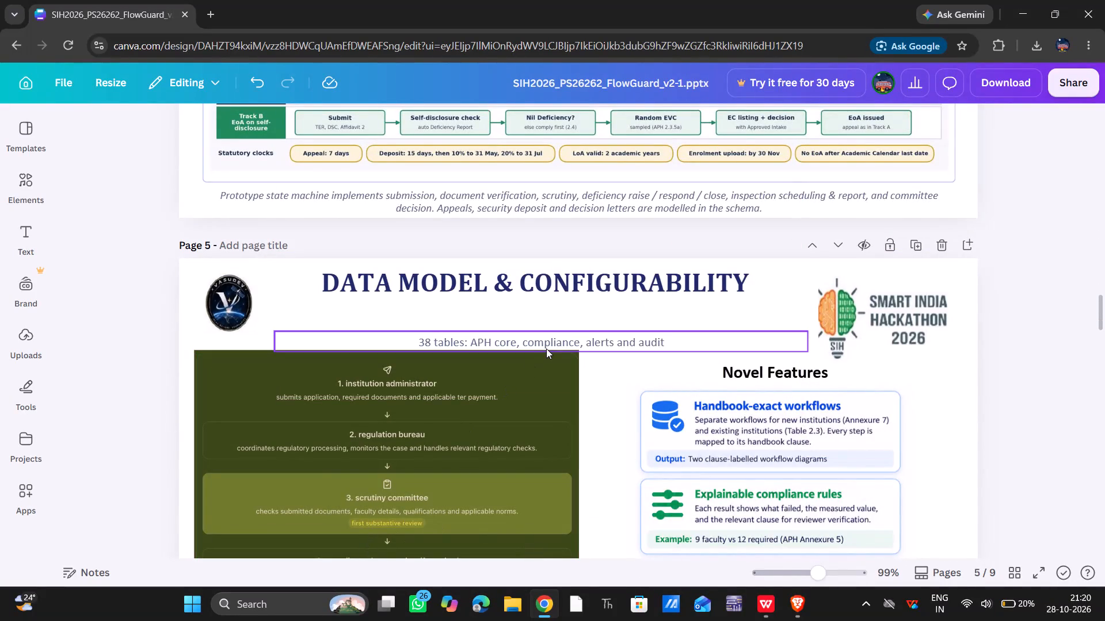
scroll(605, 354, down, 1)
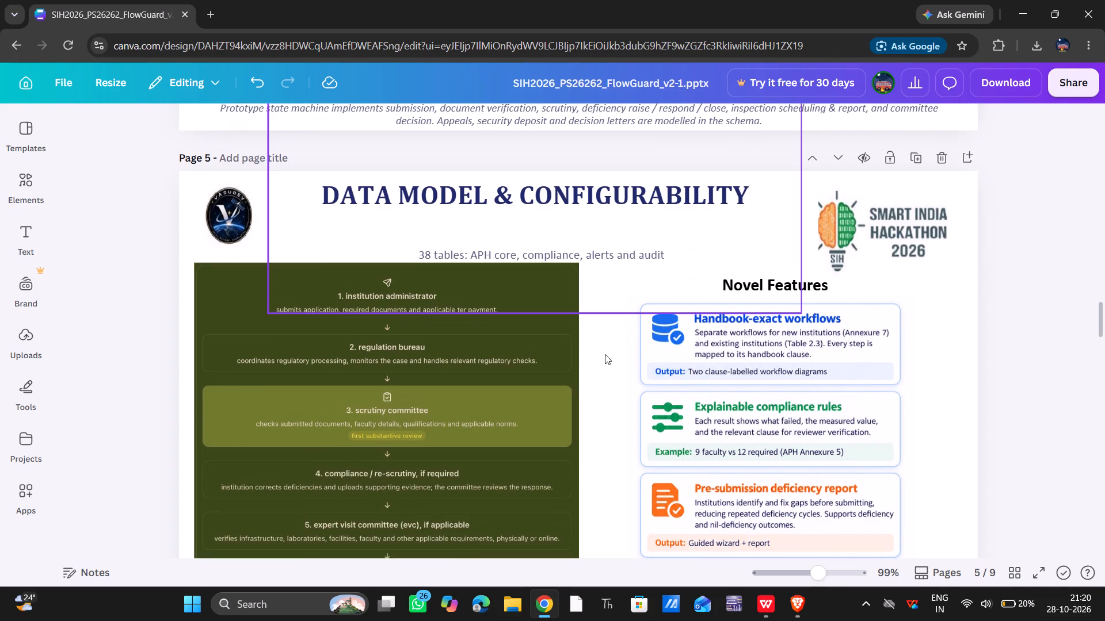
scroll(605, 354, down, 4)
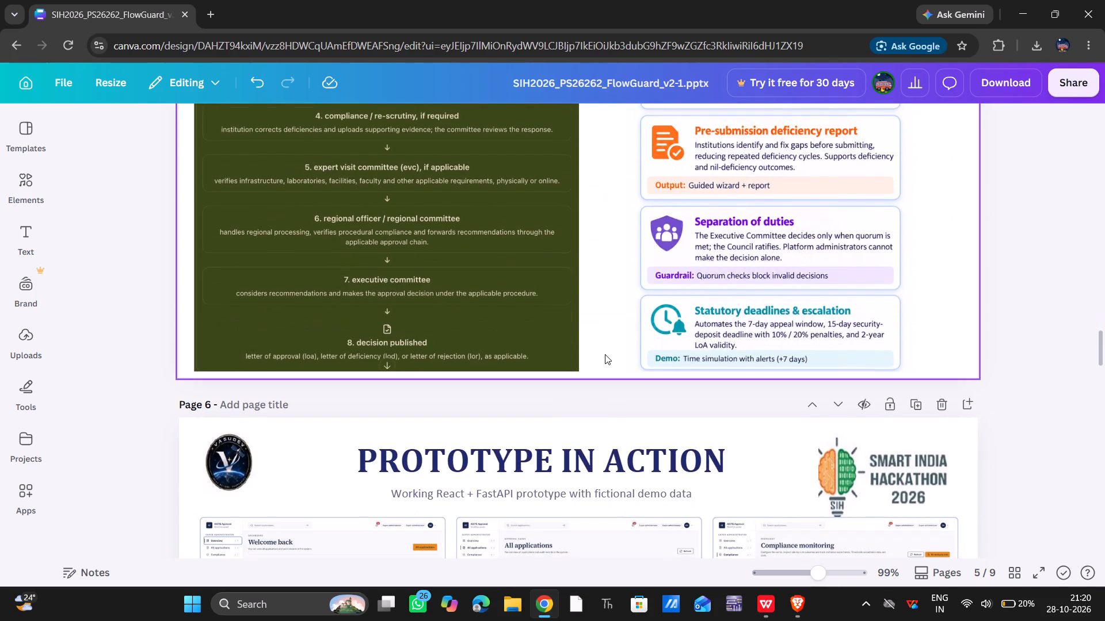
scroll(605, 354, down, 6)
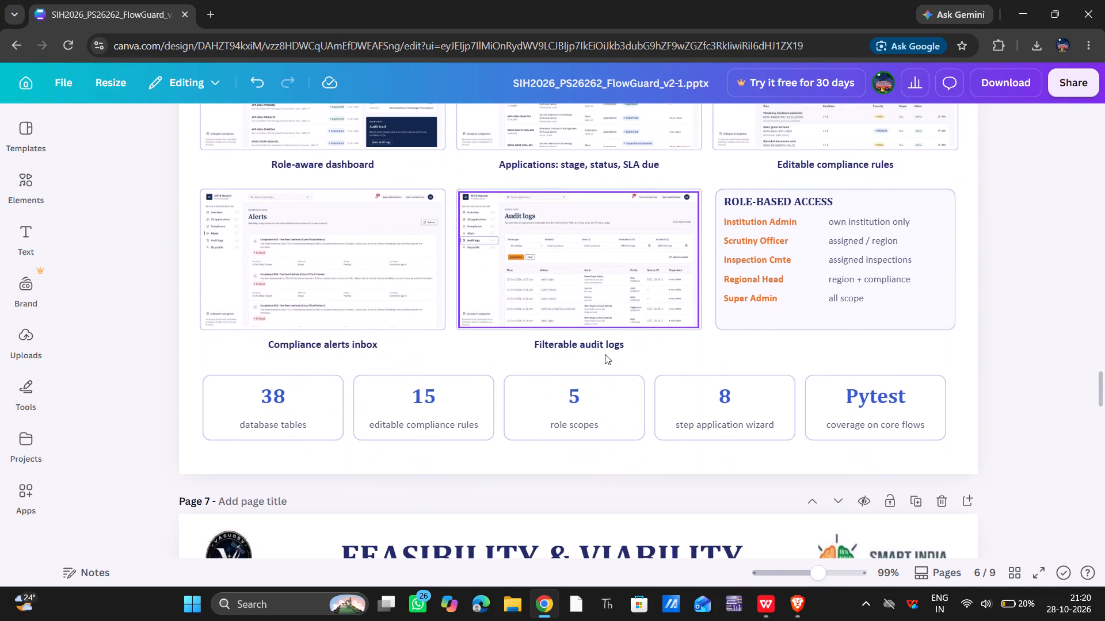
scroll(605, 354, down, 1)
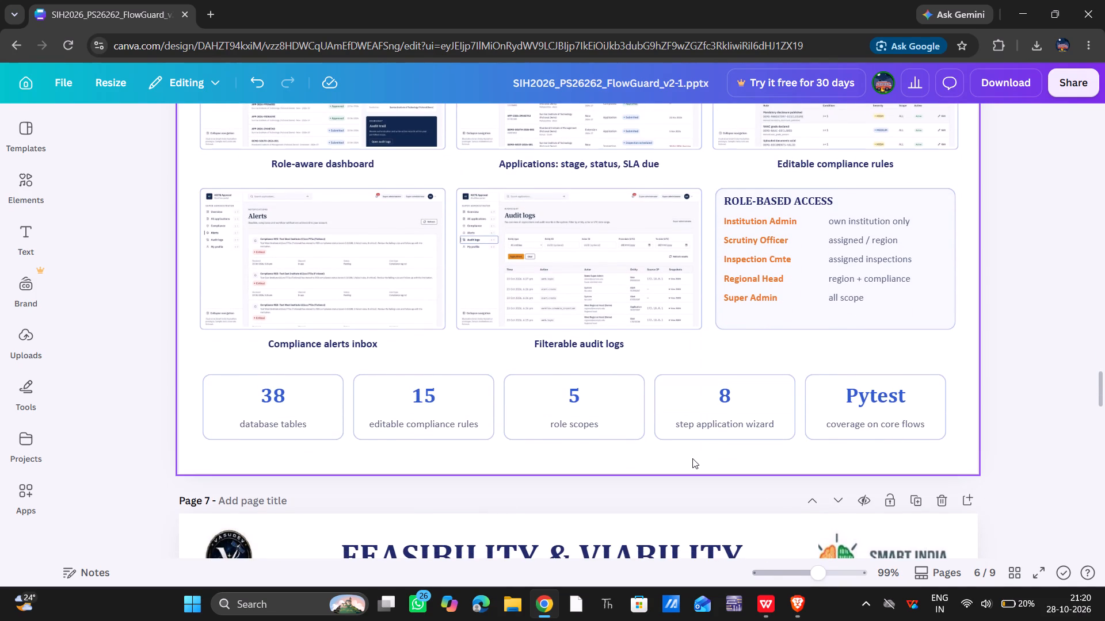
scroll(692, 458, down, 4)
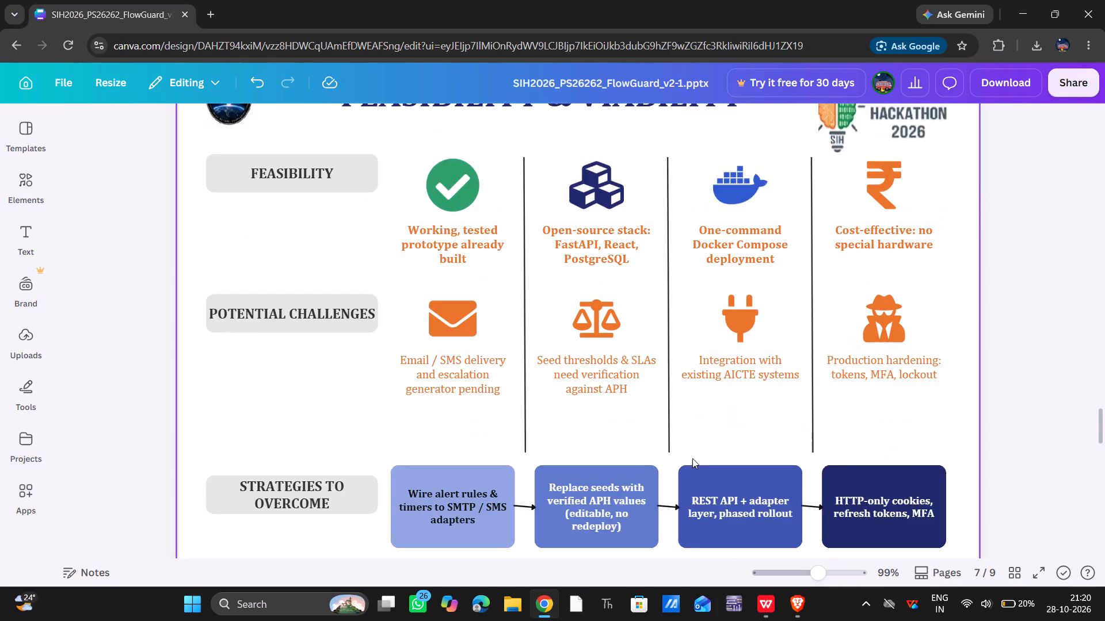
scroll(692, 458, down, 1)
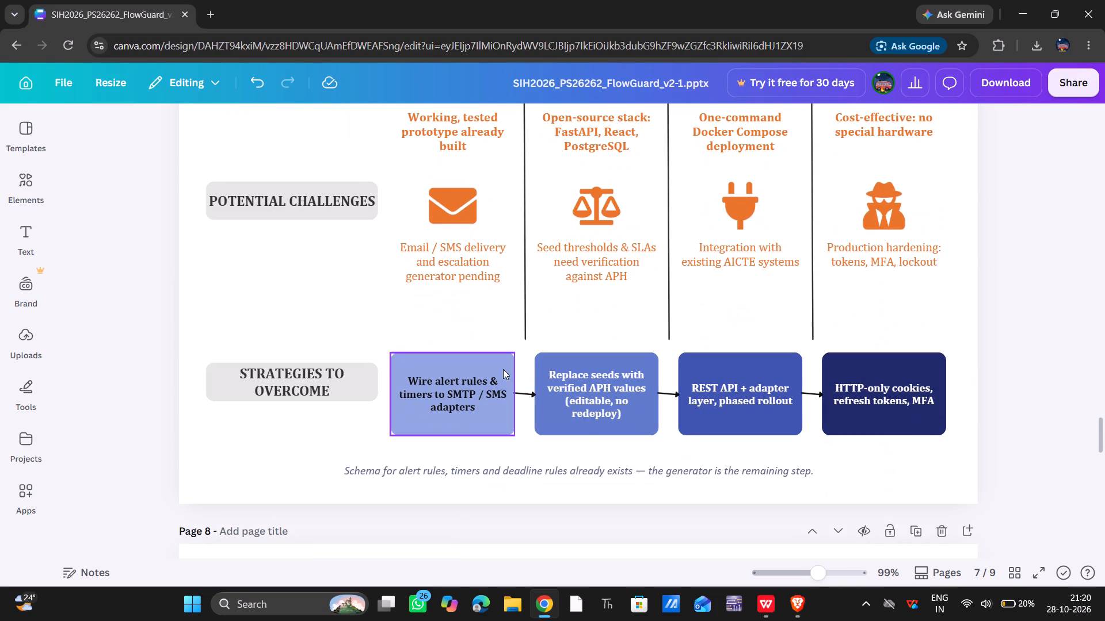
Set the text colour of the "Wire alert rules & timers to SMTP / SMS adapters" box on the Feasibility & Viability slide to white.
click(478, 393)
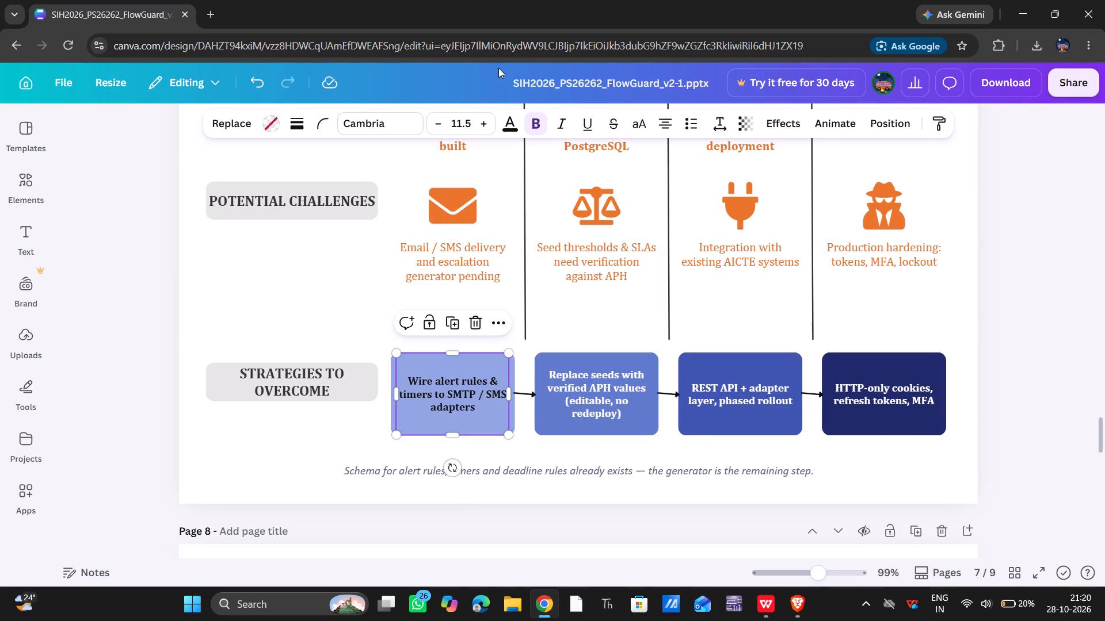
click(508, 118)
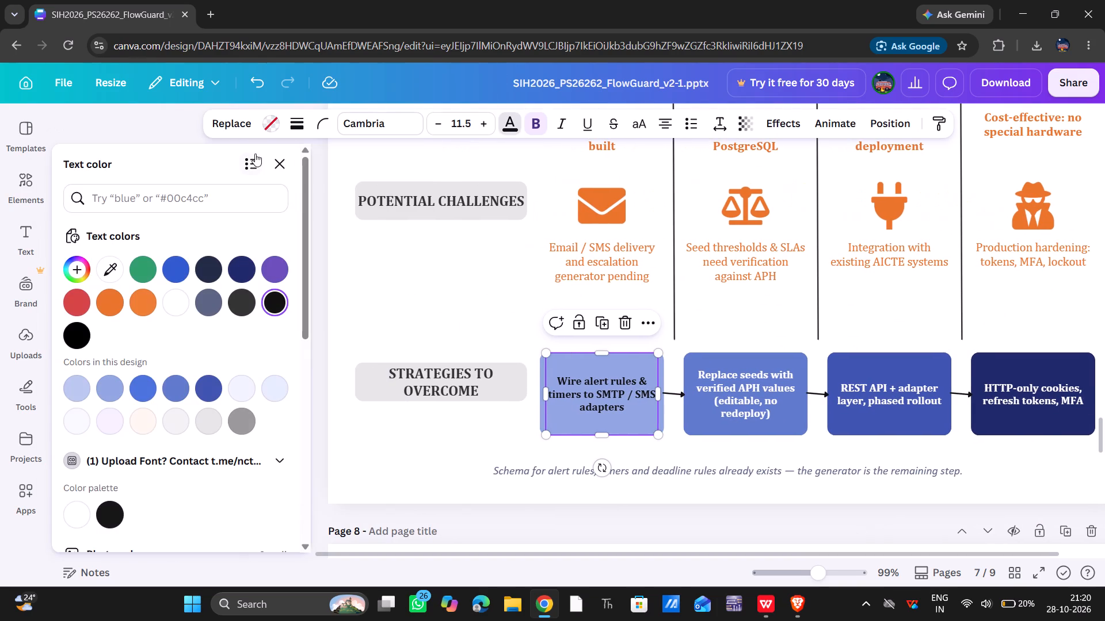
click(165, 295)
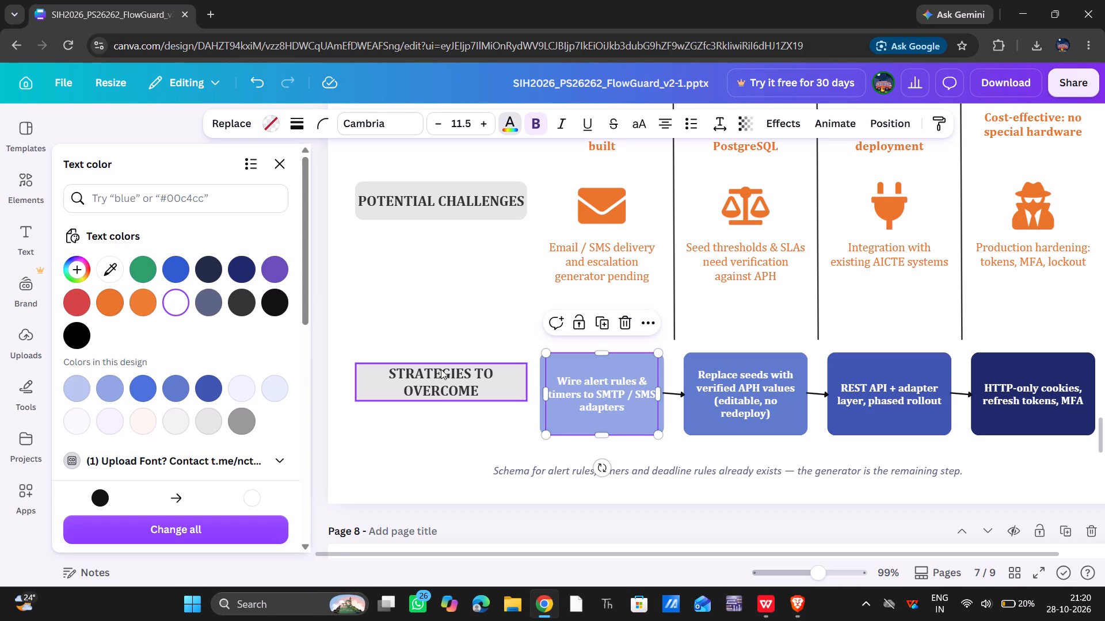
click(448, 442)
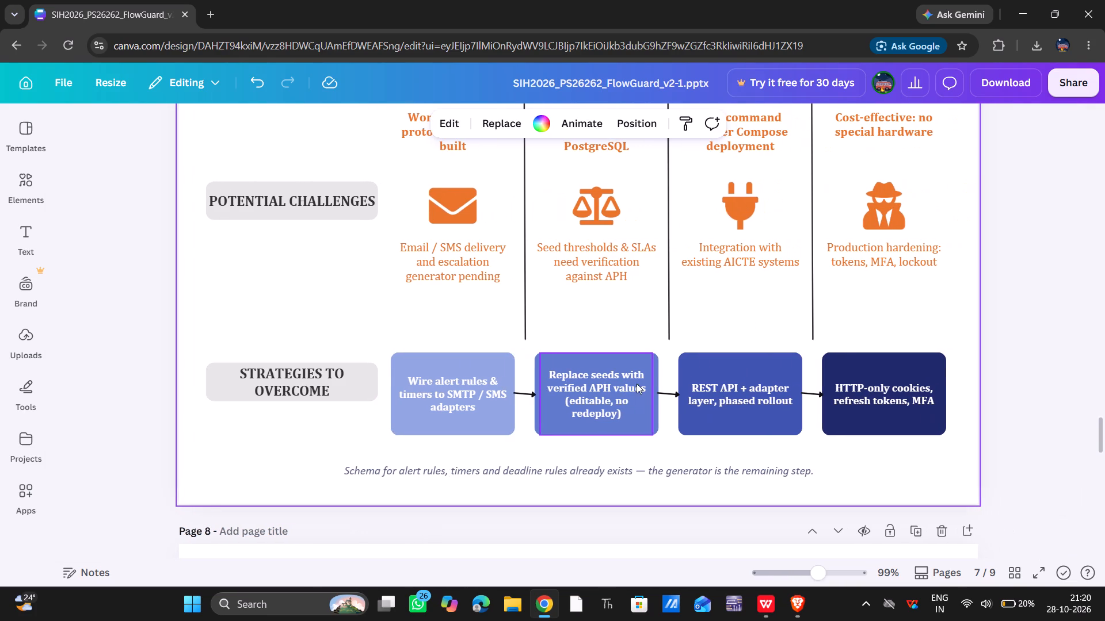
Fill the "Wire alert rules" strategy box with dark blue #1f2a6b.
click(480, 378)
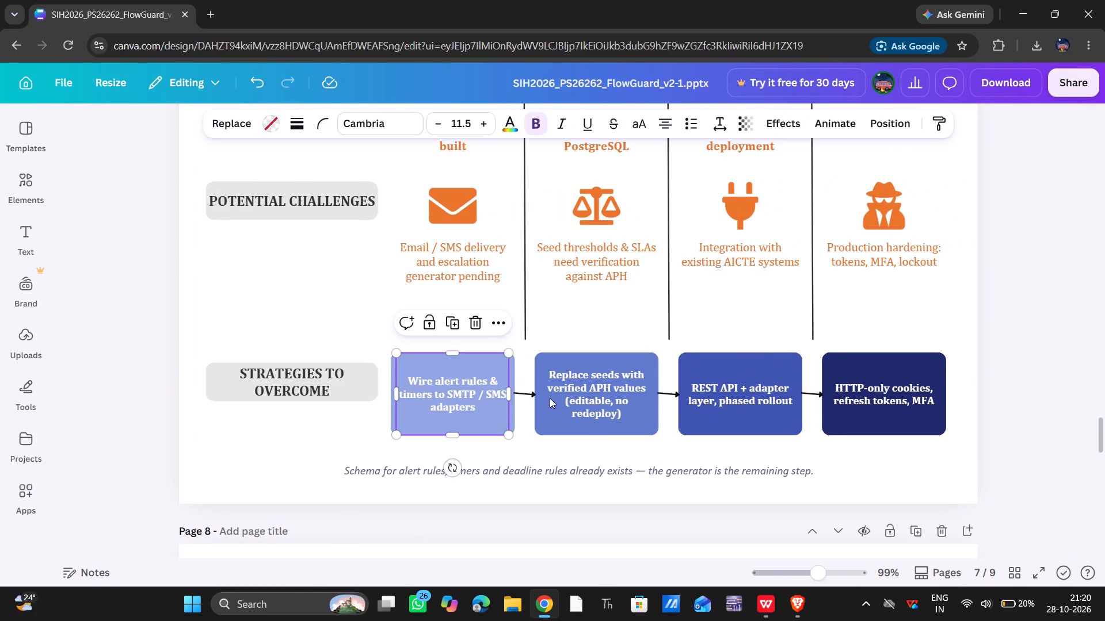
click(515, 419)
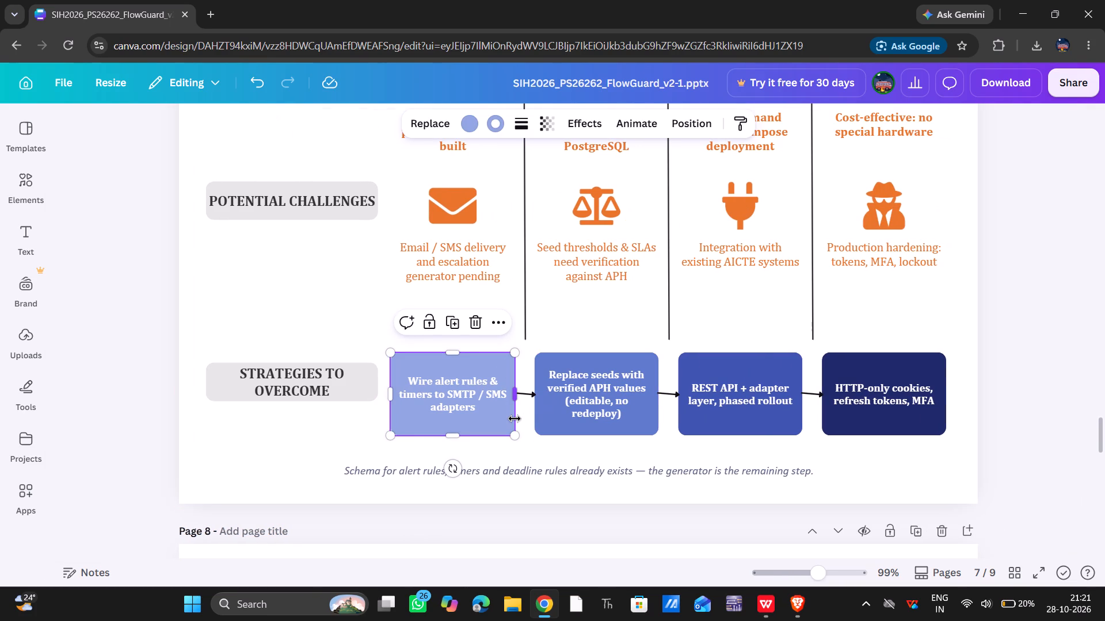
click(474, 122)
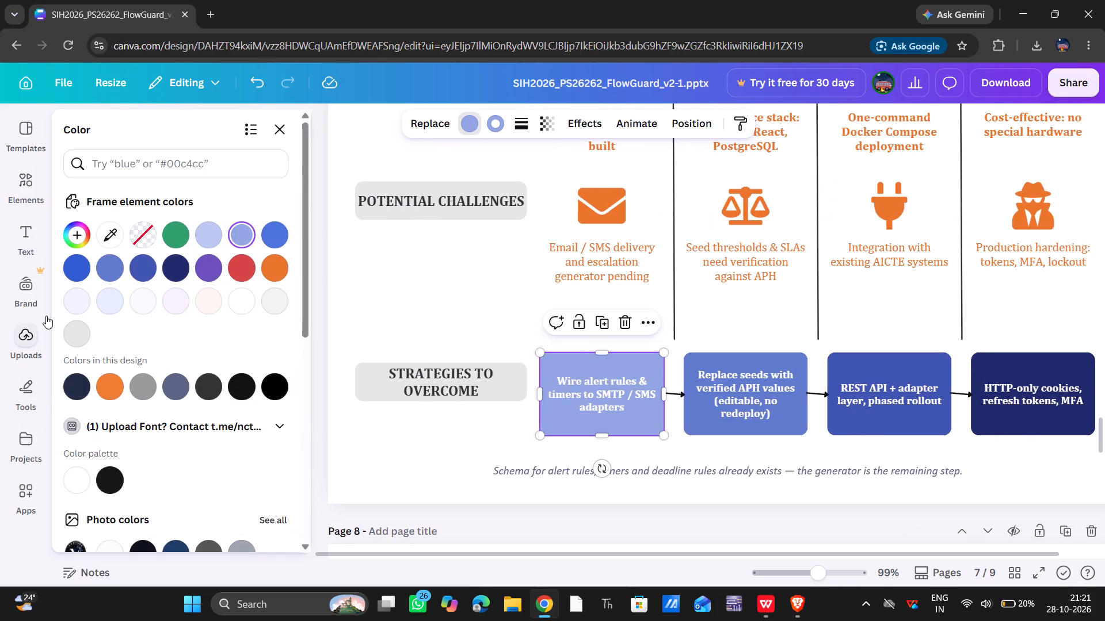
click(135, 270)
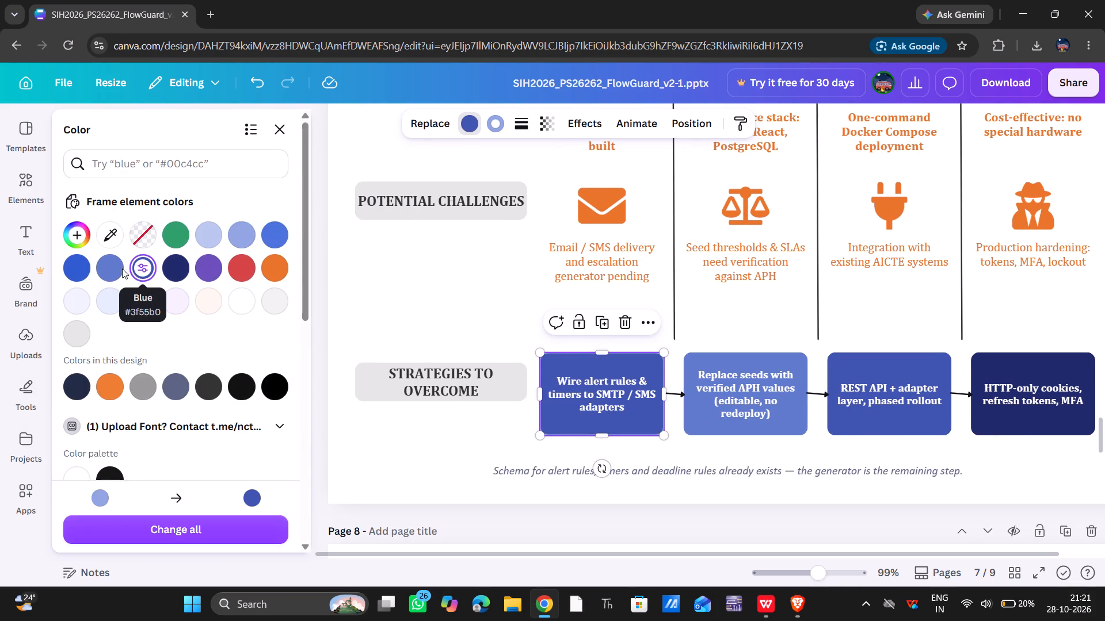
click(177, 270)
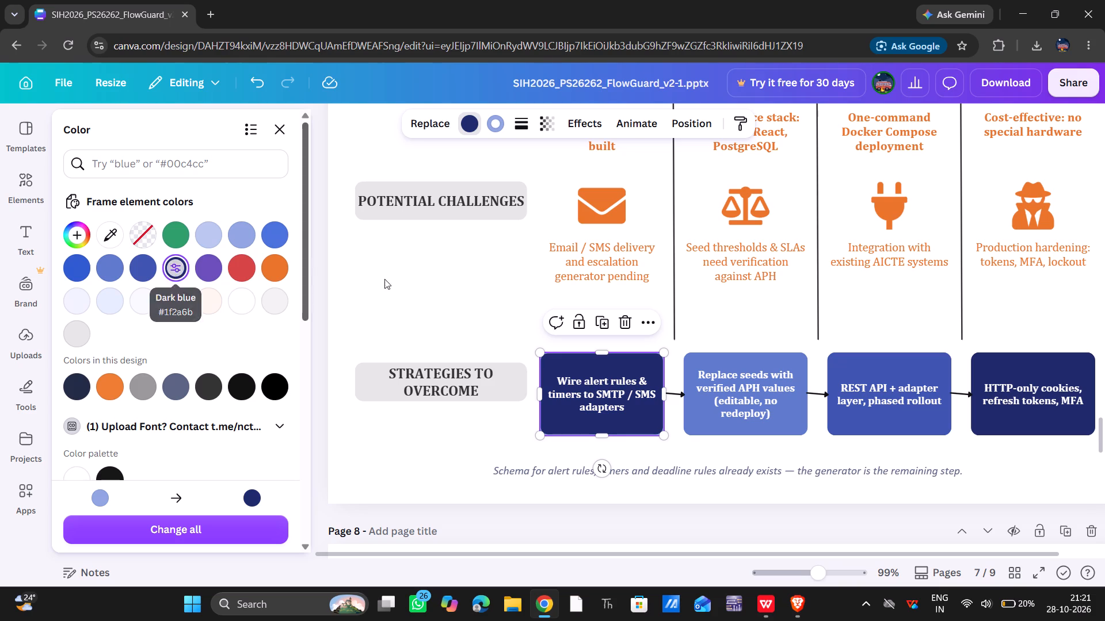
Fill the "Replace seeds with verified APH values" and "REST API + adapter layer" boxes with dark blue #1f2a6b.
click(683, 422)
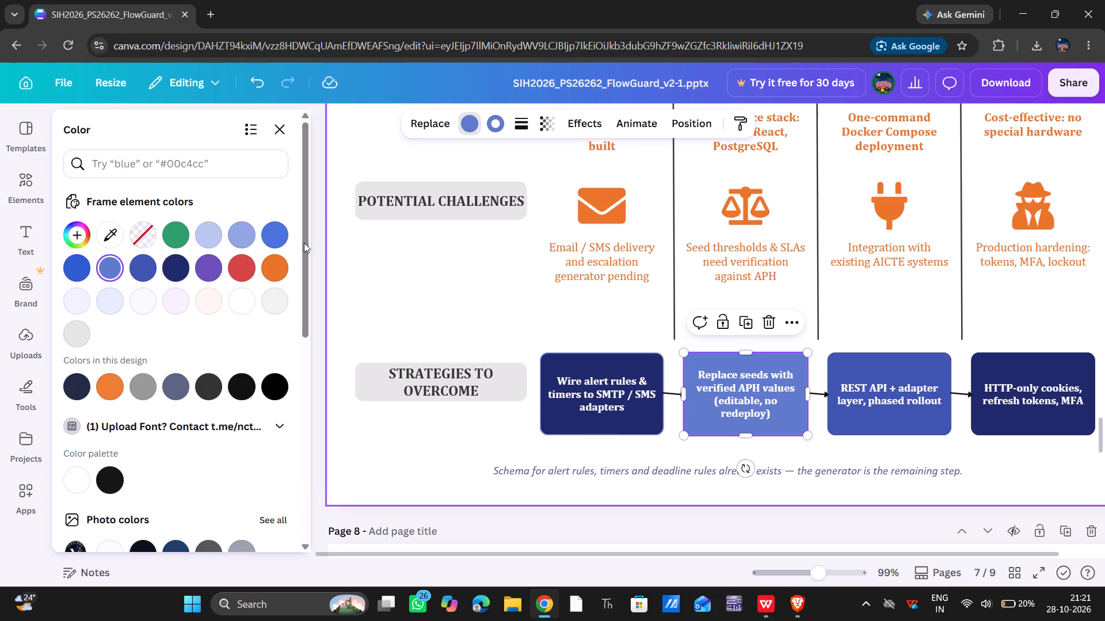
click(176, 257)
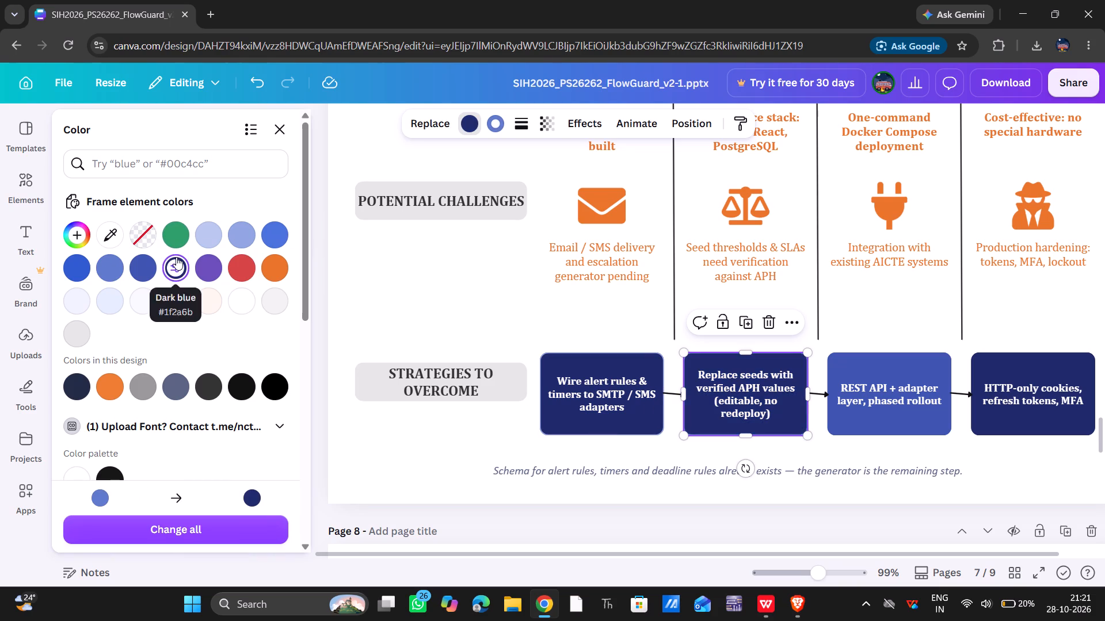
click(867, 423)
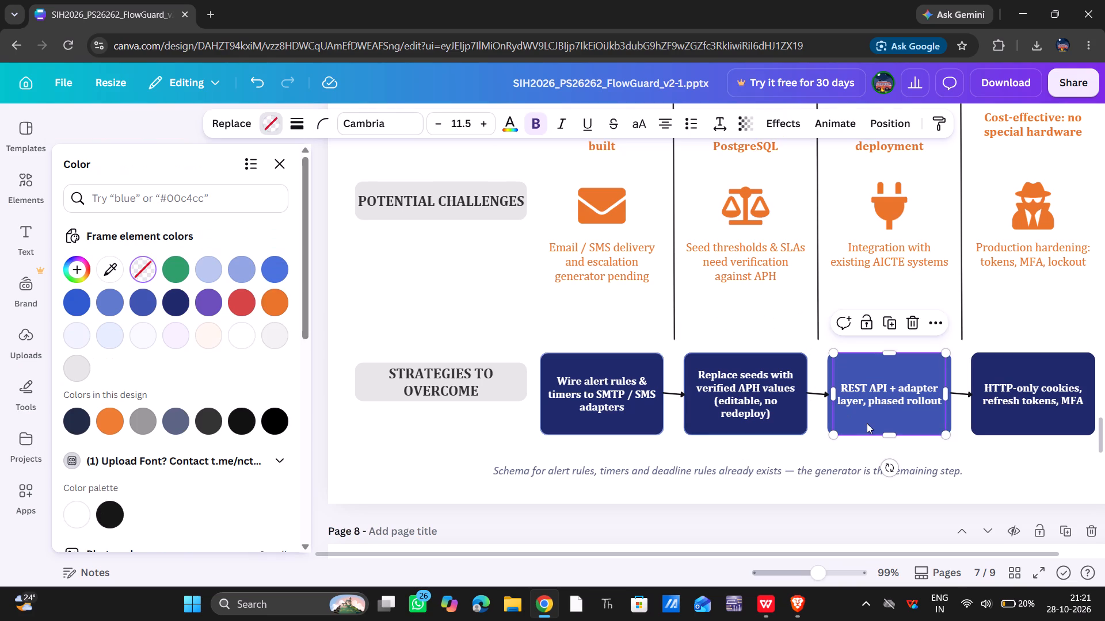
click(826, 422)
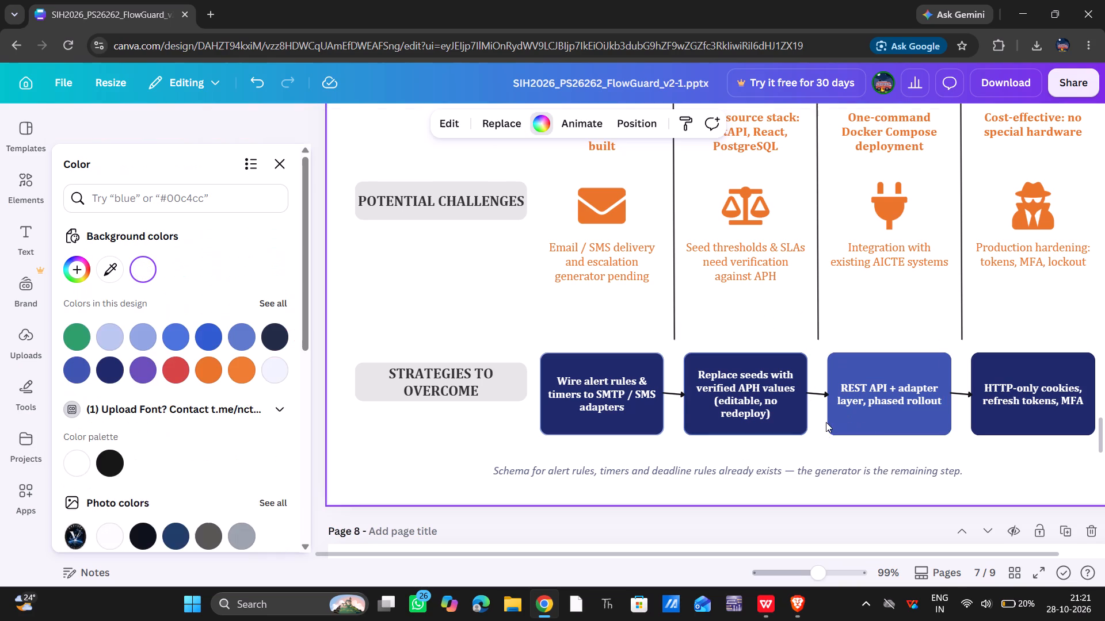
click(829, 423)
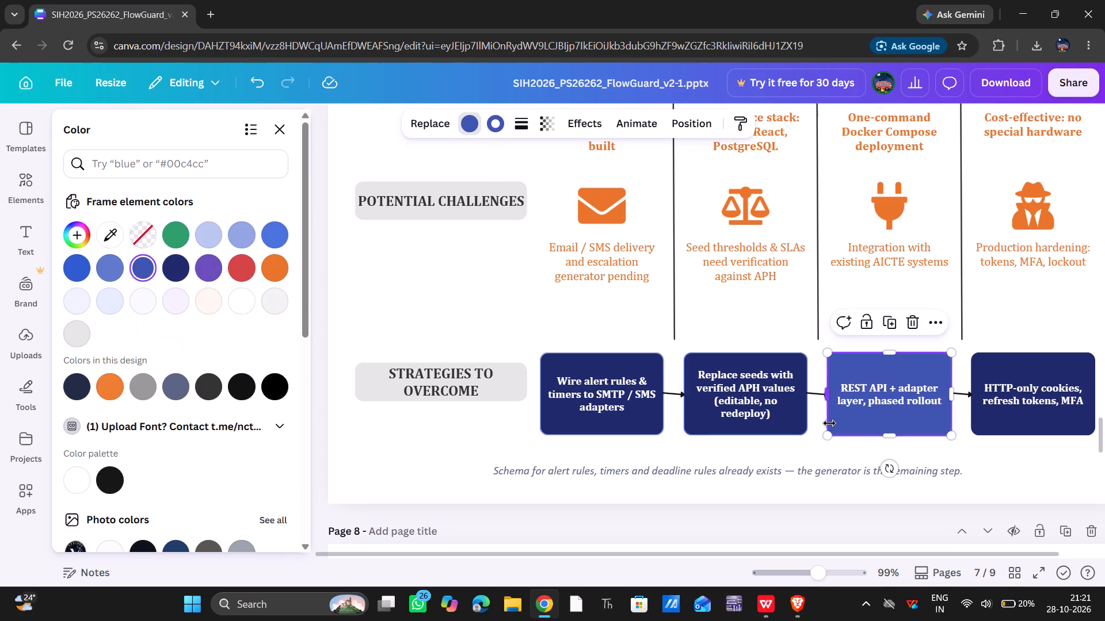
click(182, 263)
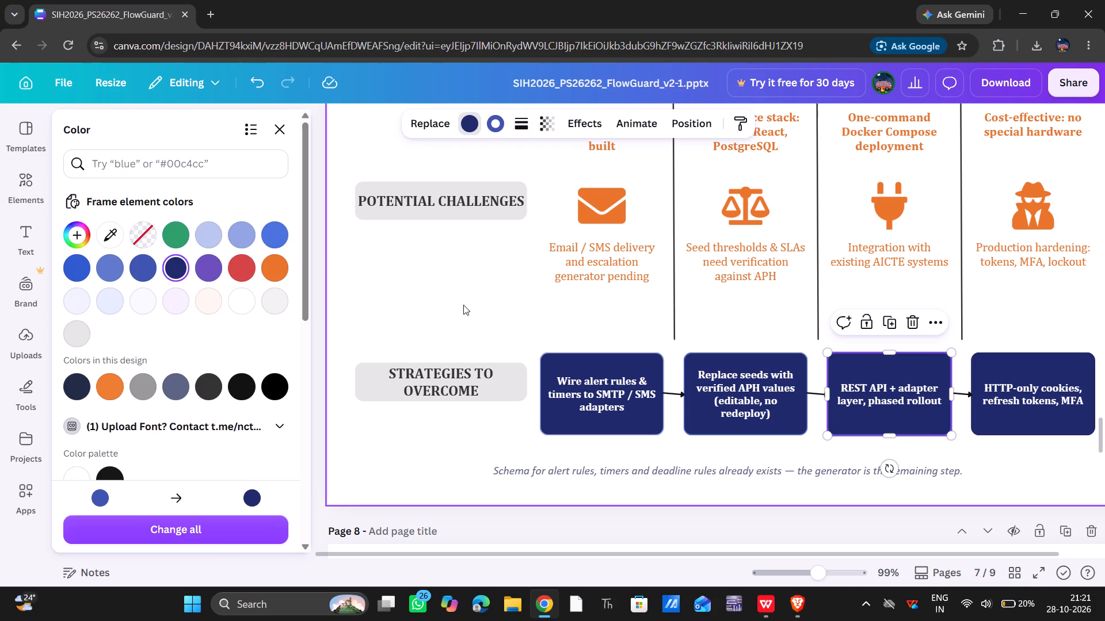
click(463, 305)
Review the Impact & Benefits slide and the Research and References slide, closing the colour options along the way.
scroll(671, 451, down, 1)
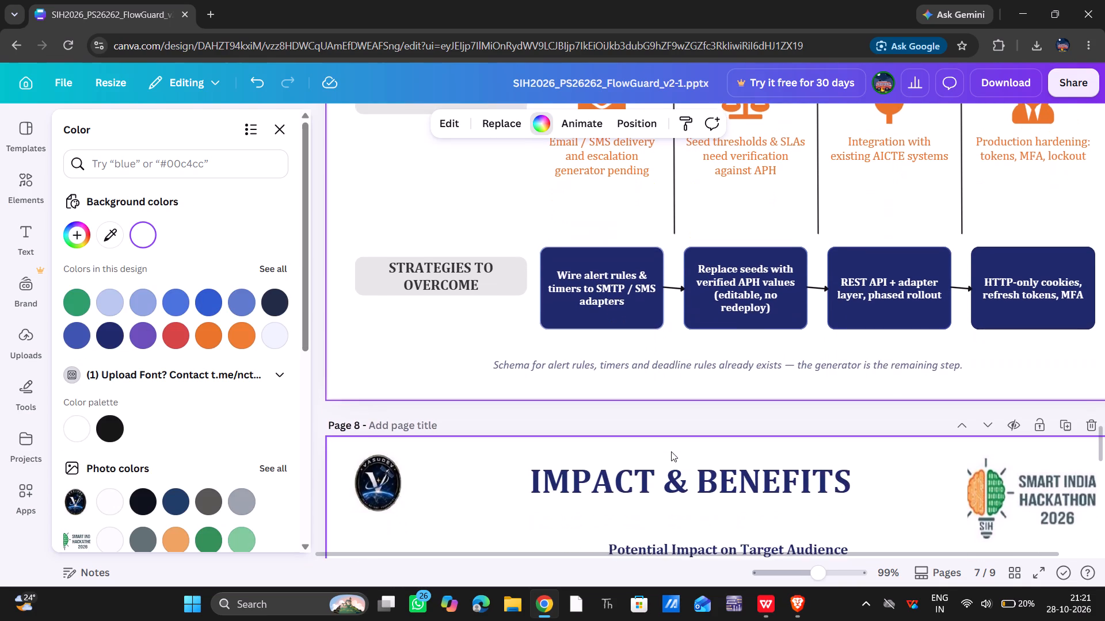
scroll(671, 451, down, 2)
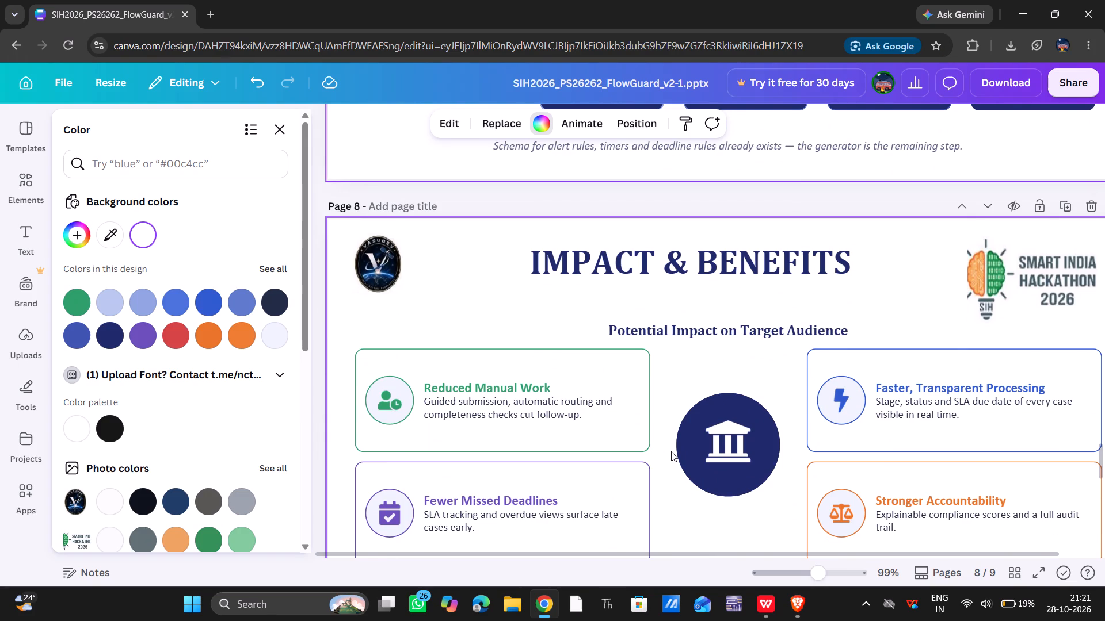
scroll(671, 451, down, 1)
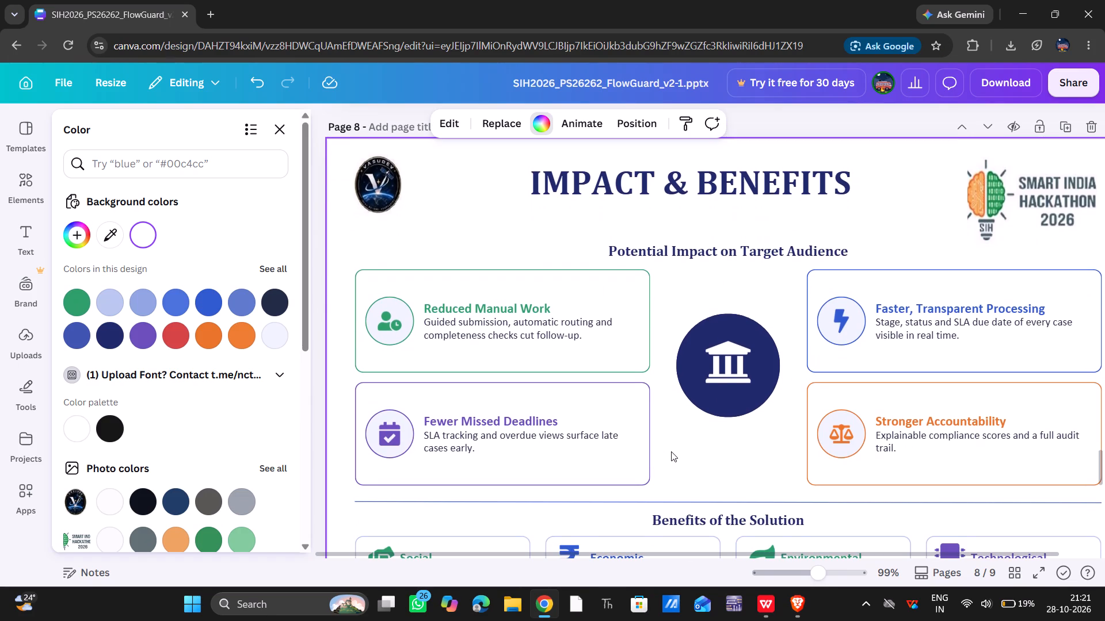
scroll(671, 451, down, 2)
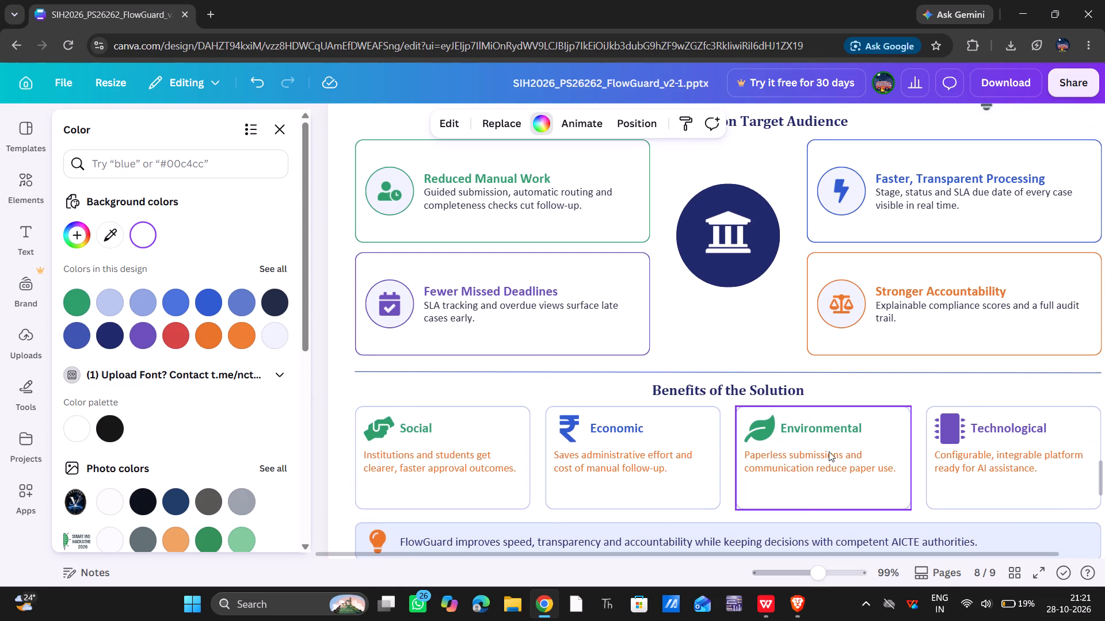
scroll(829, 451, down, 1)
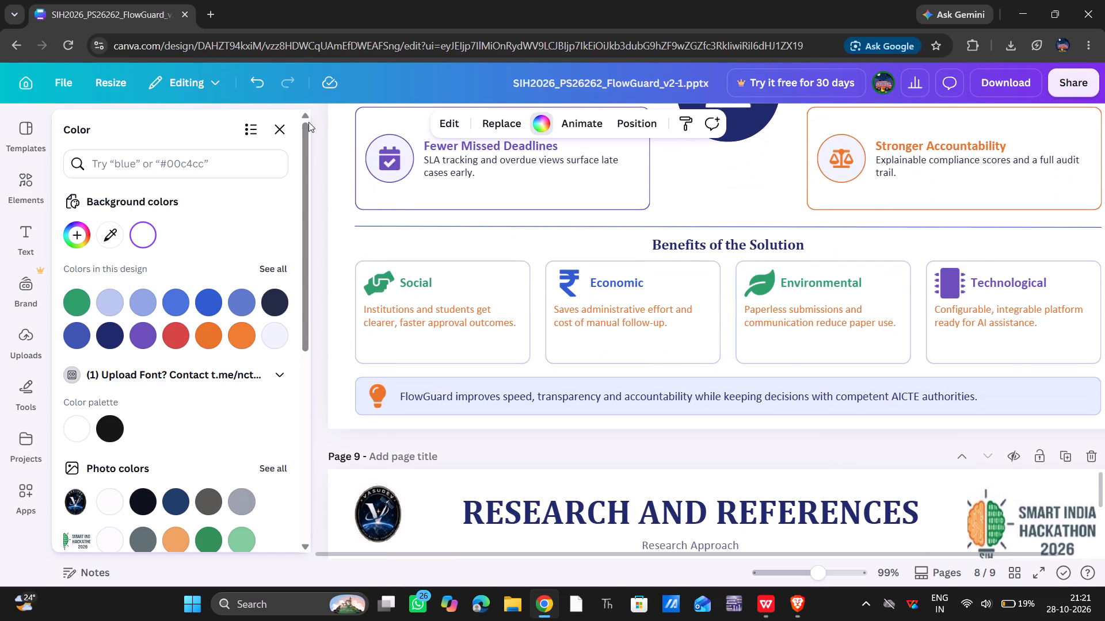
click(280, 119)
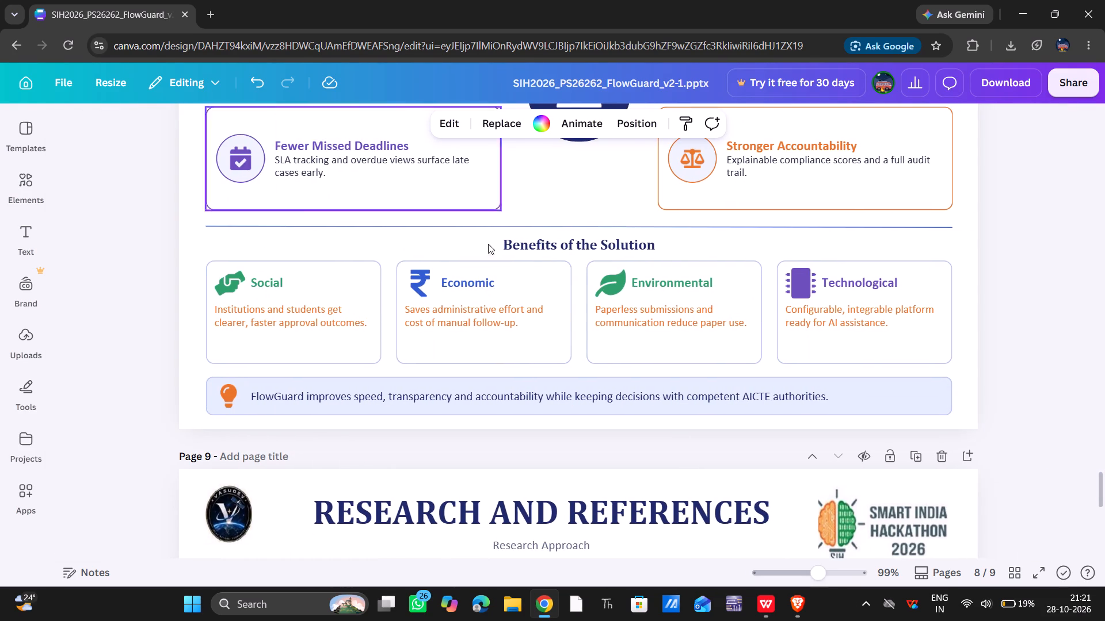
scroll(470, 313, down, 2)
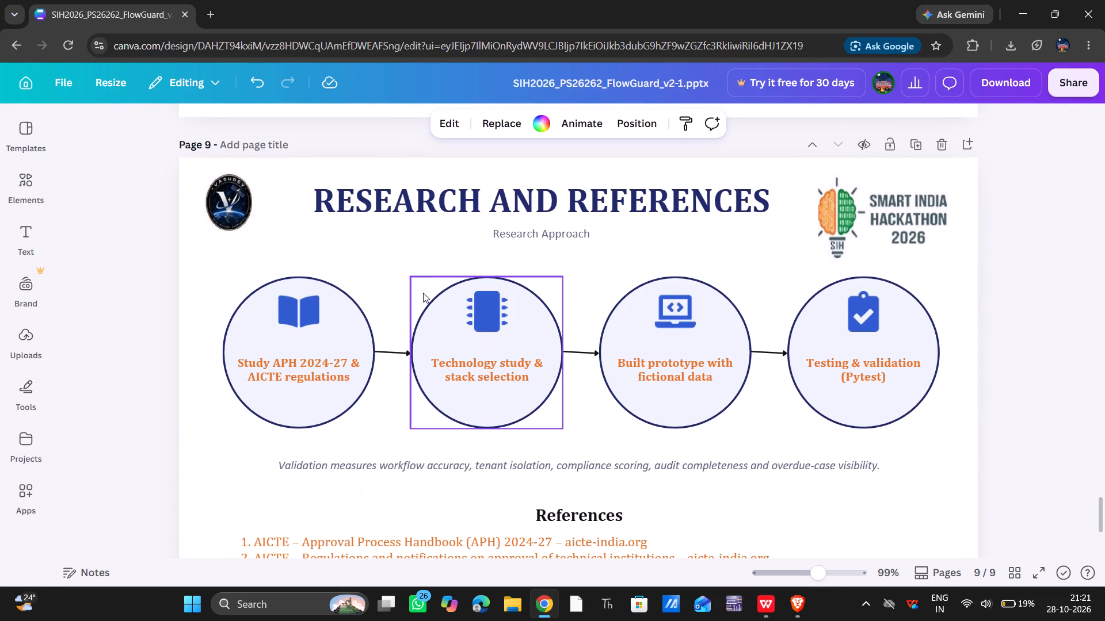
scroll(540, 240, down, 1)
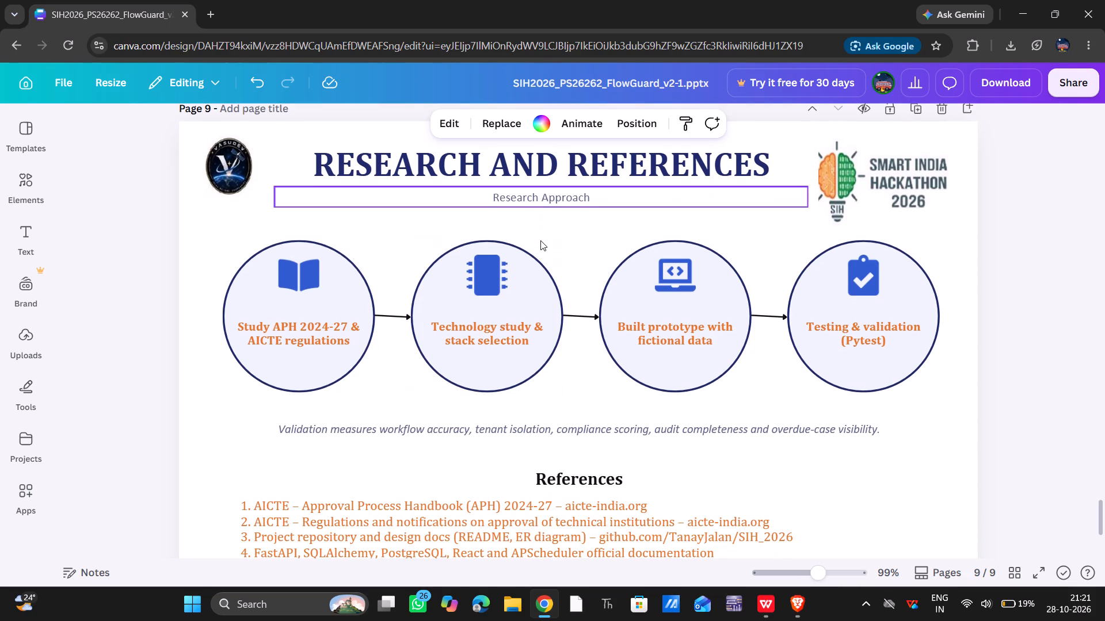
scroll(540, 240, down, 1)
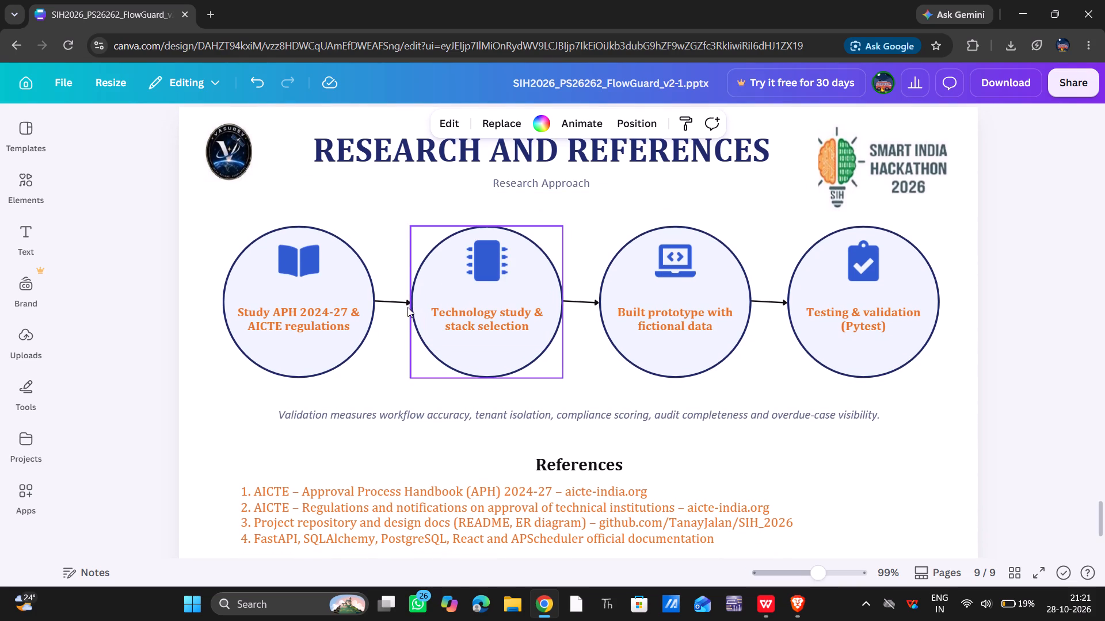
Change the line end of the connector between the first two Research Approach circles to an open arrowhead.
click(404, 299)
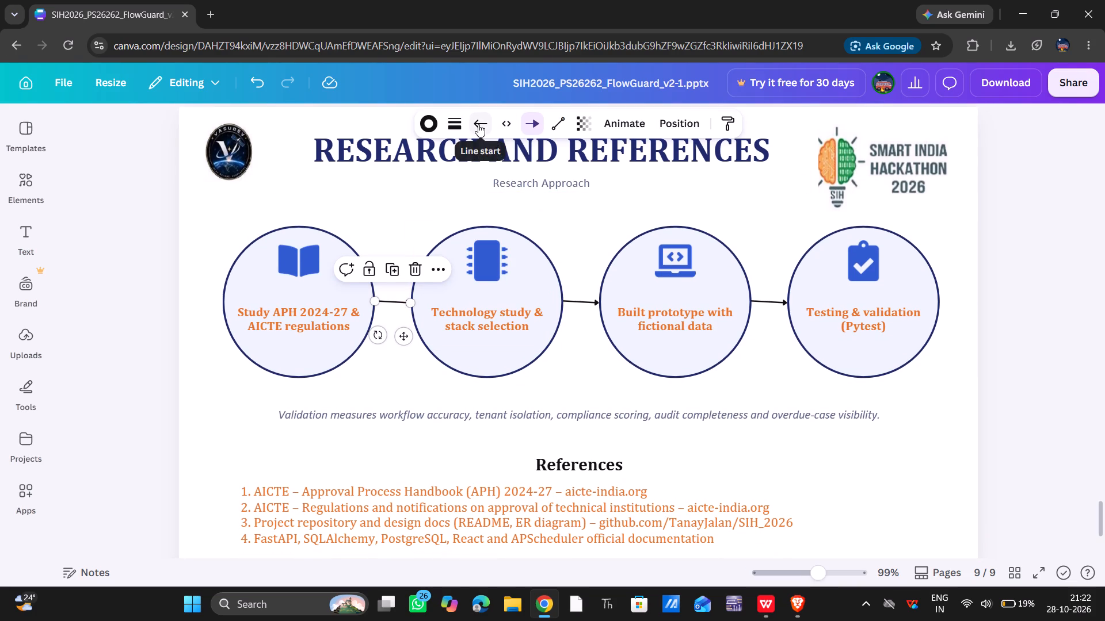
click(531, 123)
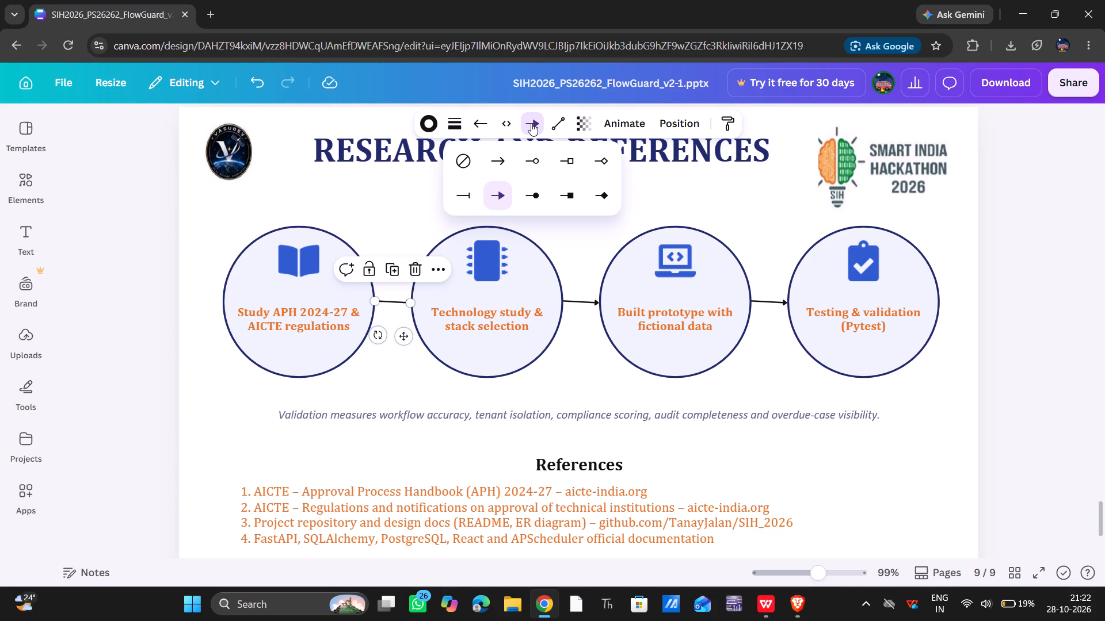
click(504, 160)
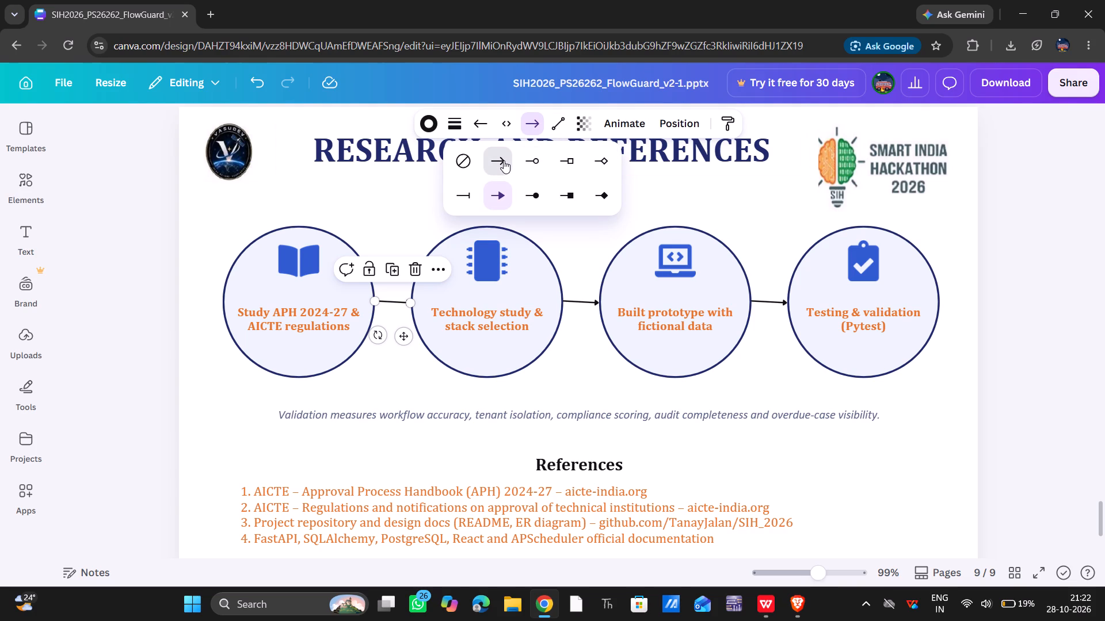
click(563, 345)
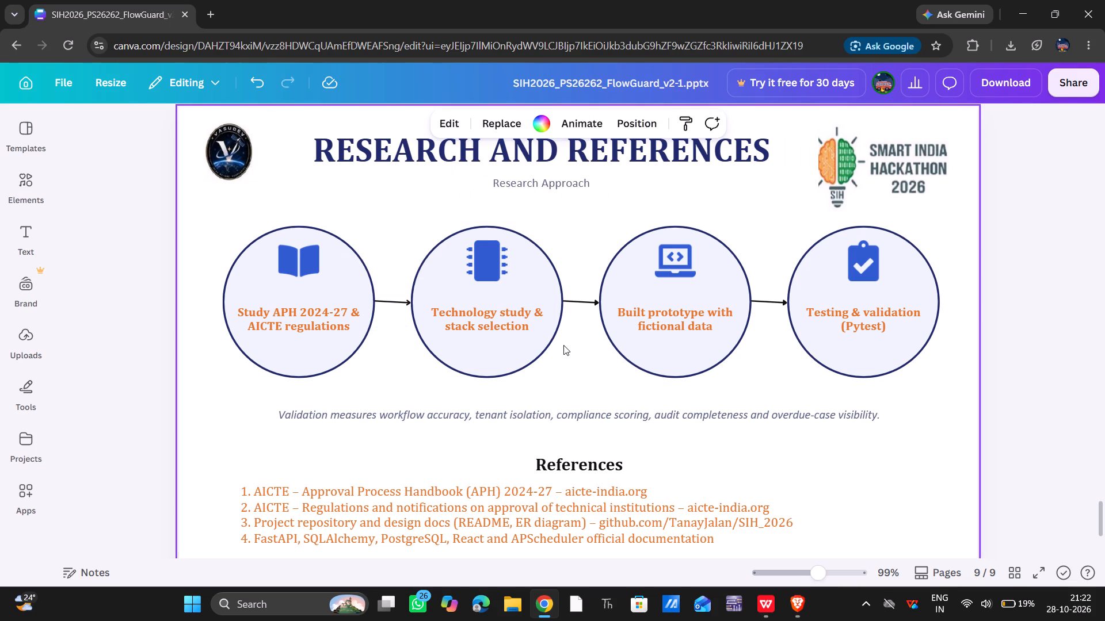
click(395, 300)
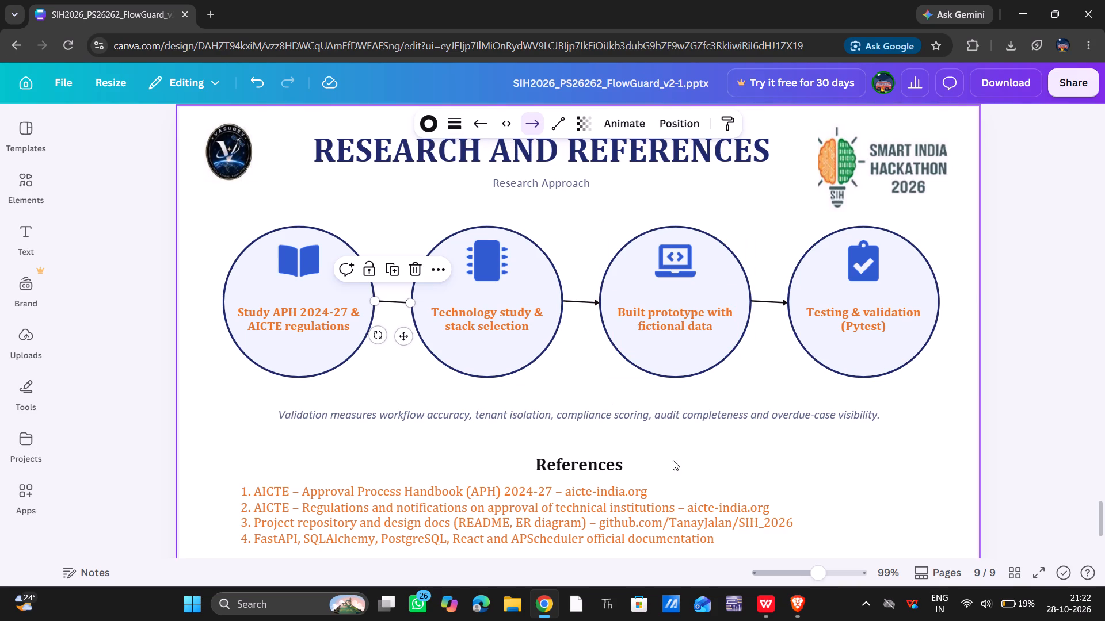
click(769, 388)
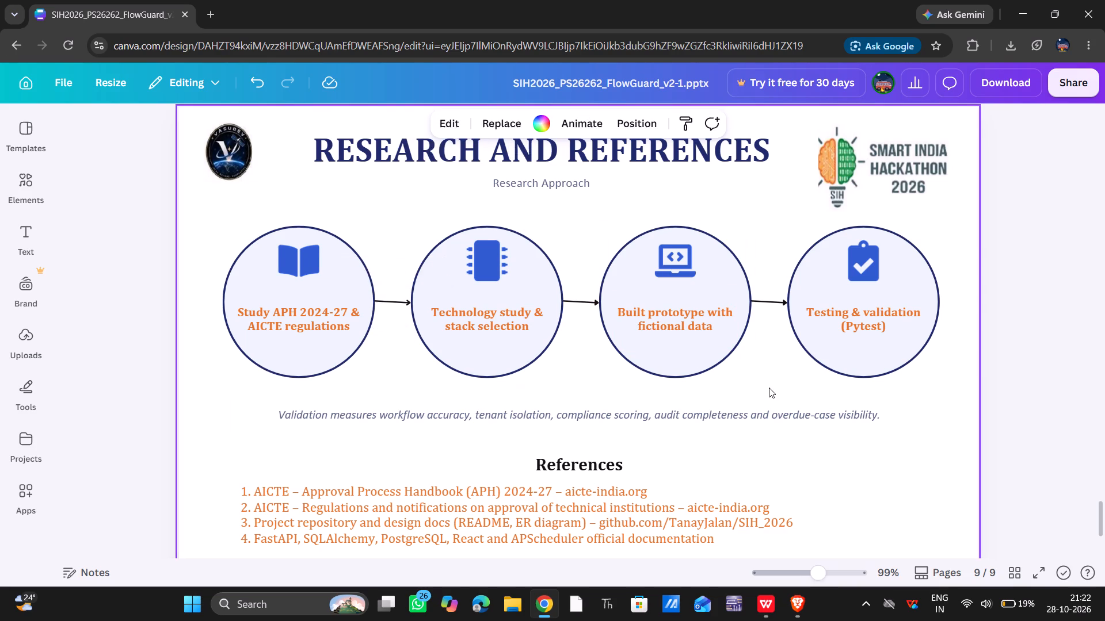
Make the "Research Approach" subtitle on the Research and References slide bold.
scroll(769, 388, down, 4)
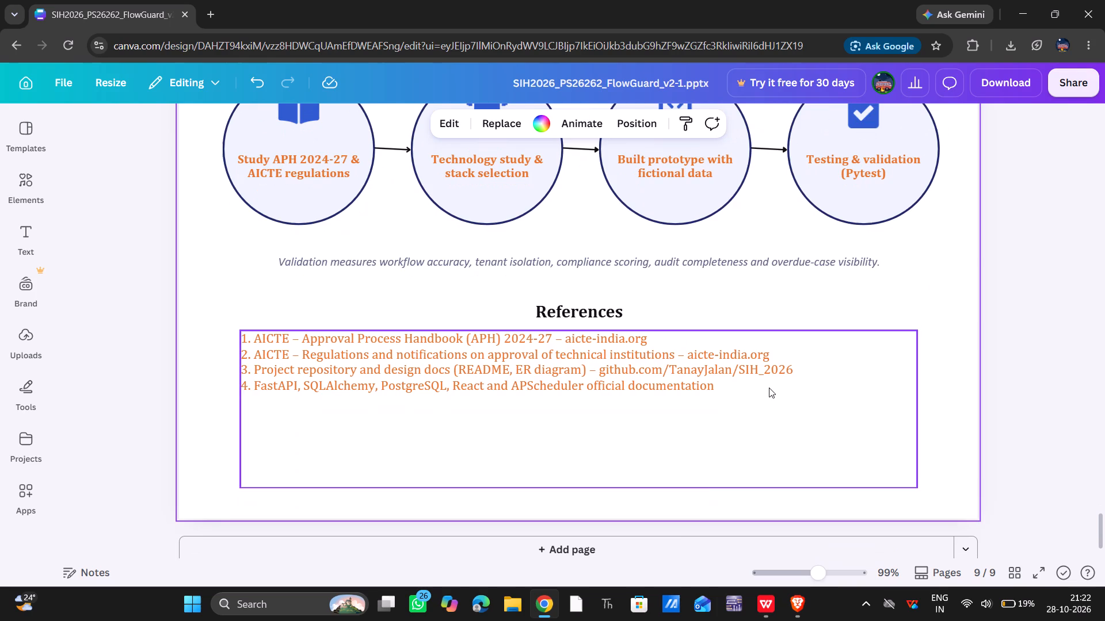
scroll(769, 388, up, 5)
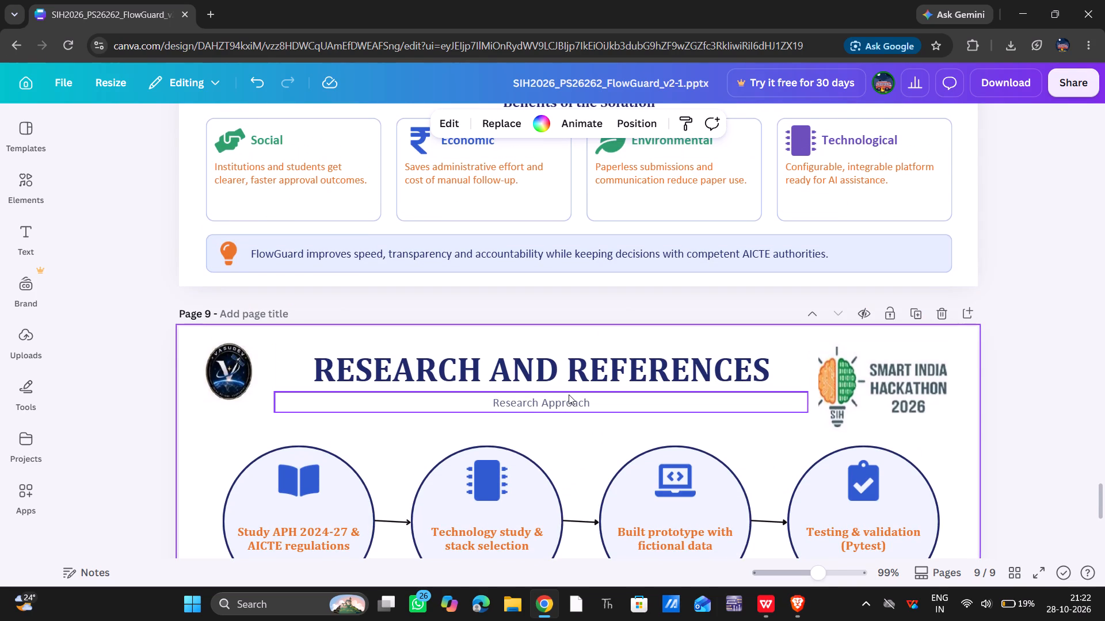
scroll(569, 394, up, 1)
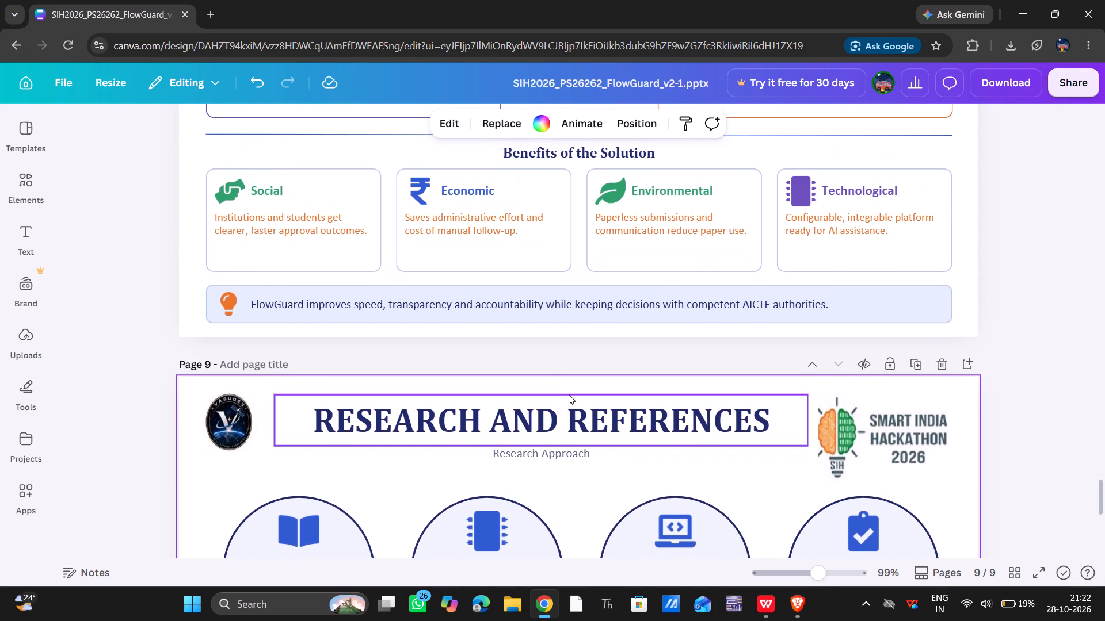
click(536, 455)
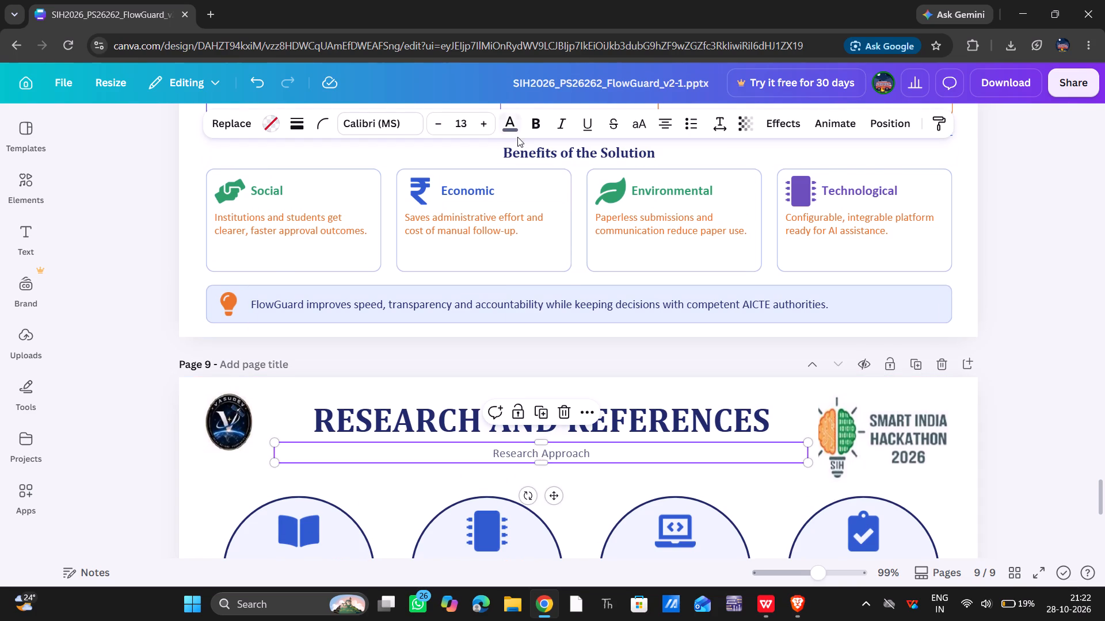
click(529, 129)
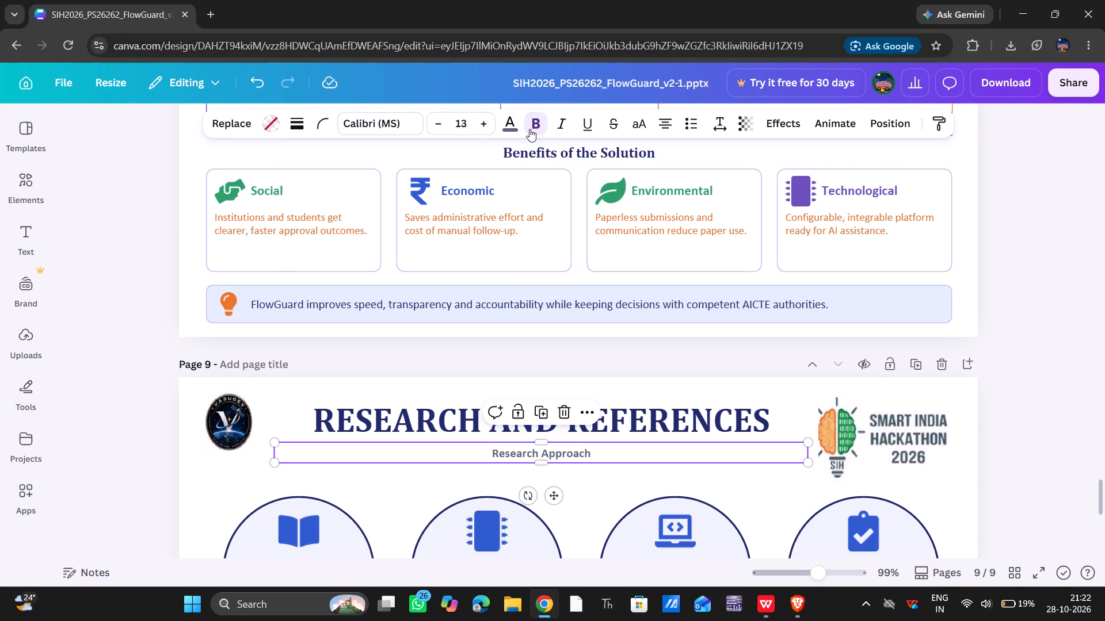
Reposition the "IMPACT & BENEFITS" title near its slide's top edge, between the two logos and clear of the "Potential Impact on Target Audience" heading.
scroll(596, 390, up, 4)
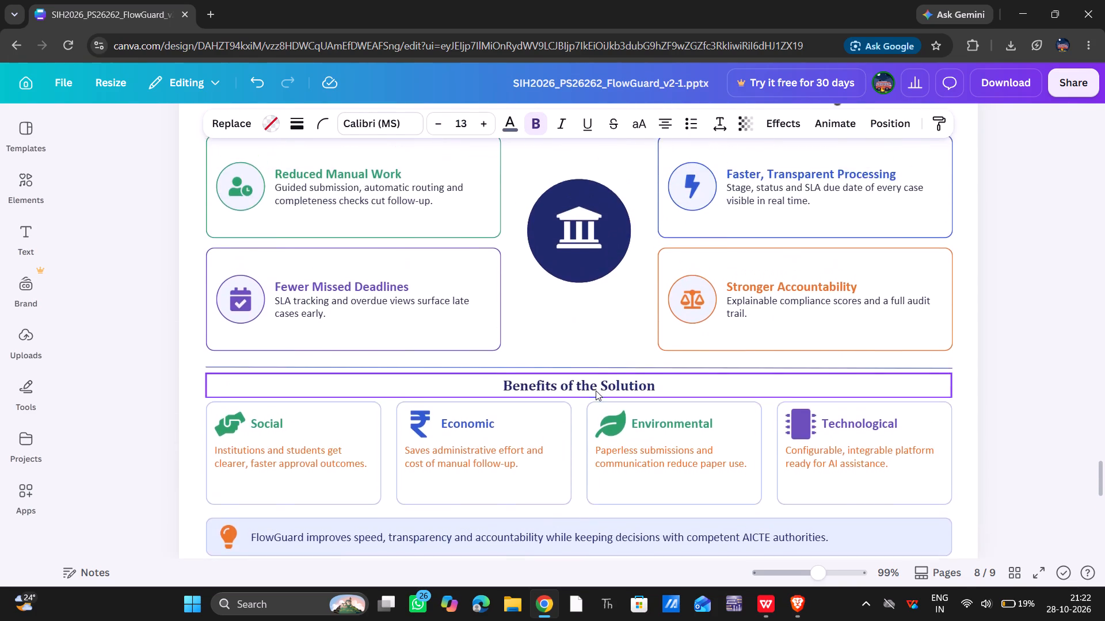
scroll(596, 390, up, 2)
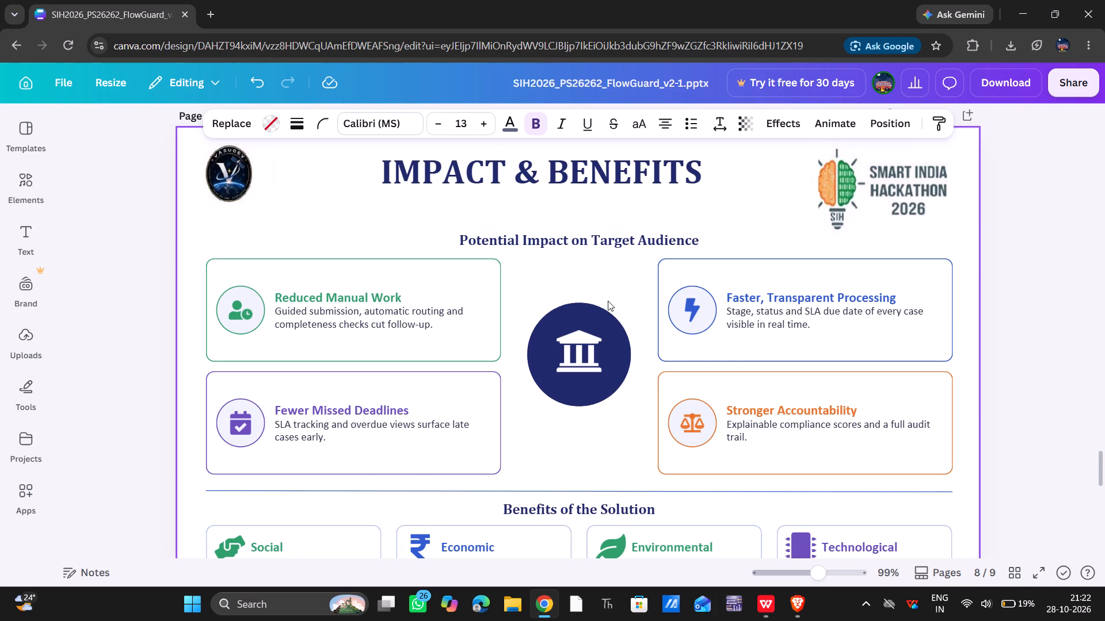
click(576, 186)
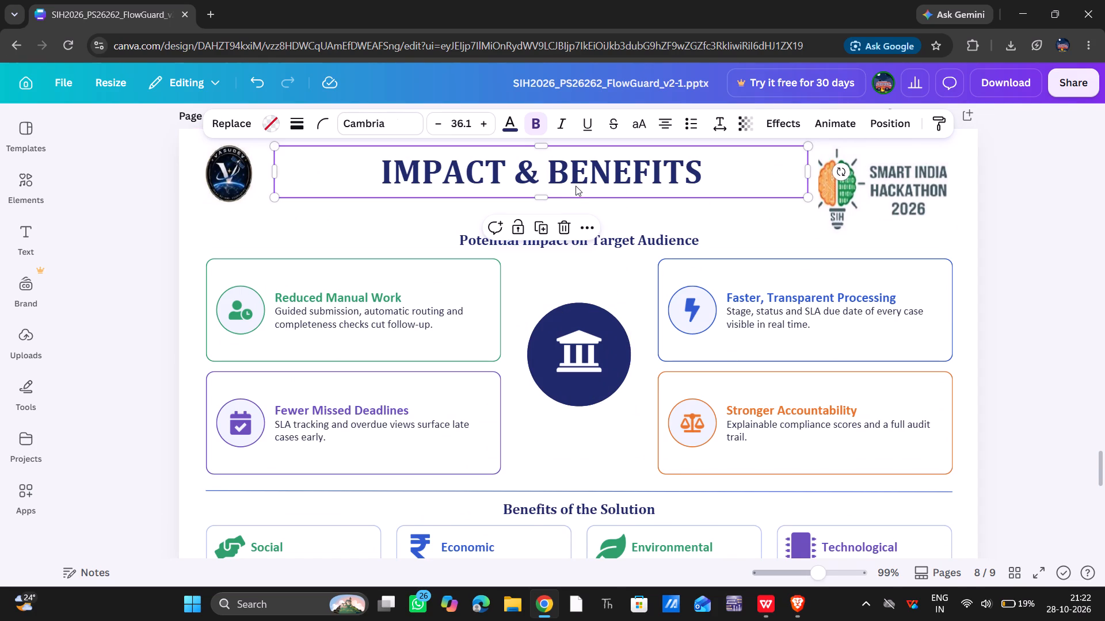
drag(576, 186, 582, 185)
double_click(582, 185)
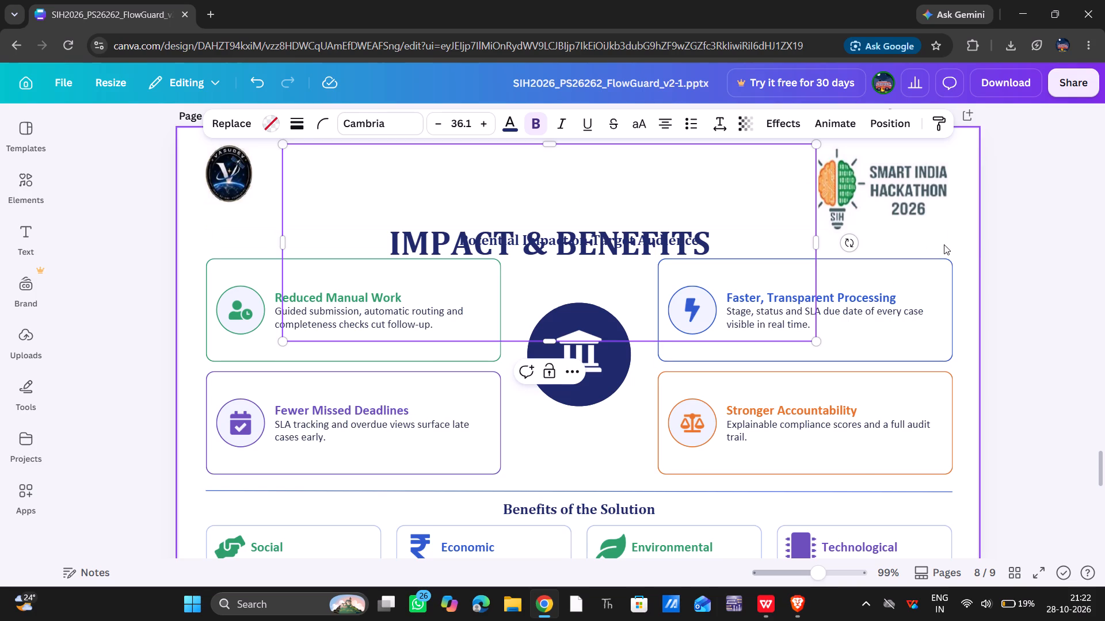
click(1044, 257)
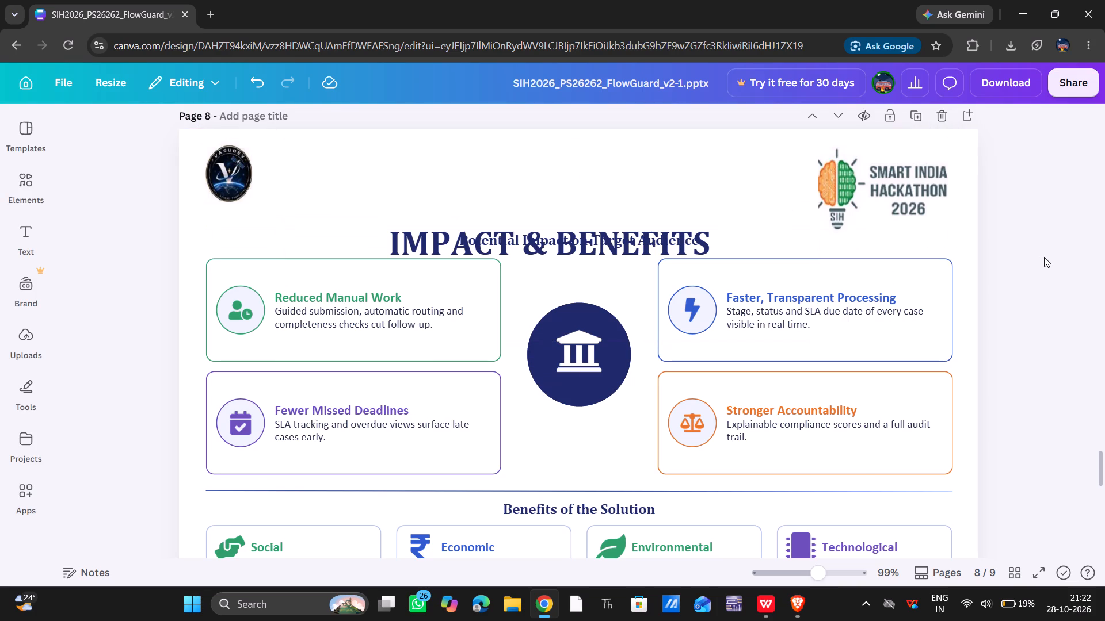
click(656, 254)
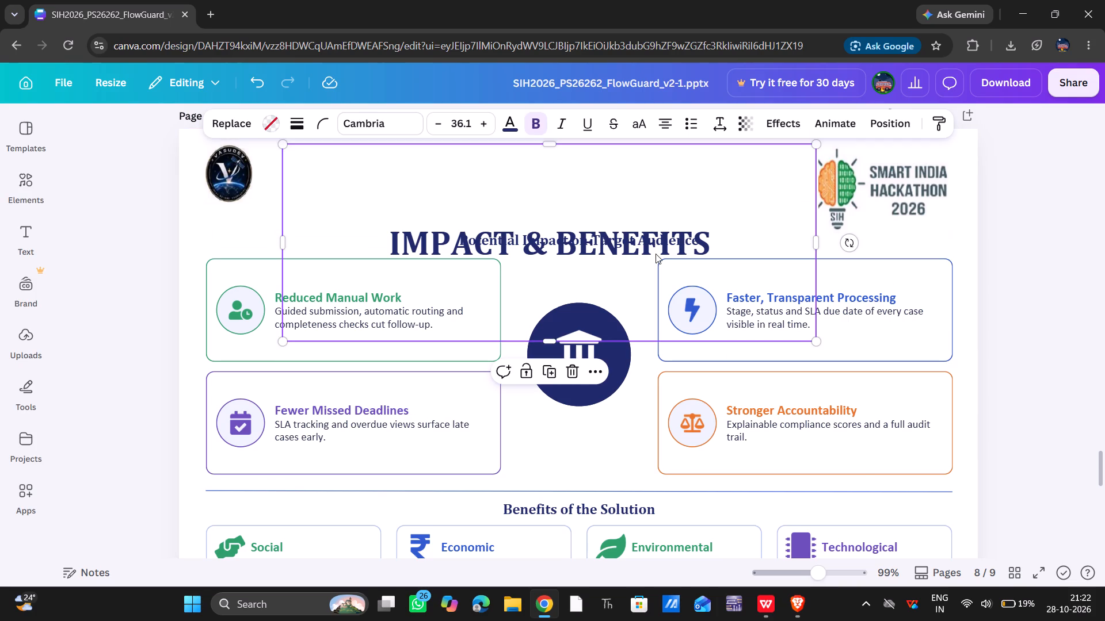
drag(646, 244, 647, 199)
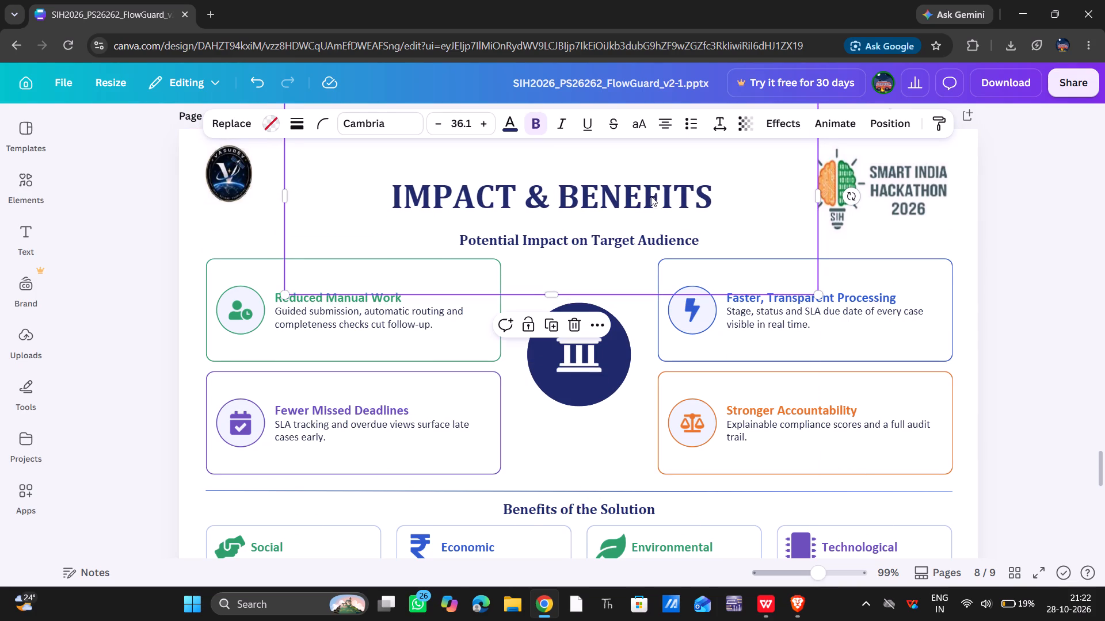
scroll(675, 172, up, 1)
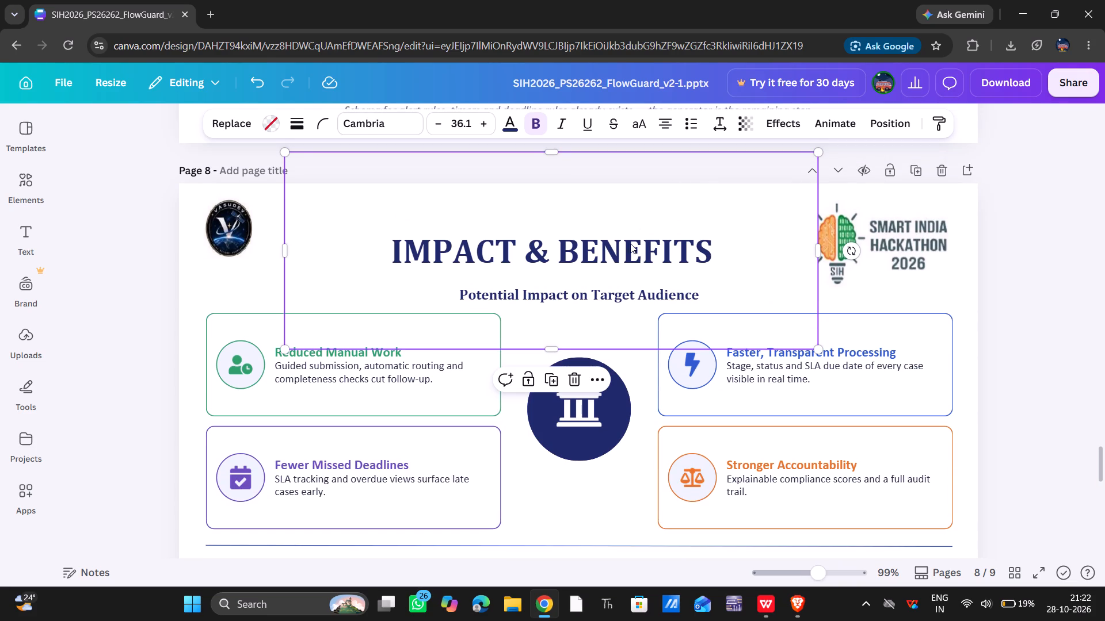
click(624, 248)
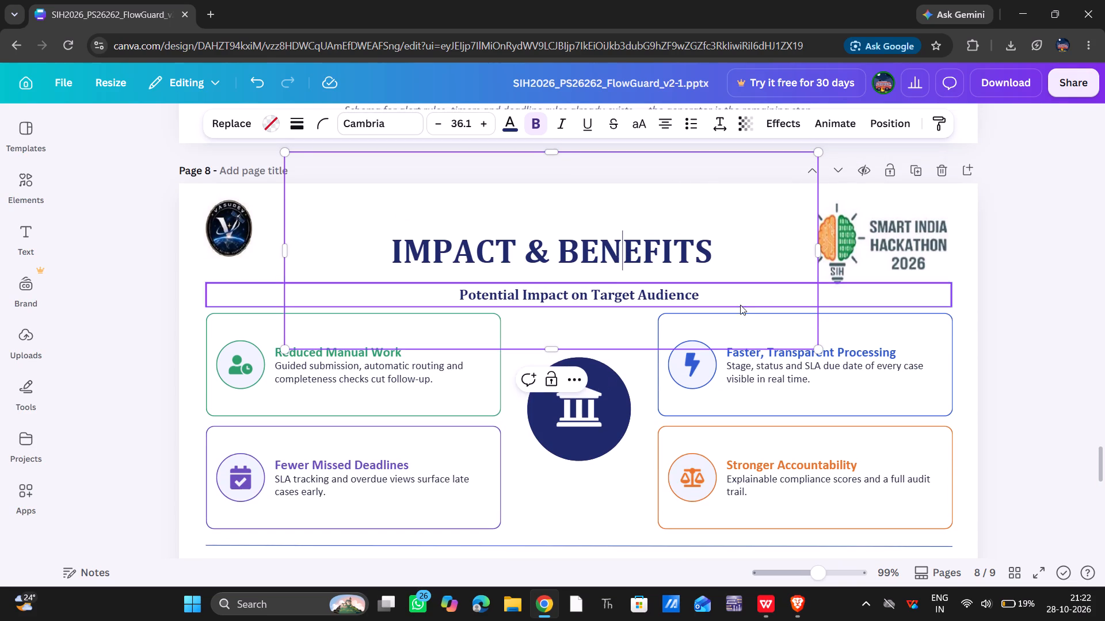
click(1003, 250)
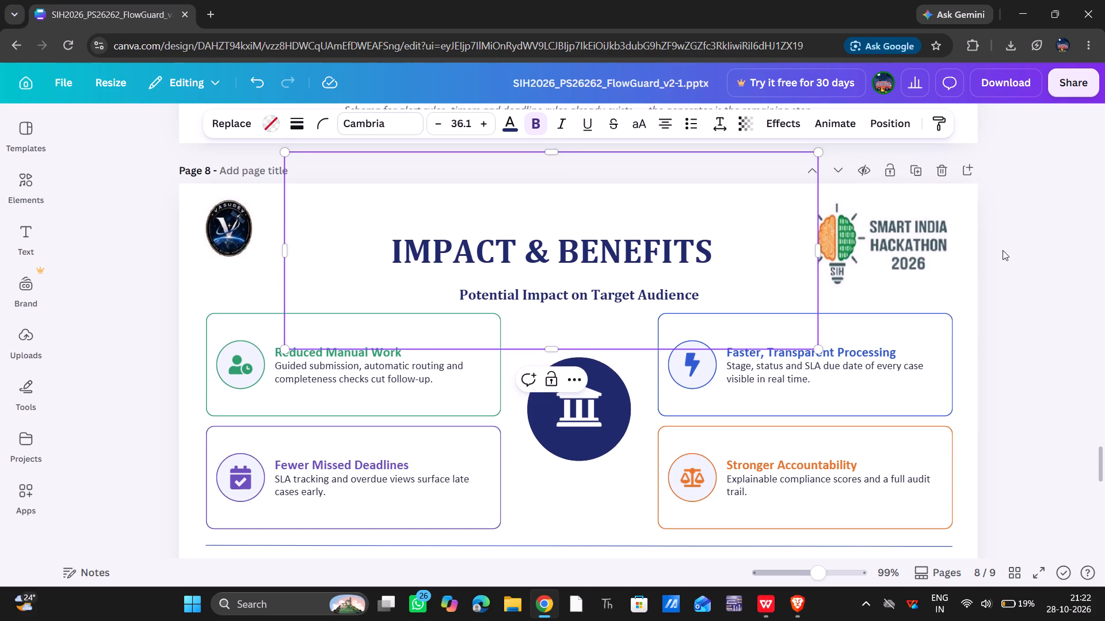
click(624, 258)
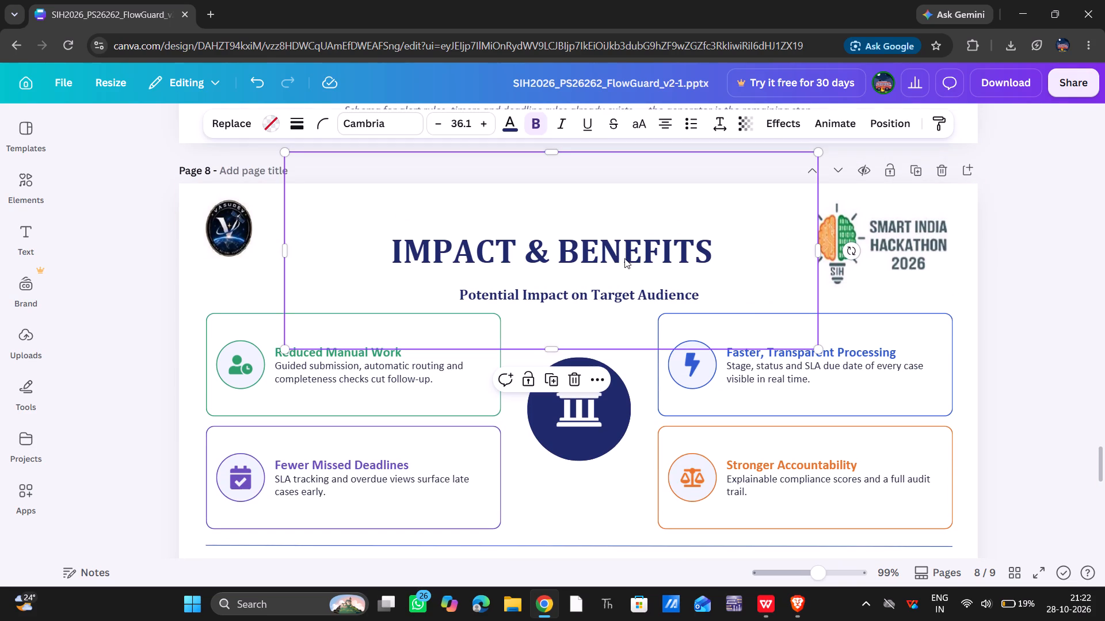
drag(625, 254, 649, 225)
drag(649, 225, 649, 224)
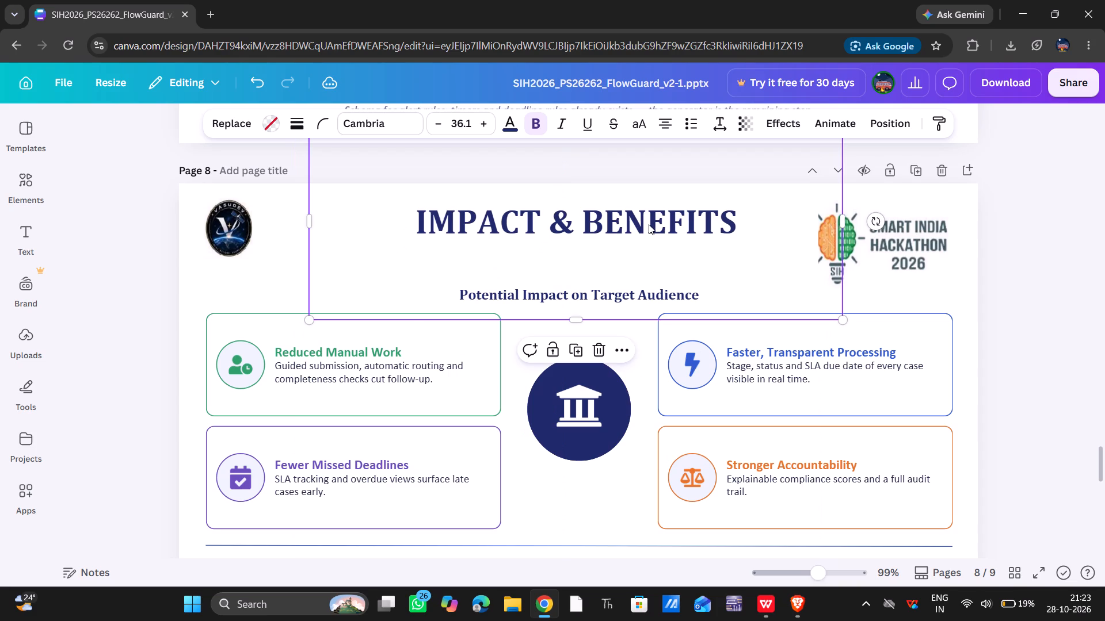
drag(649, 224, 641, 214)
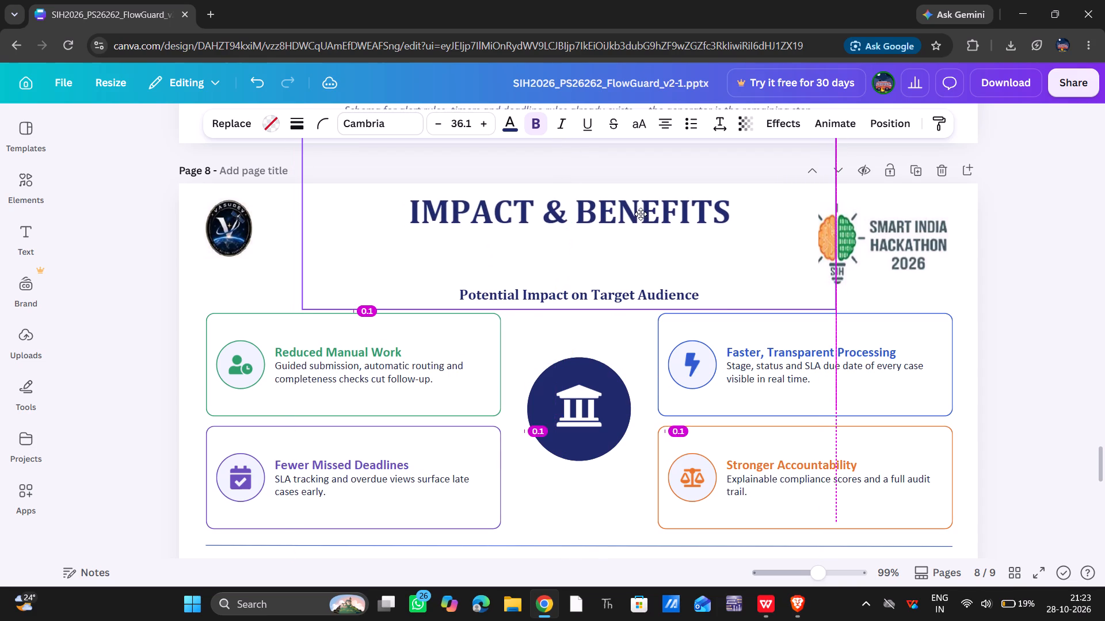
drag(641, 214, 641, 213)
click(1016, 287)
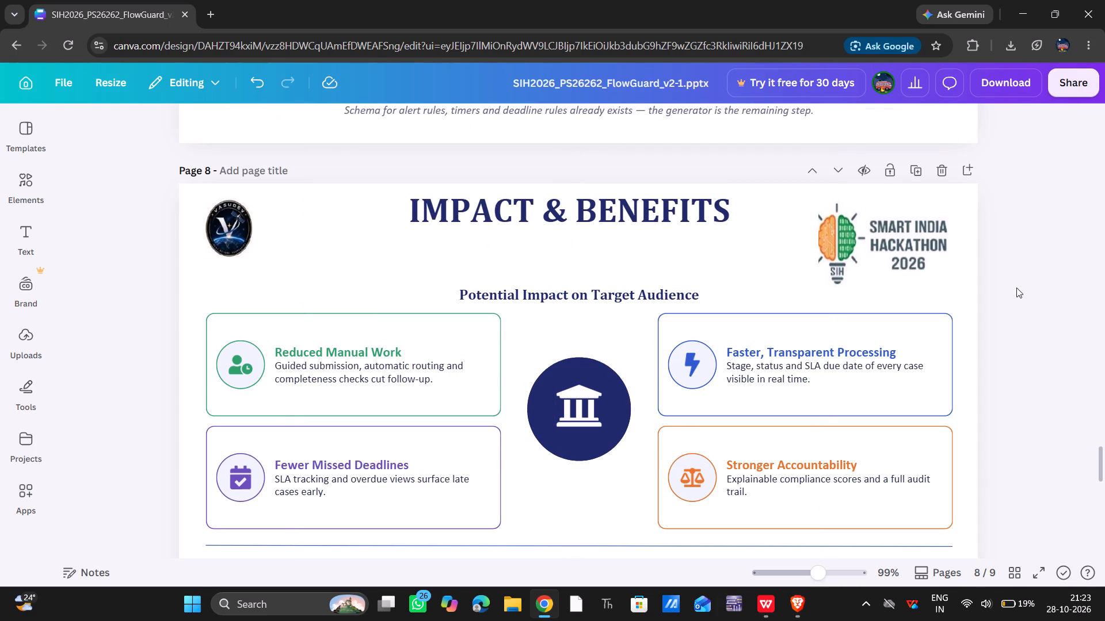
Review the Feasibility & Viability, Prototype in Action and Data Model & Configurability slides for remaining formatting issues.
scroll(1016, 287, up, 4)
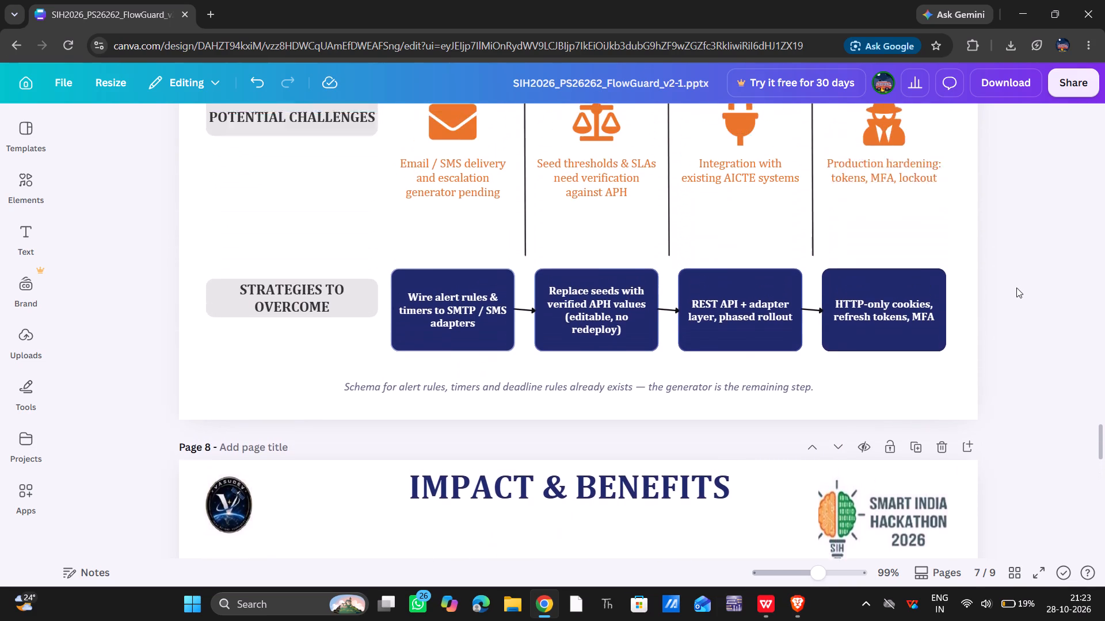
scroll(1016, 287, up, 3)
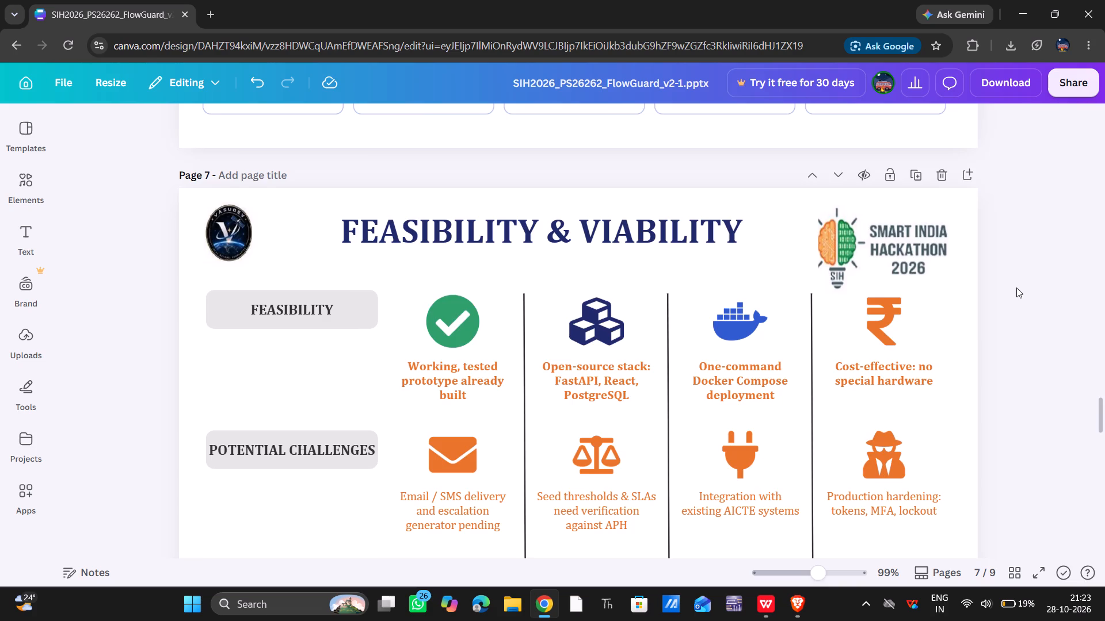
scroll(1016, 287, up, 3)
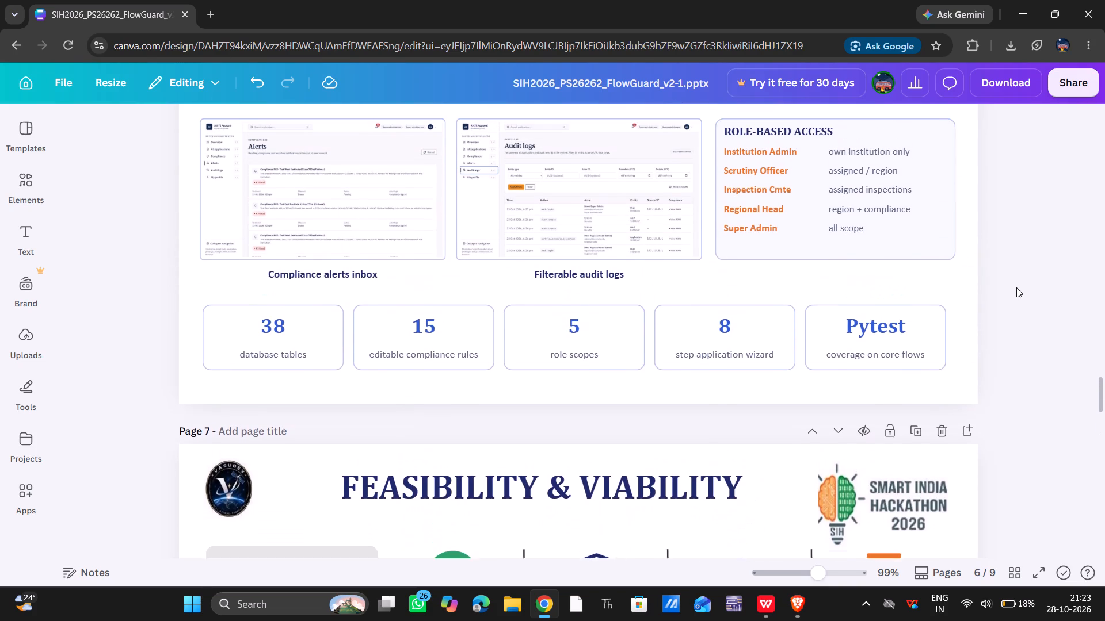
scroll(1016, 287, up, 1)
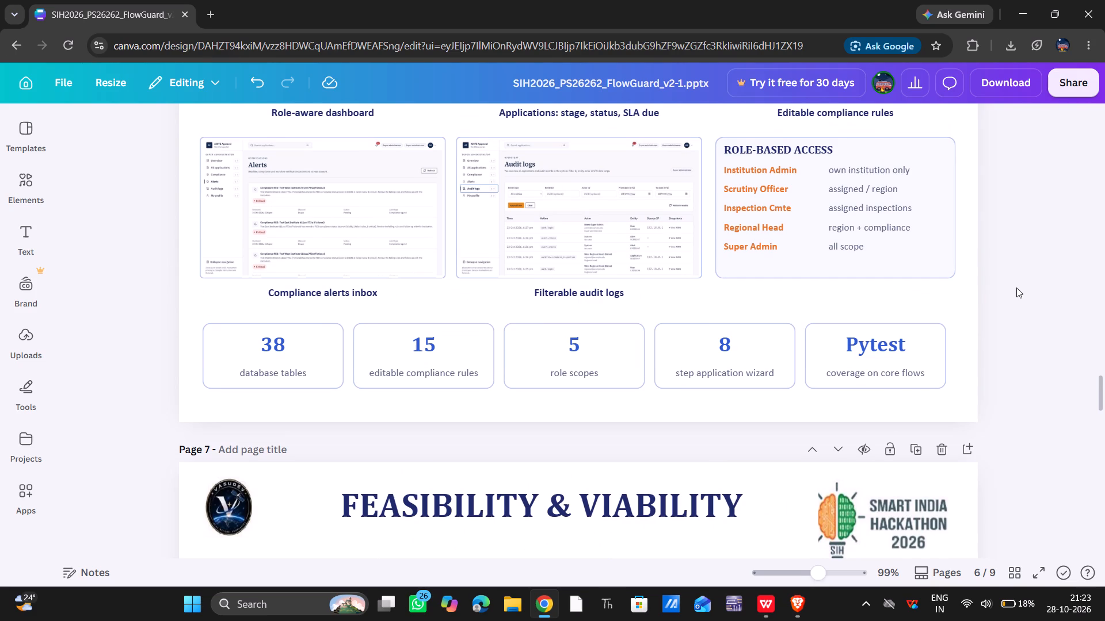
click(1016, 287)
scroll(1016, 287, up, 2)
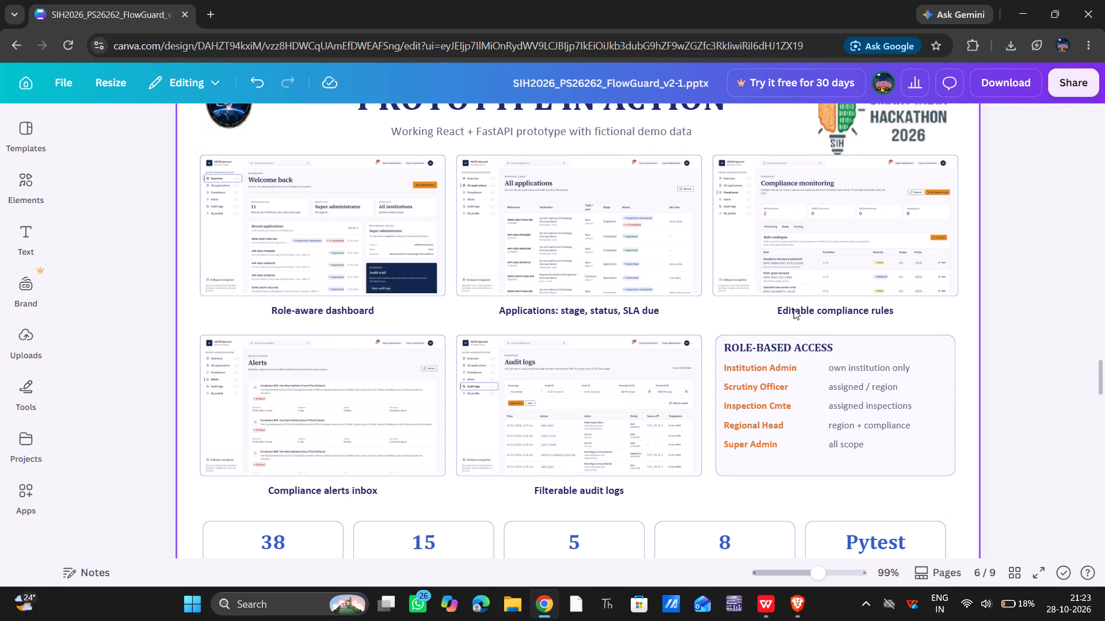
scroll(794, 309, up, 1)
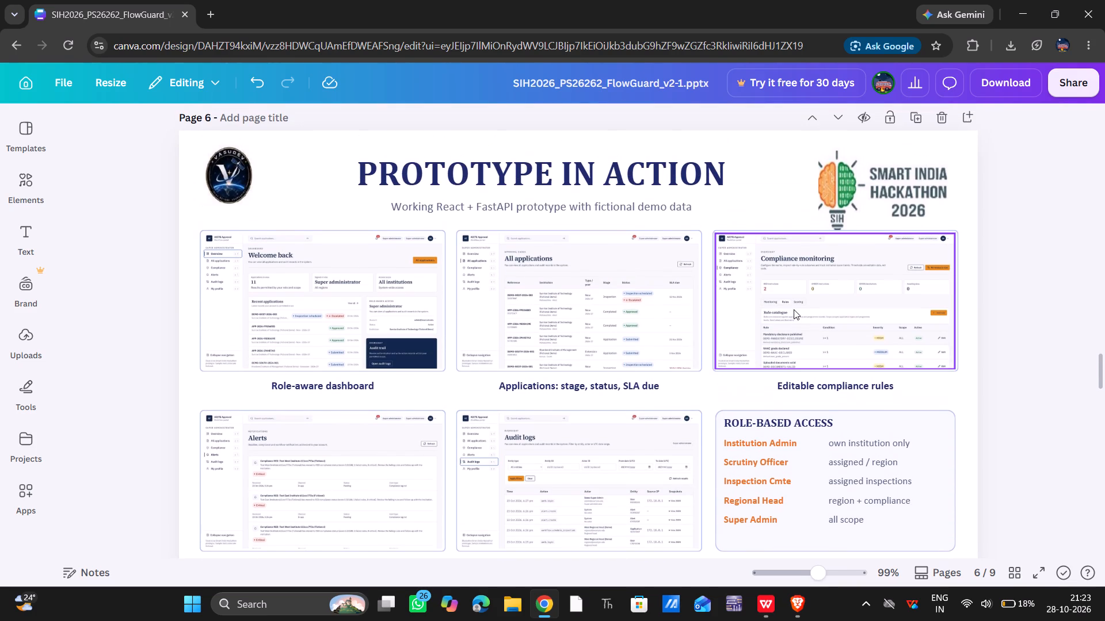
scroll(794, 309, up, 2)
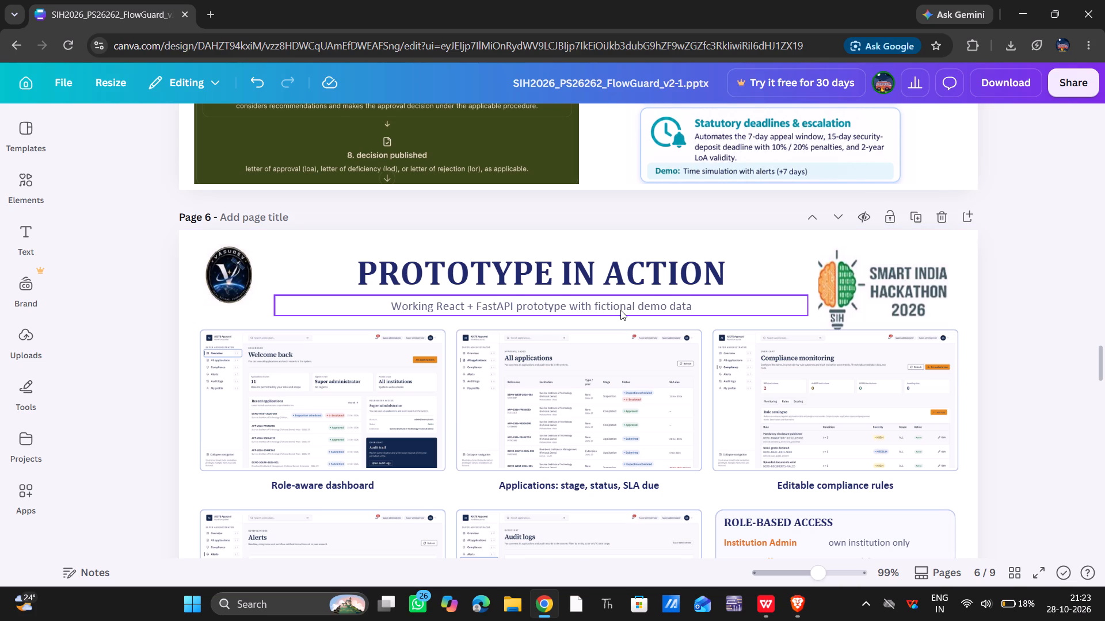
scroll(620, 310, up, 4)
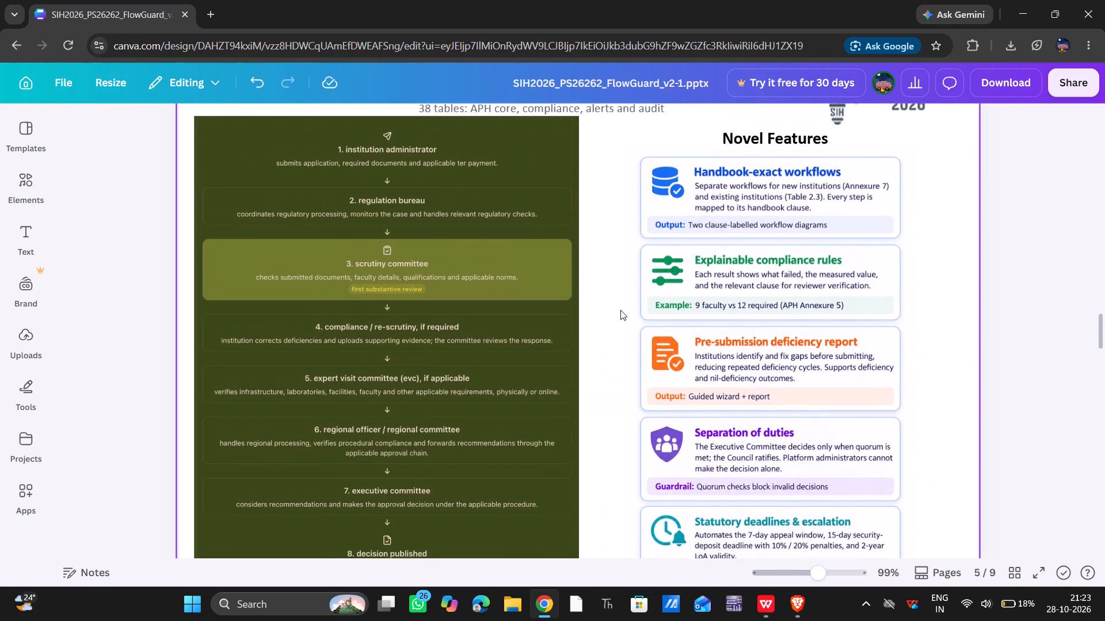
Colour the "Novel Features" heading on the Data Model & Configurability slide dark navy and set its font size to 20.
scroll(620, 310, up, 1)
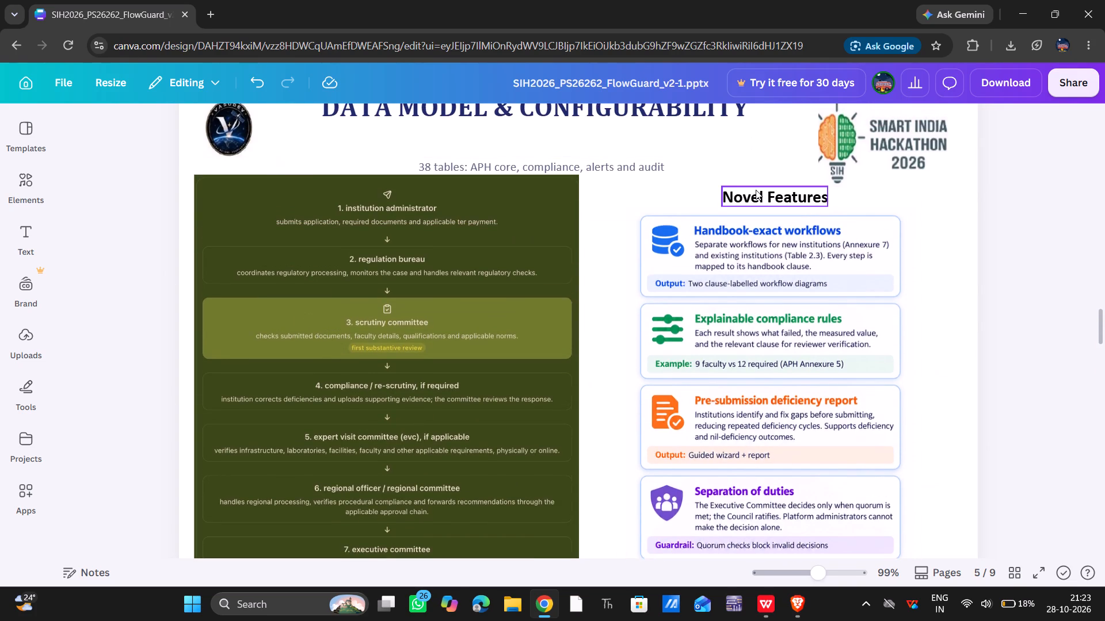
click(756, 190)
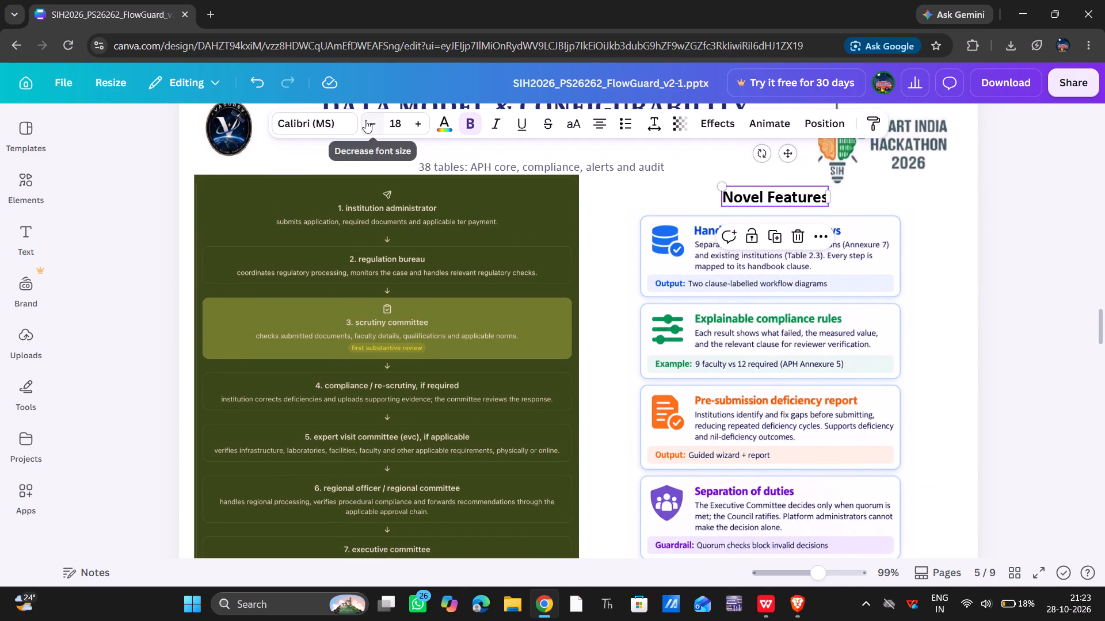
click(443, 122)
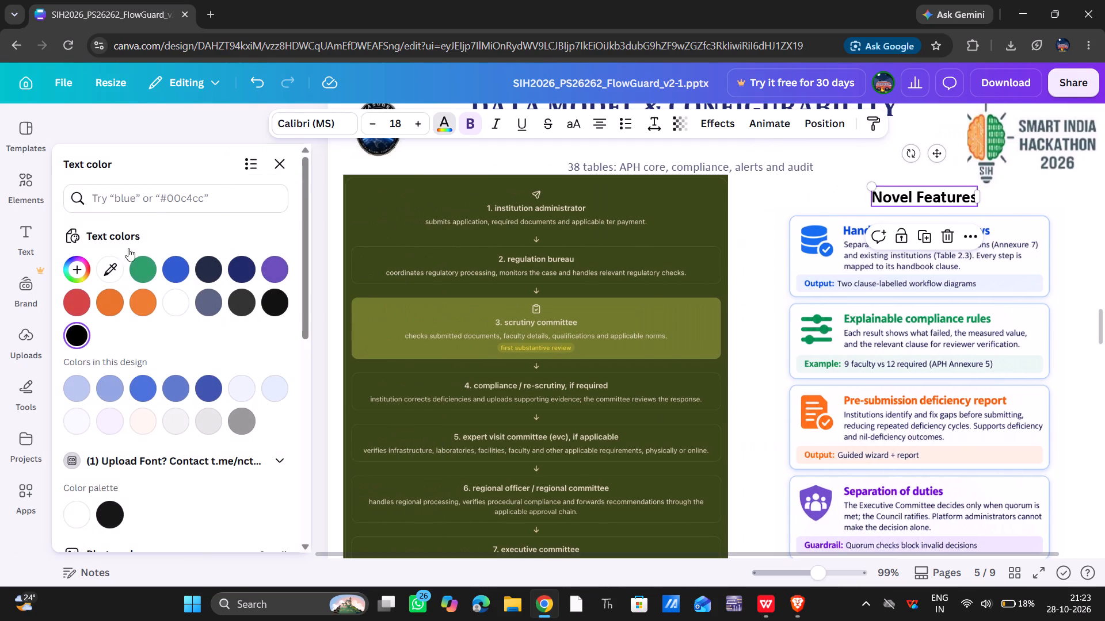
click(214, 269)
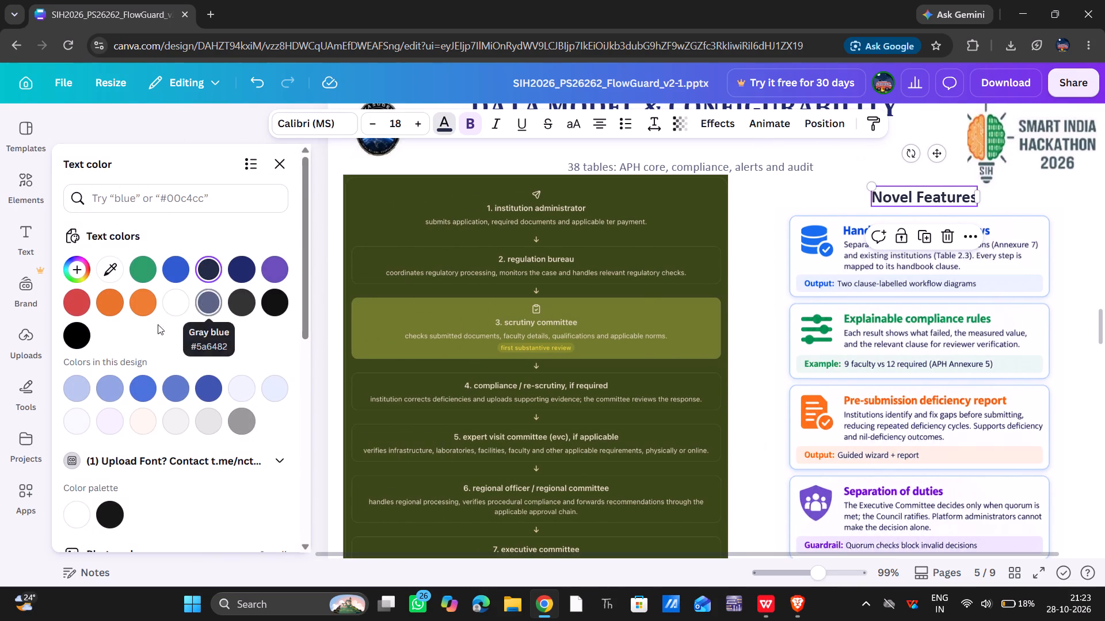
click(415, 120)
click(415, 120)
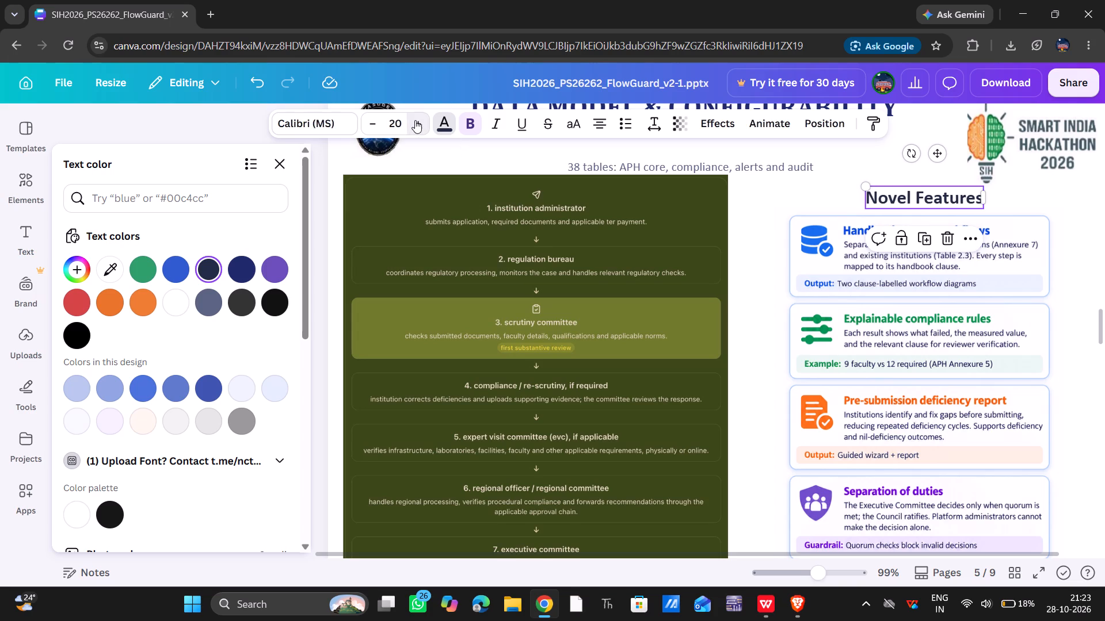
Review the slides backwards from Data Model & Configurability to the title slide, checking their layout and formatting.
click(757, 332)
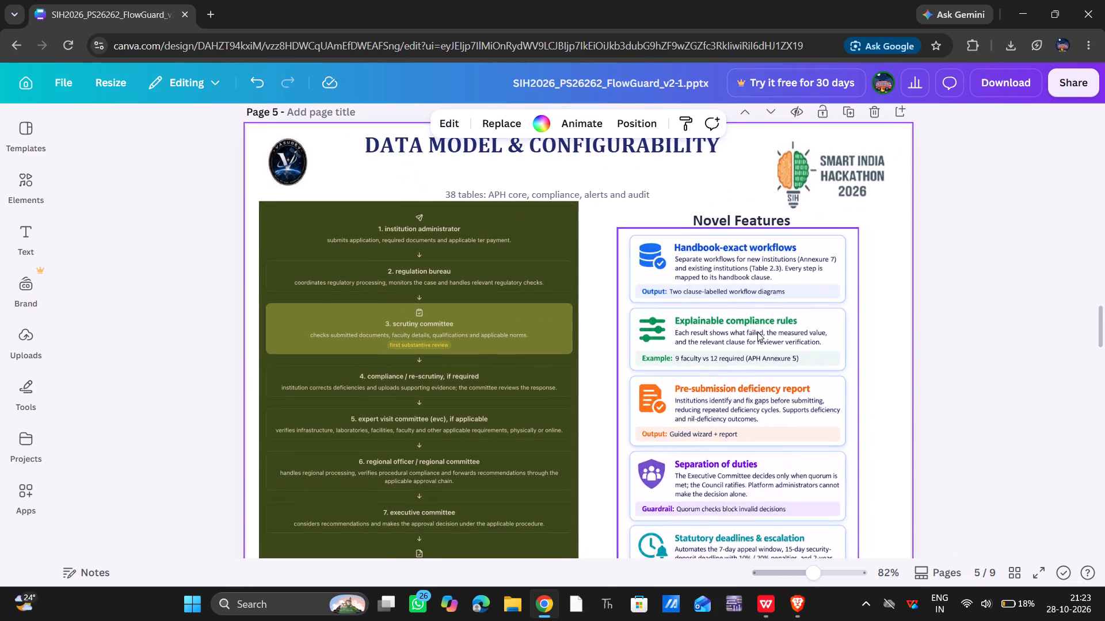
scroll(757, 332, up, 4)
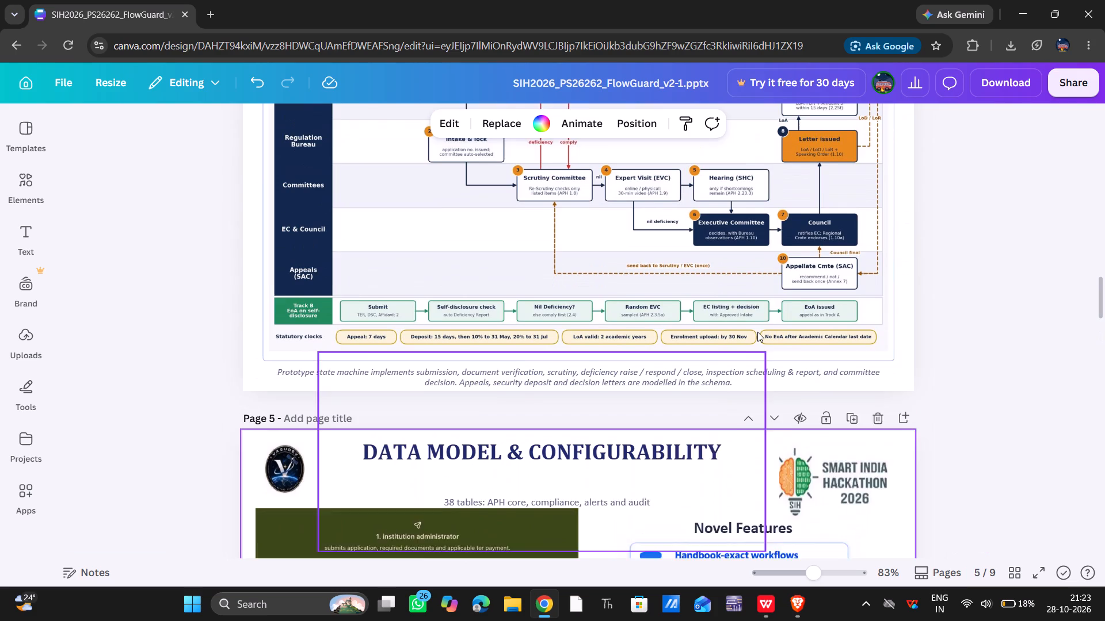
scroll(757, 332, up, 2)
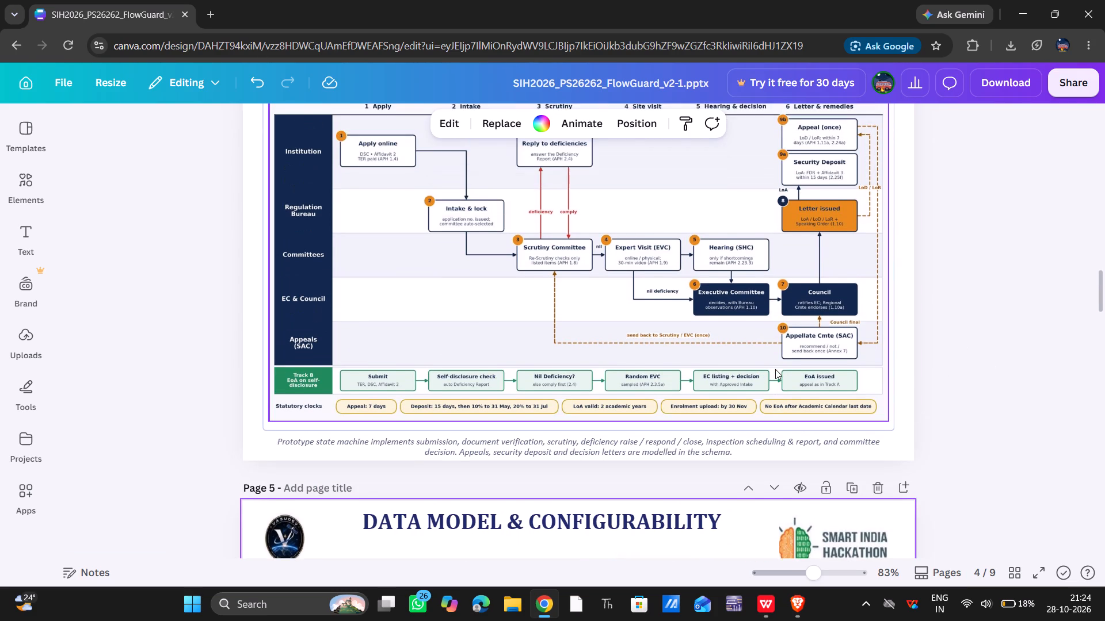
scroll(775, 369, up, 3)
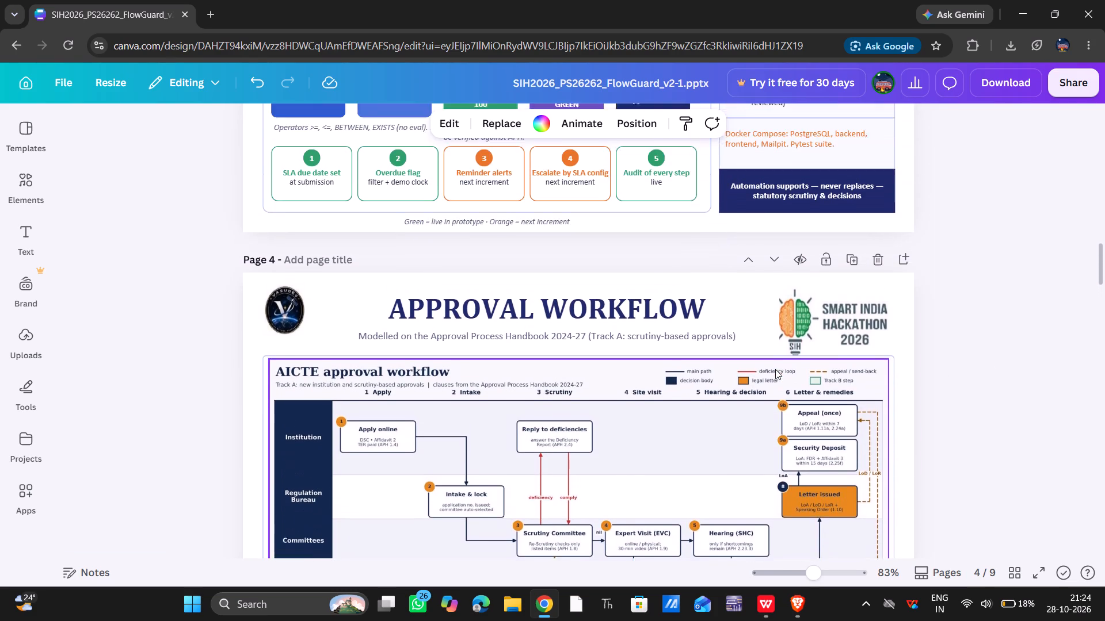
scroll(775, 369, up, 4)
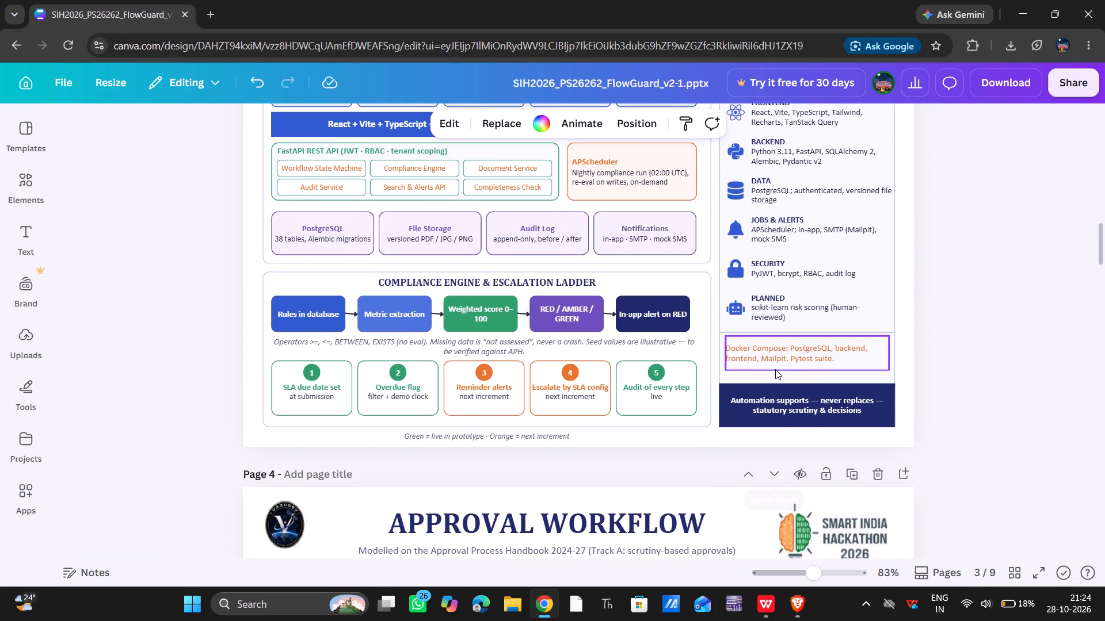
scroll(775, 369, up, 3)
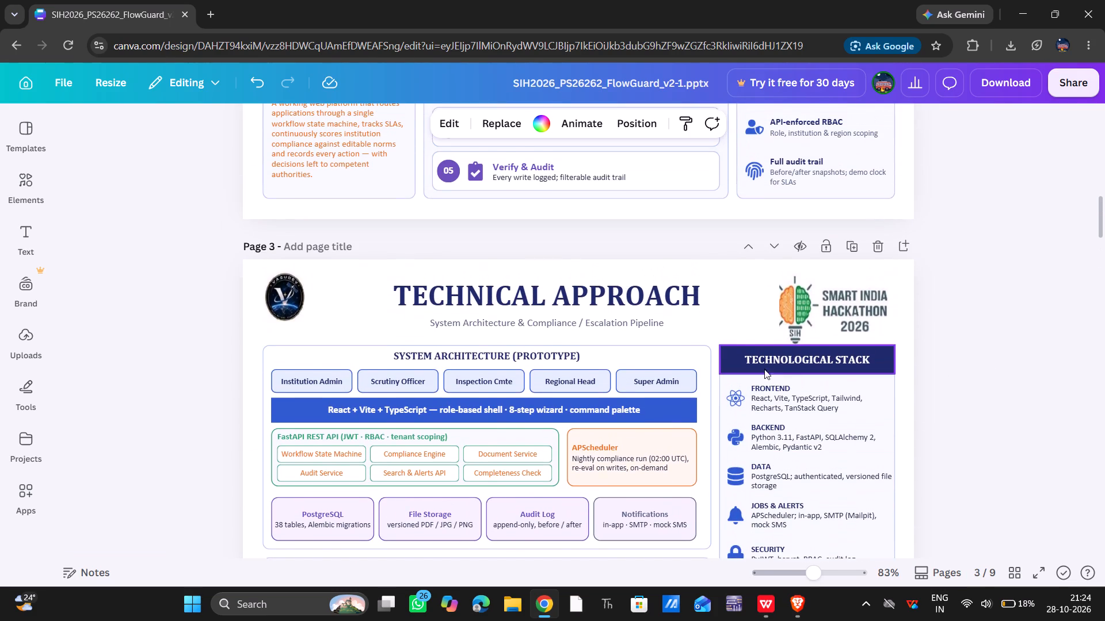
scroll(706, 302, up, 8)
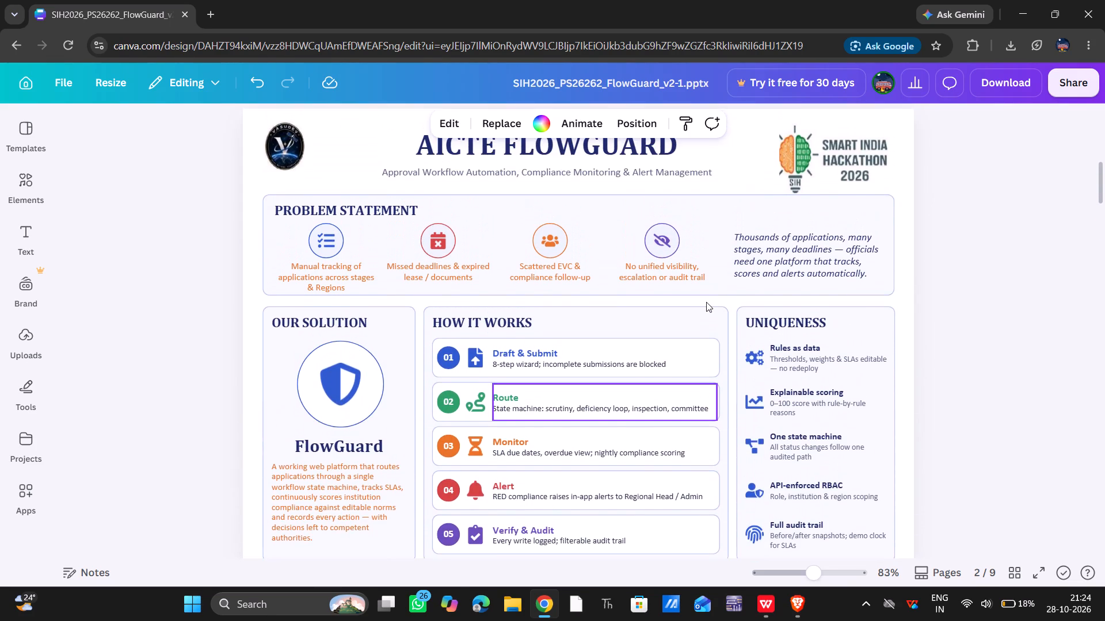
scroll(706, 302, up, 1)
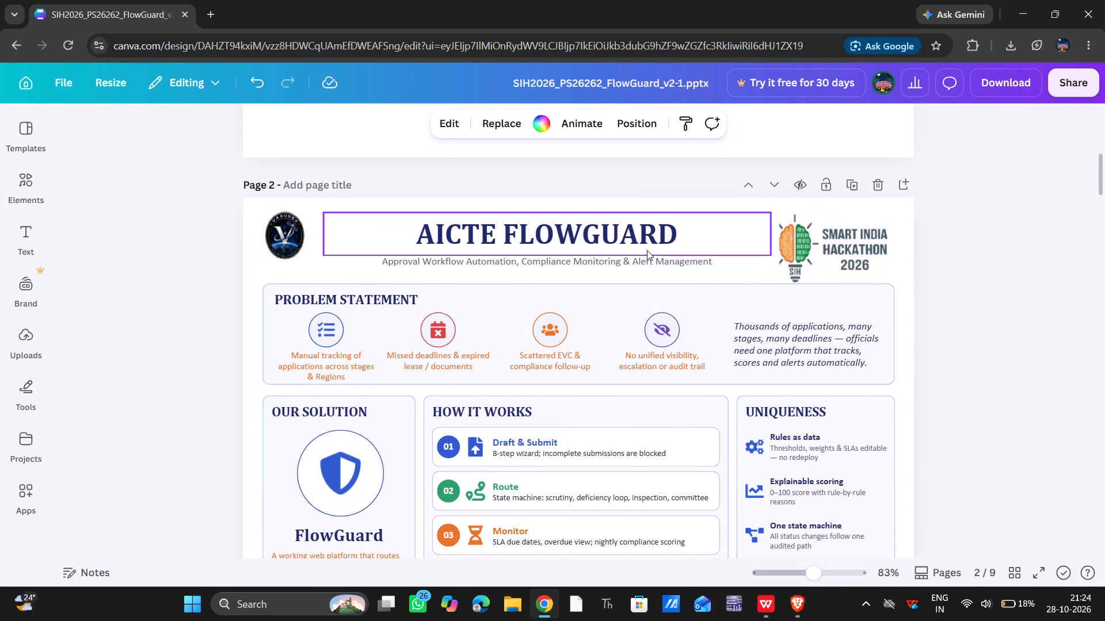
scroll(645, 259, up, 4)
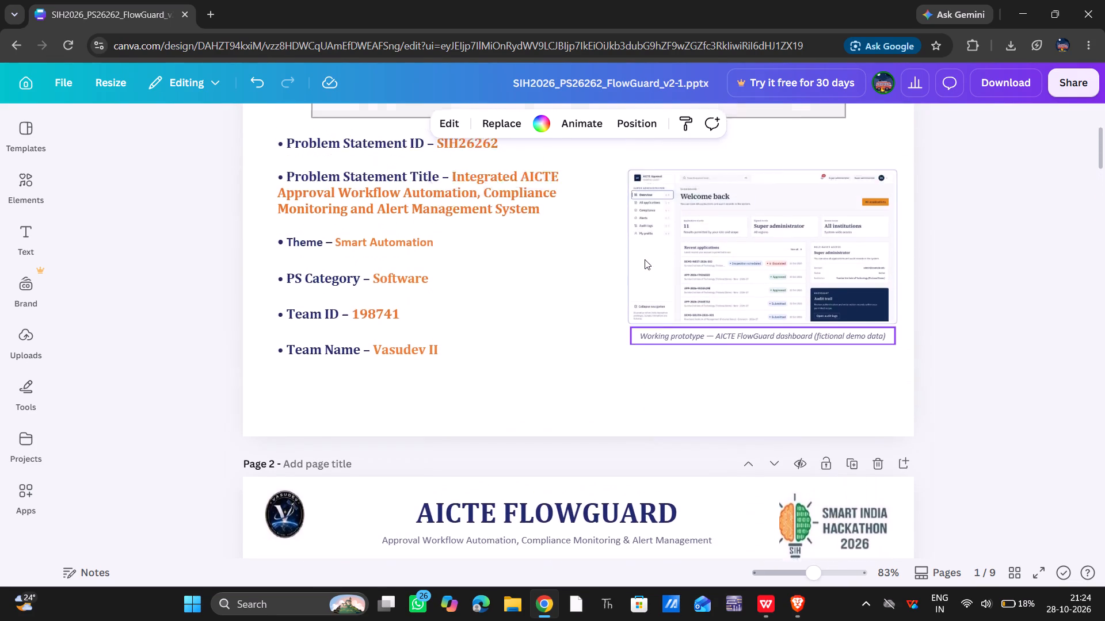
scroll(645, 259, up, 1)
Review the whole presentation in order, from the title slide to the references list on the Research and References slide, checking content and formatting.
scroll(610, 231, down, 4)
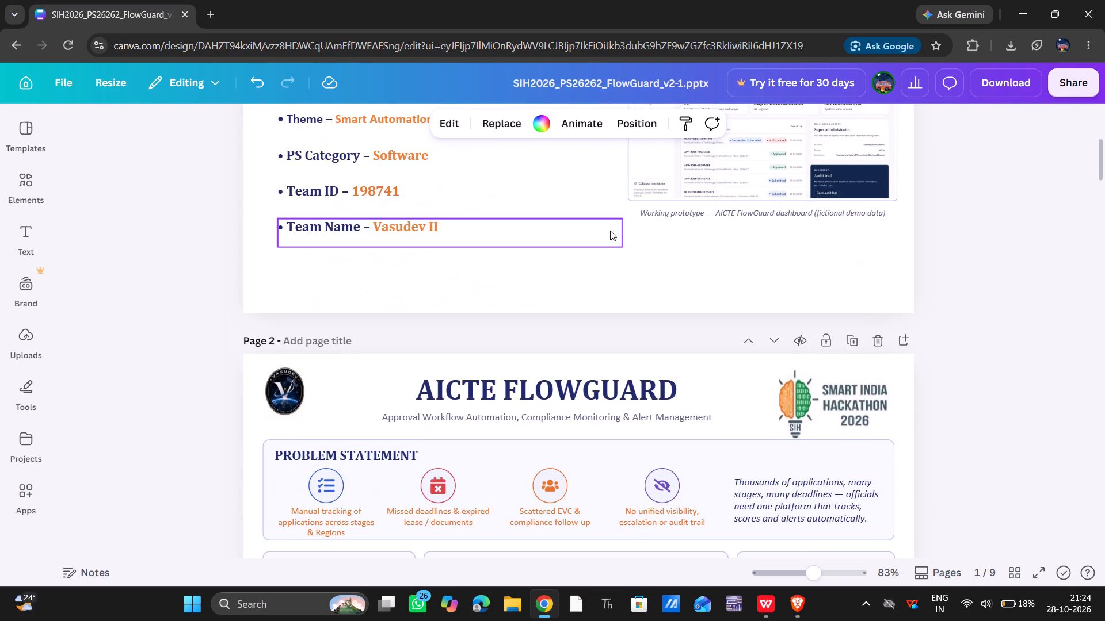
scroll(610, 231, down, 3)
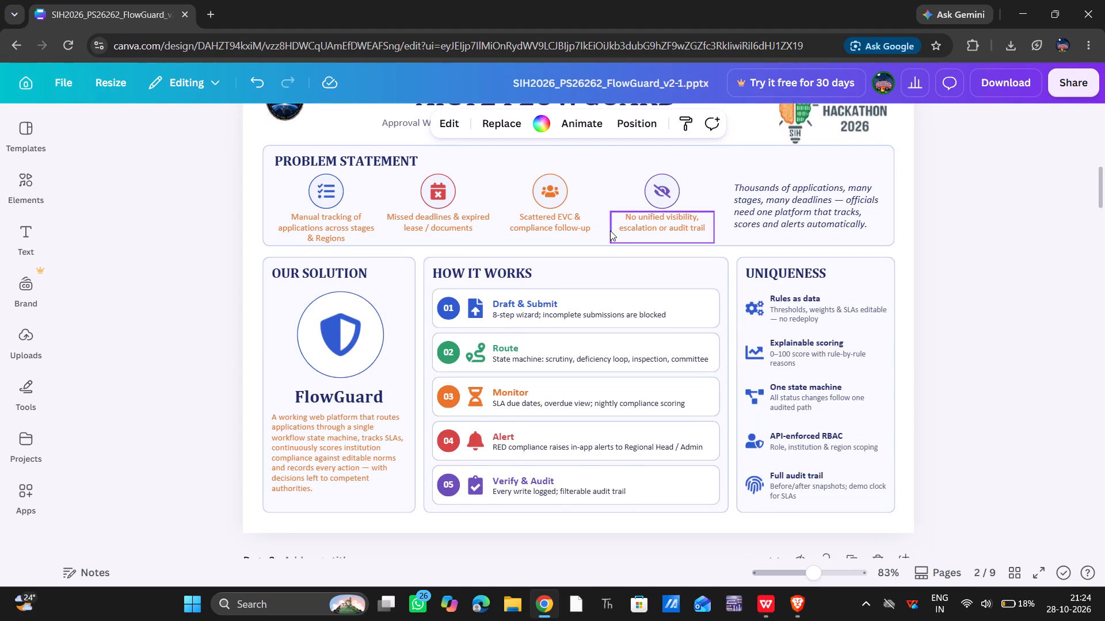
scroll(610, 231, down, 3)
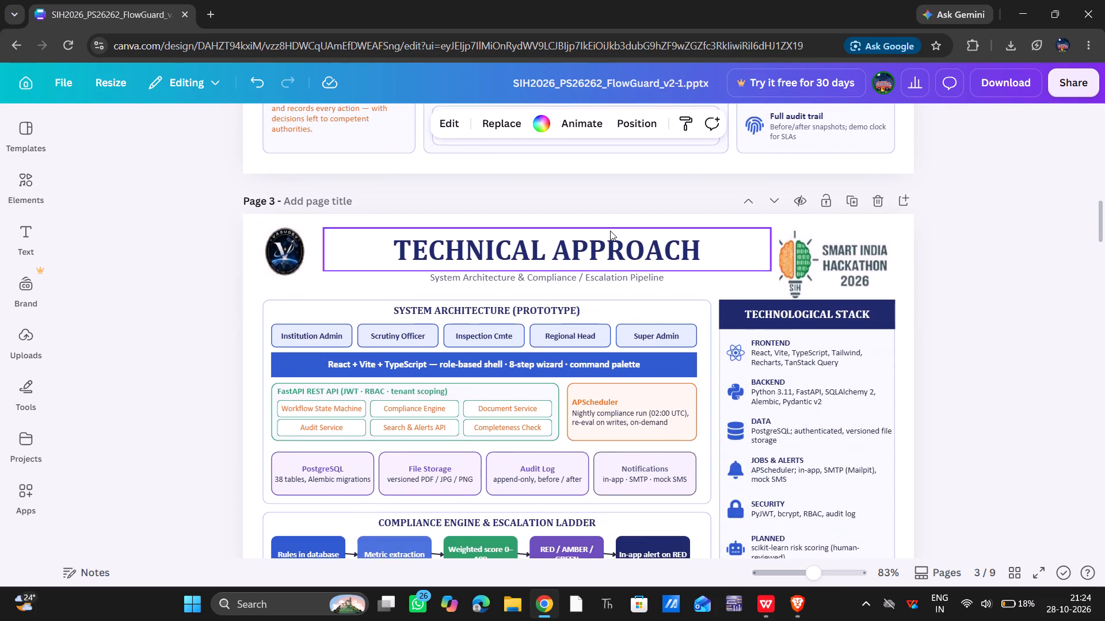
scroll(610, 231, down, 3)
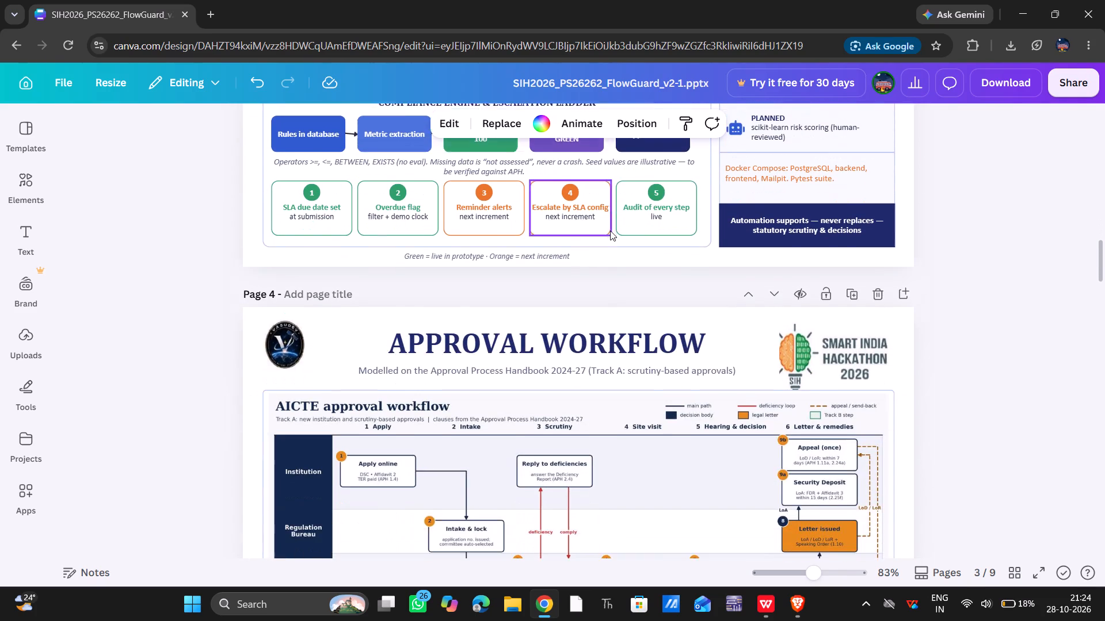
scroll(610, 231, down, 2)
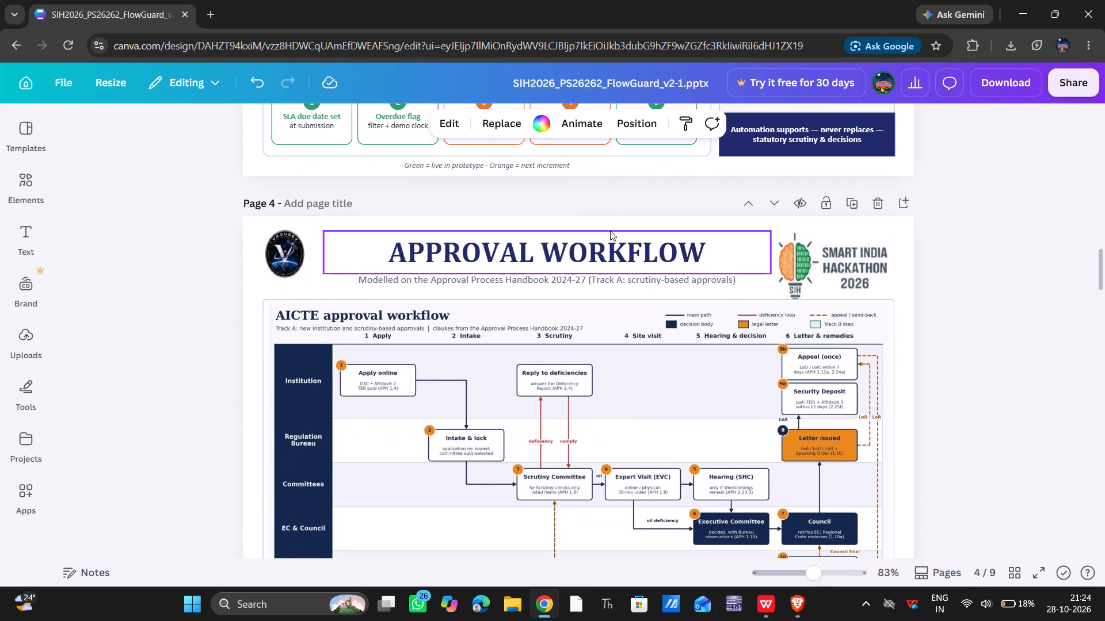
scroll(610, 231, down, 2)
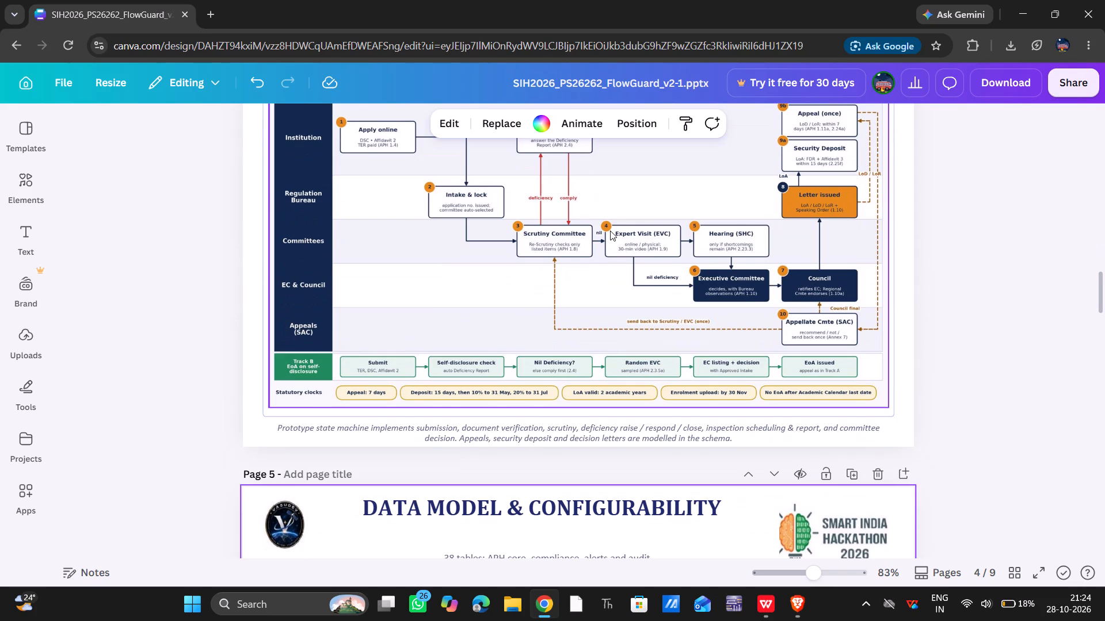
scroll(610, 231, down, 3)
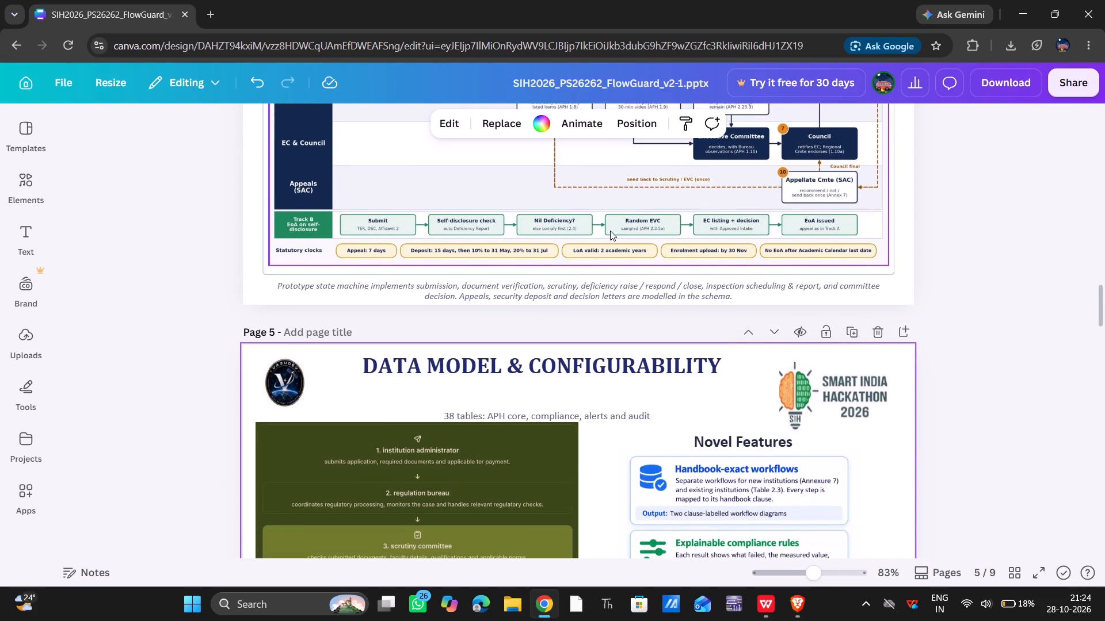
scroll(610, 231, down, 4)
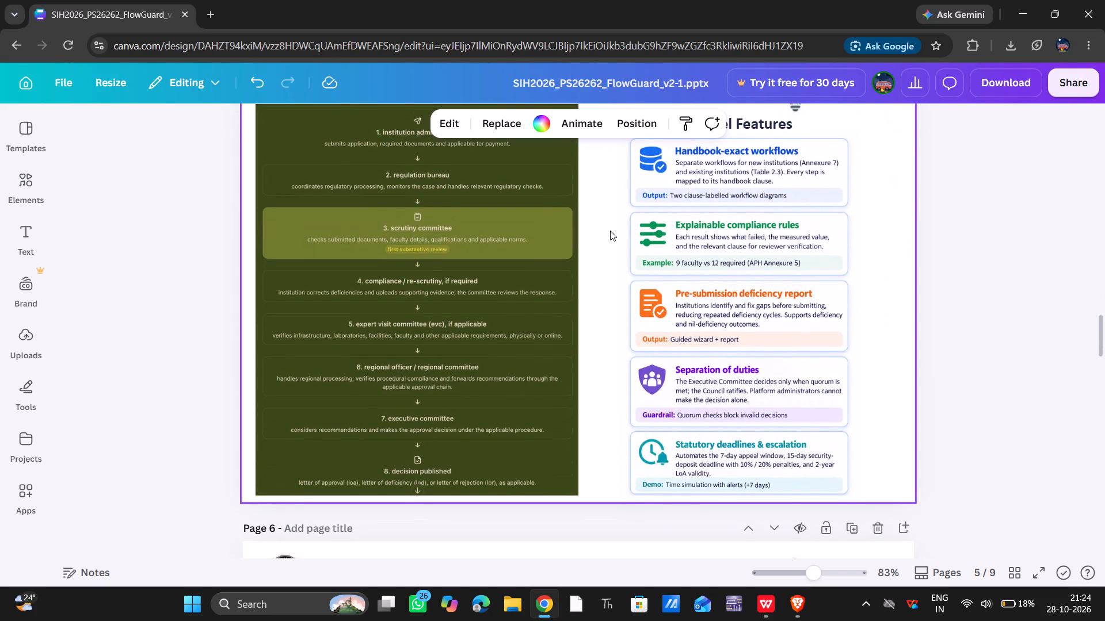
scroll(610, 231, down, 3)
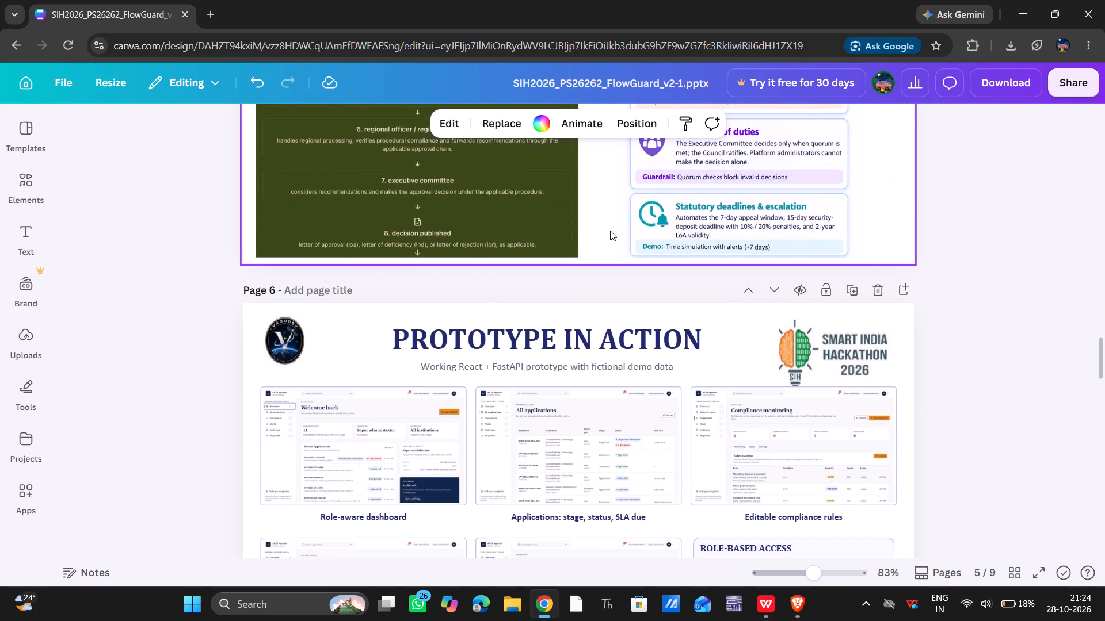
scroll(610, 231, down, 3)
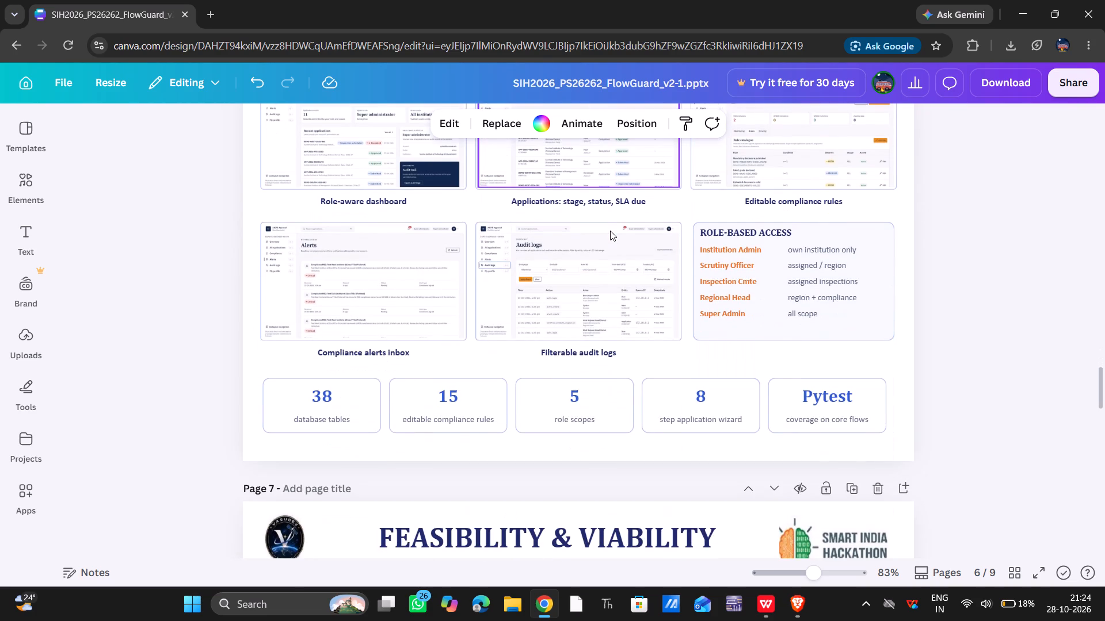
scroll(610, 231, down, 3)
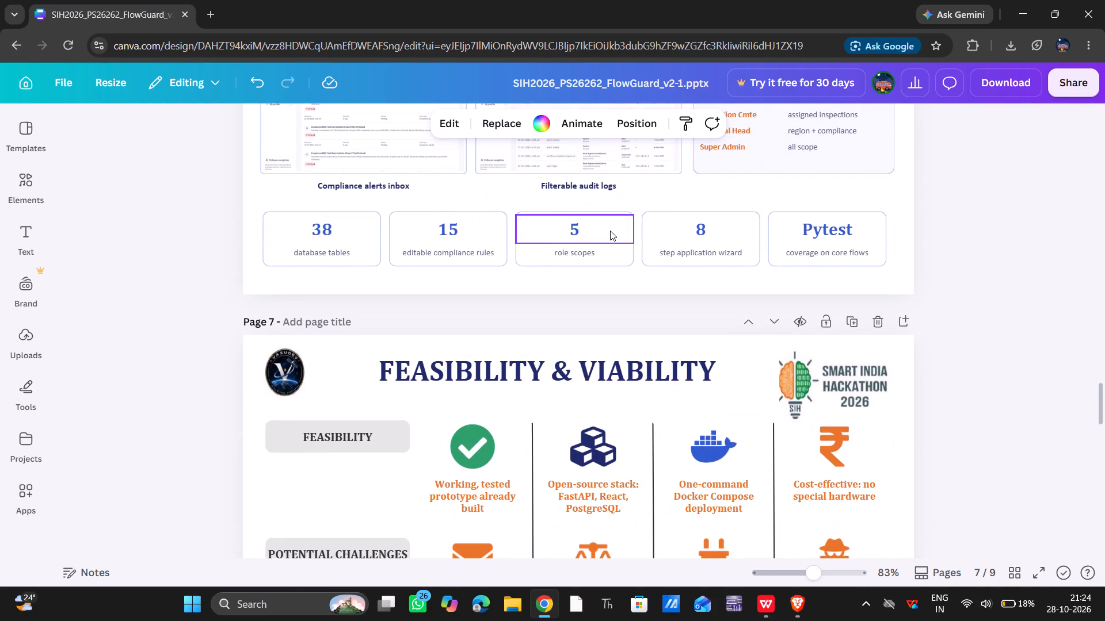
scroll(610, 231, down, 1)
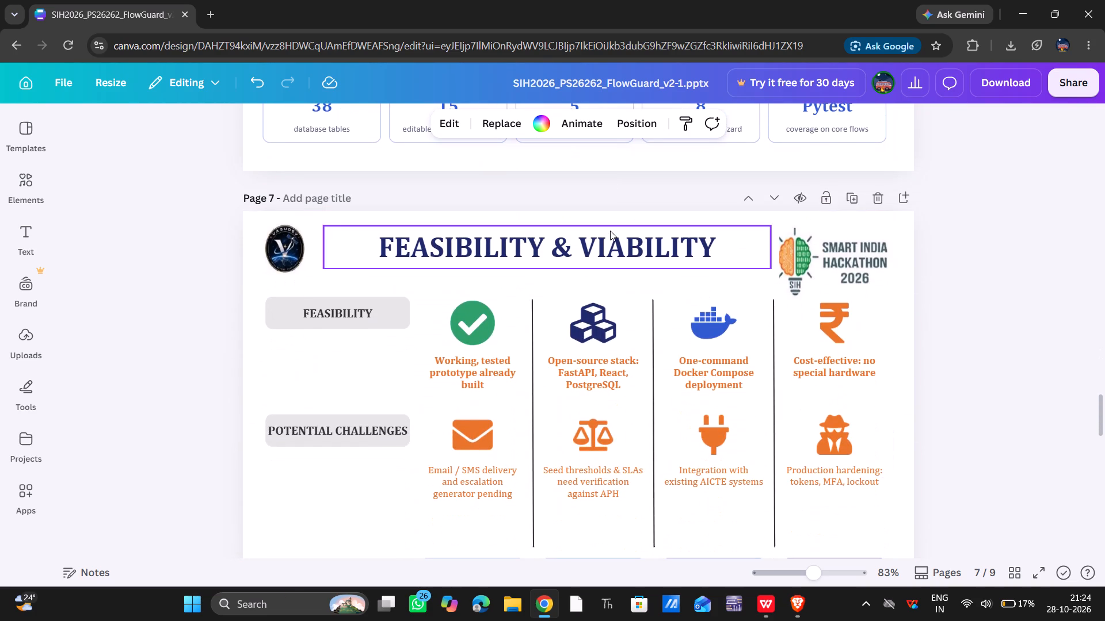
scroll(610, 231, down, 1)
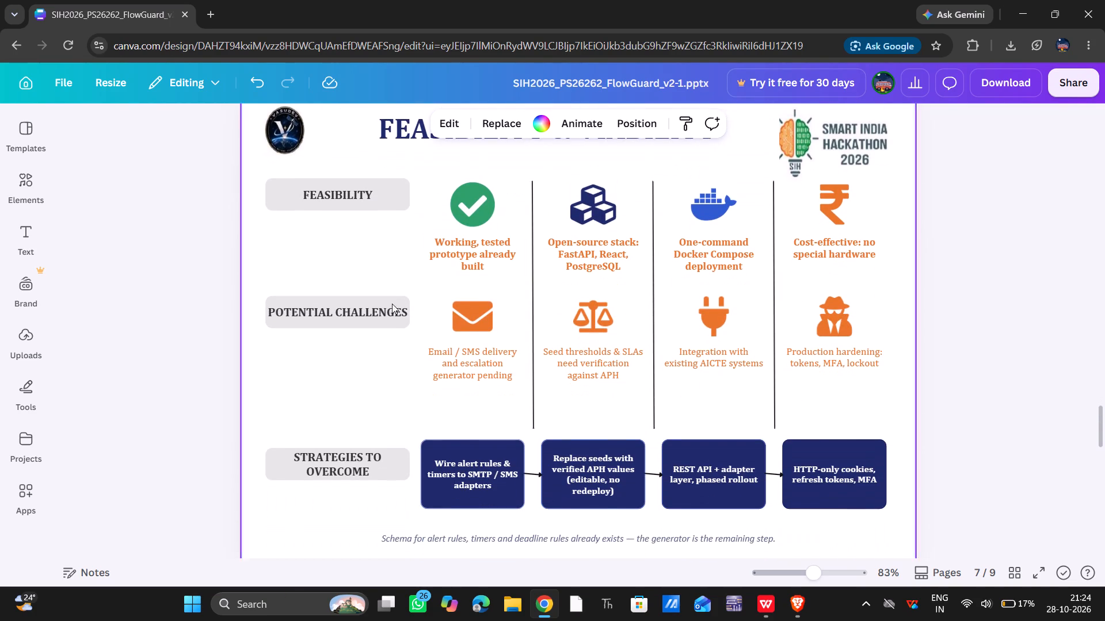
scroll(393, 321, down, 1)
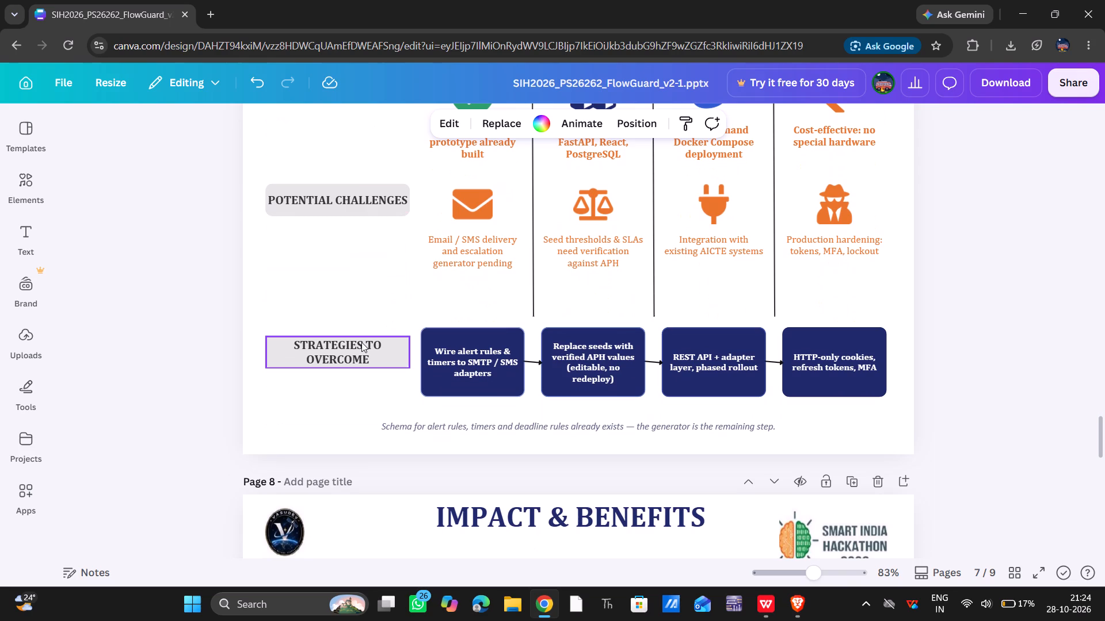
scroll(361, 342, down, 2)
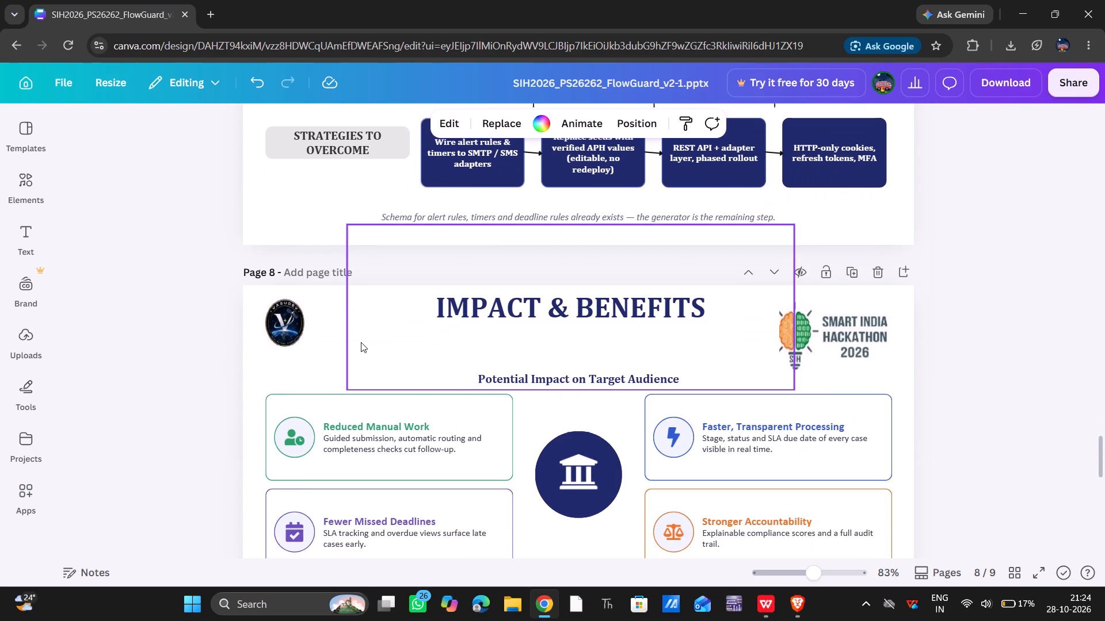
scroll(361, 342, down, 3)
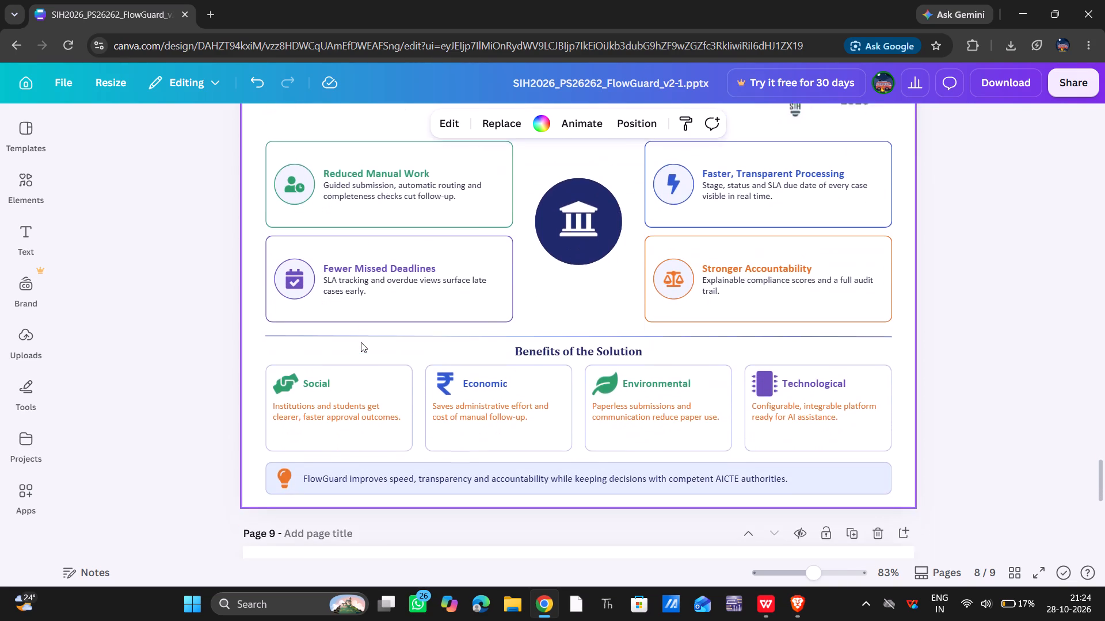
scroll(361, 342, down, 1)
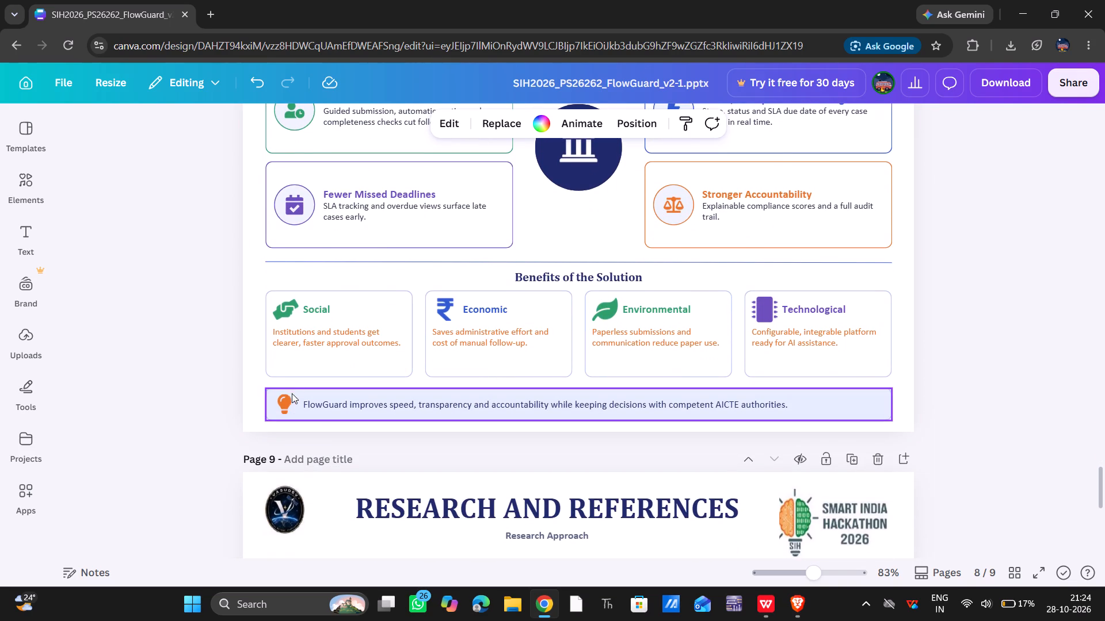
scroll(340, 483, down, 2)
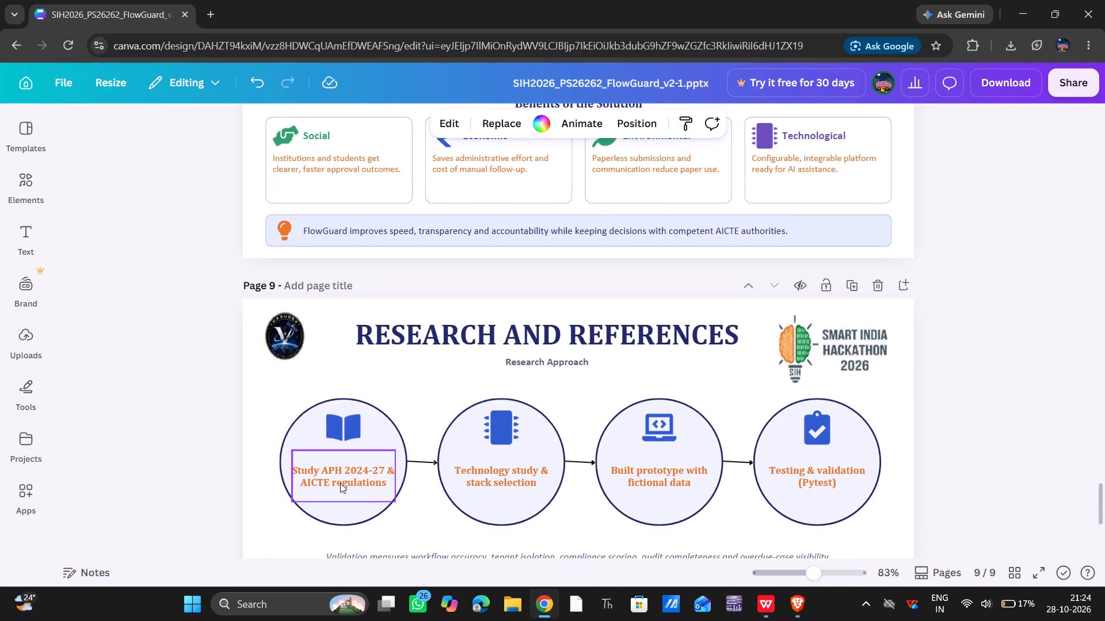
scroll(340, 483, down, 1)
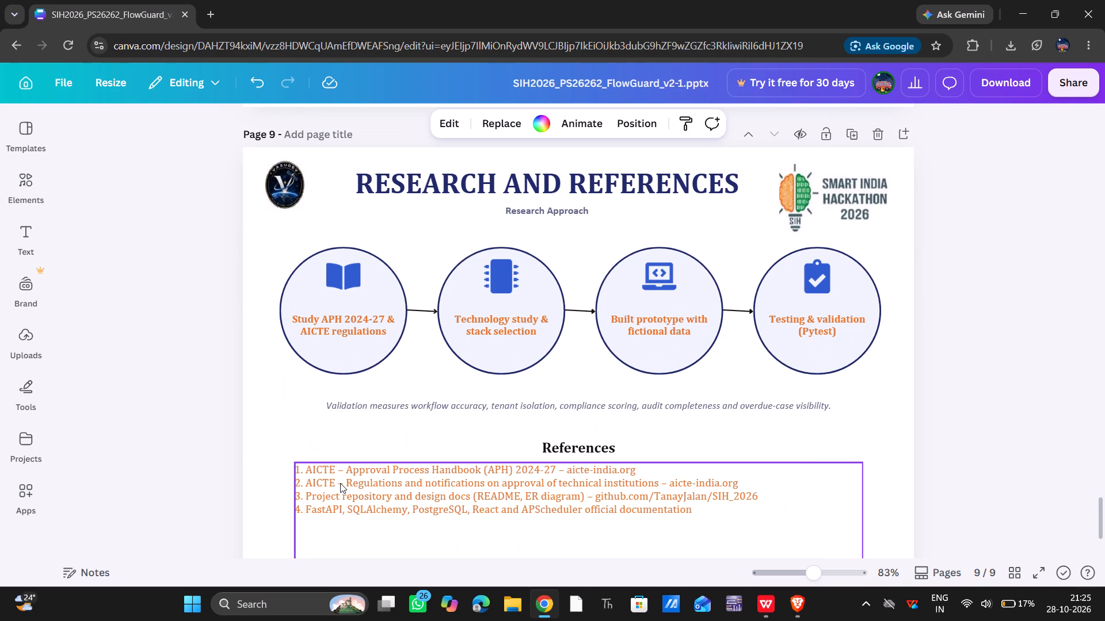
scroll(340, 483, down, 1)
Review the slides backwards from Research and References to the title slide, checking their content and formatting.
scroll(340, 483, up, 7)
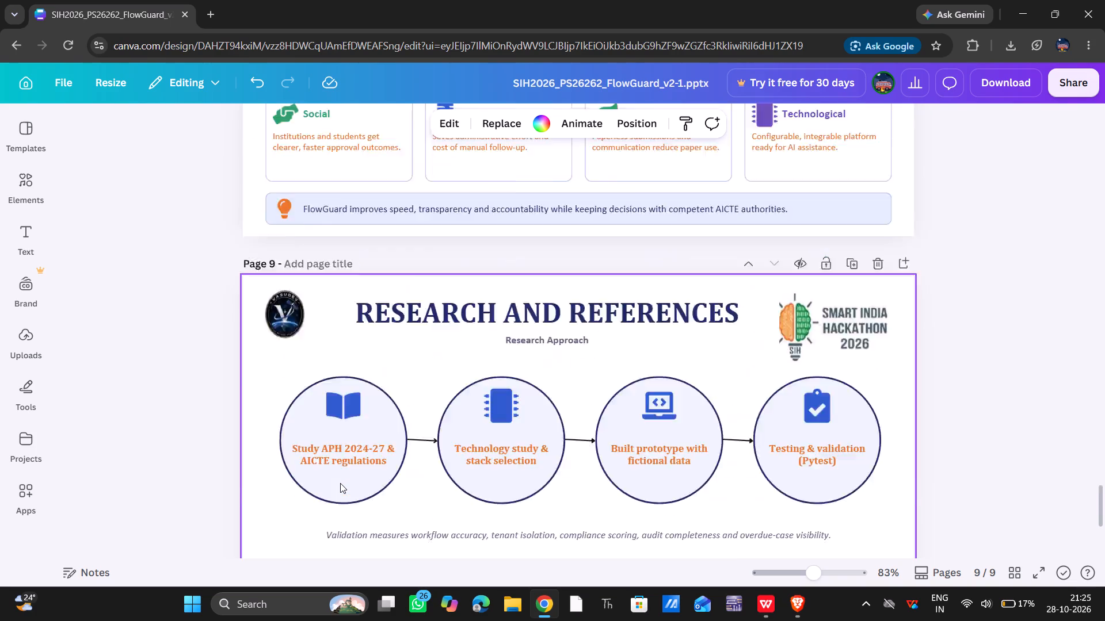
scroll(340, 483, up, 3)
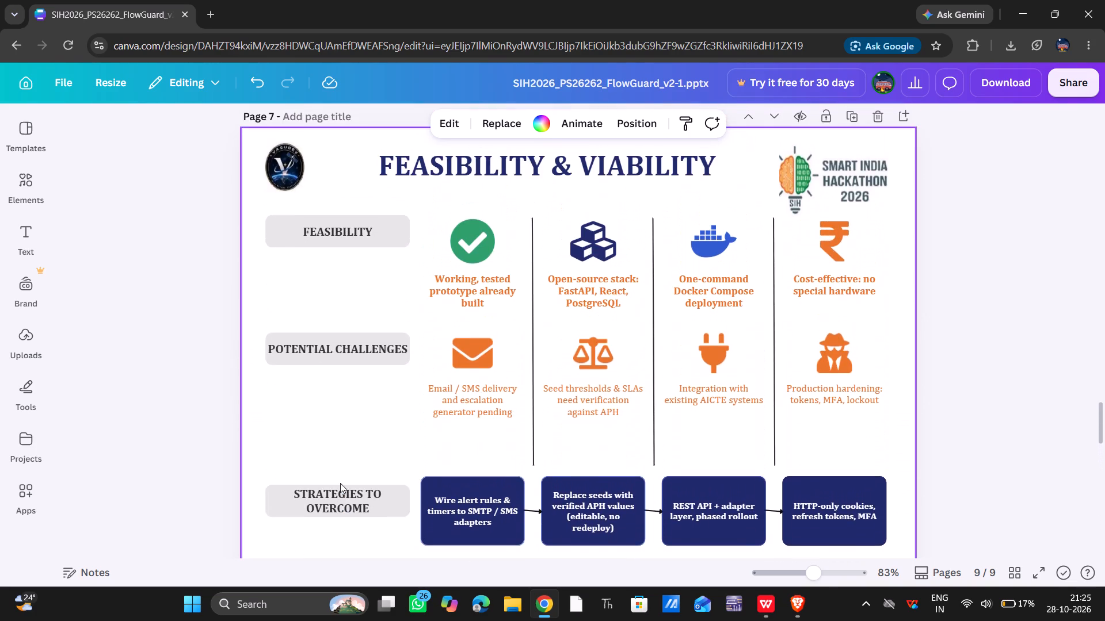
scroll(340, 483, up, 2)
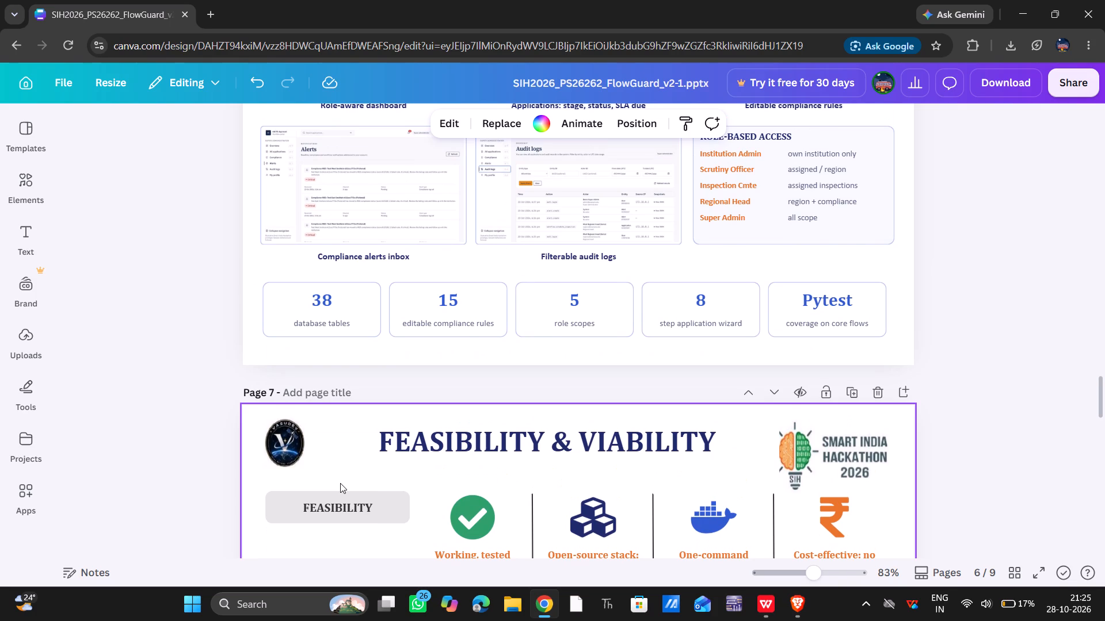
scroll(340, 483, up, 4)
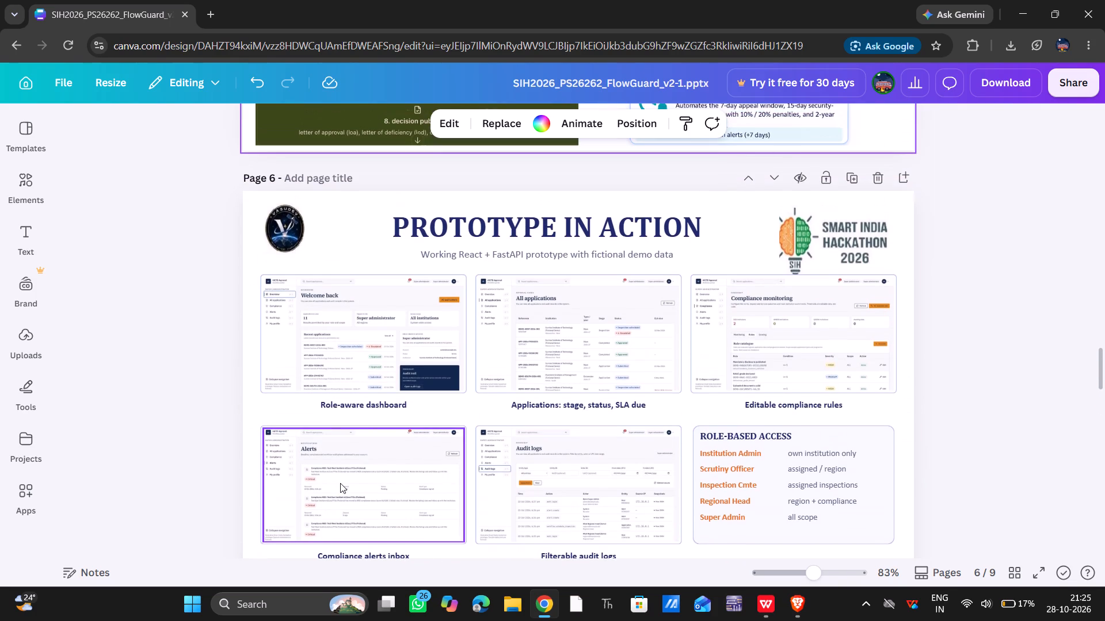
scroll(340, 483, up, 5)
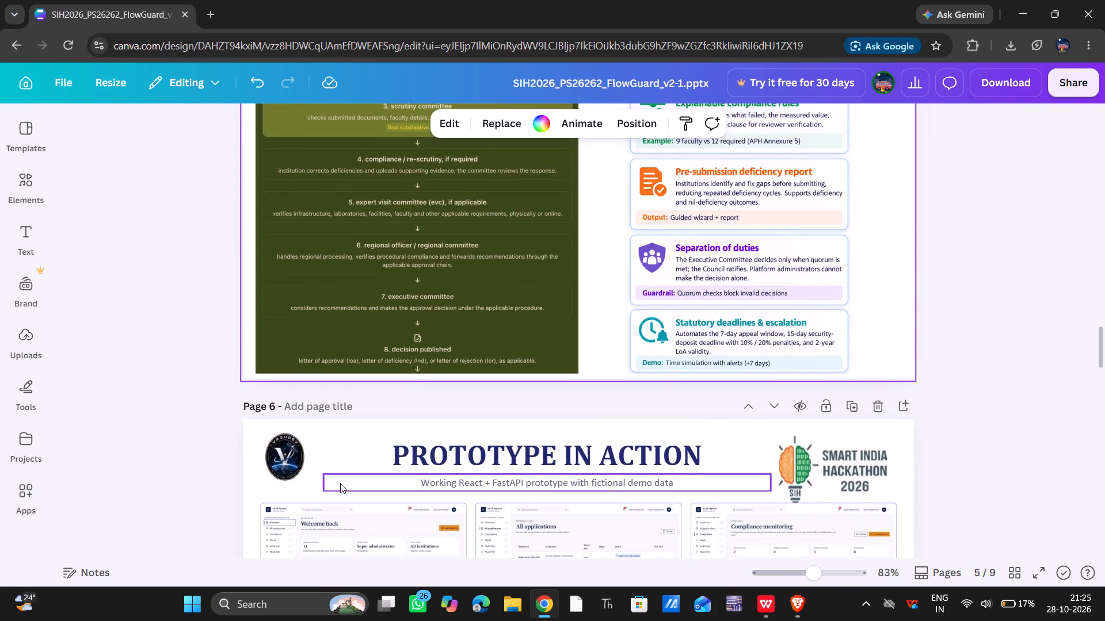
scroll(340, 483, up, 7)
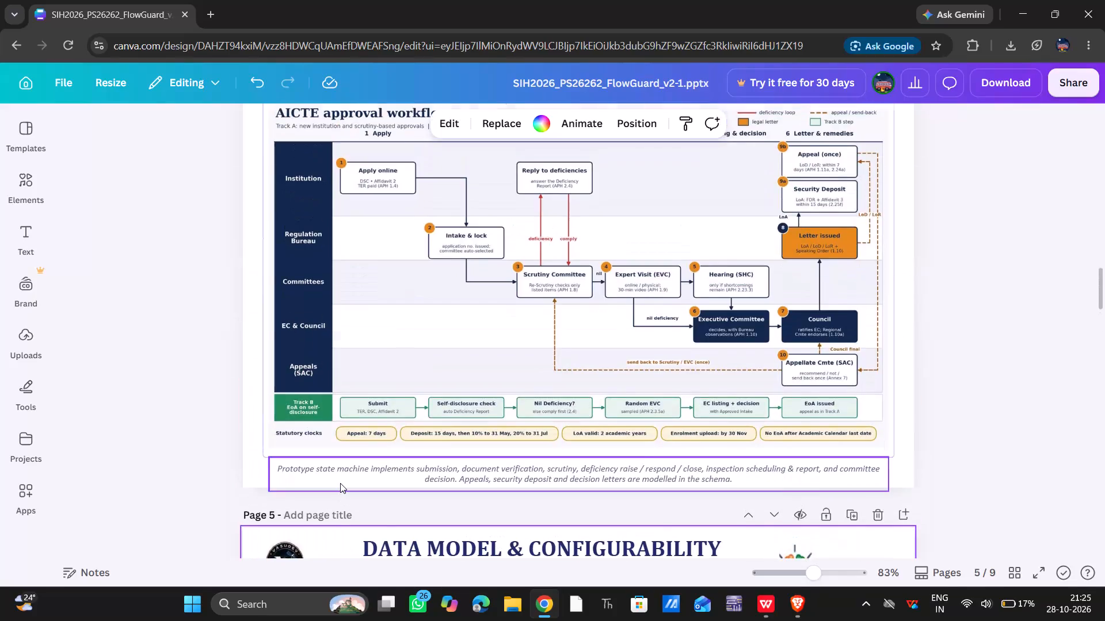
scroll(340, 483, up, 3)
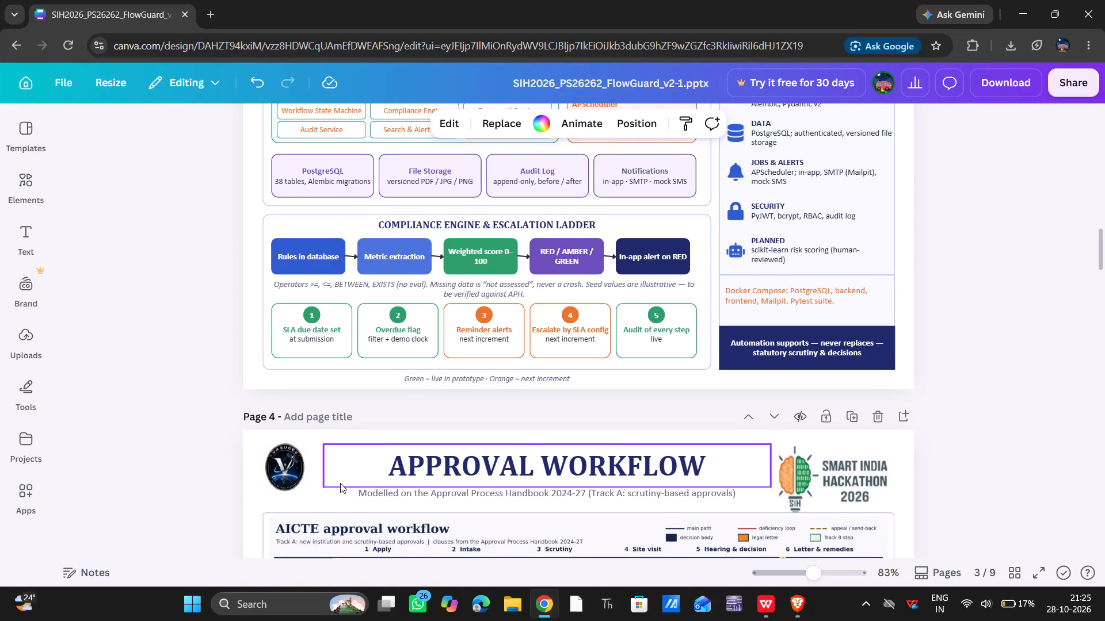
scroll(340, 483, up, 2)
click(340, 483)
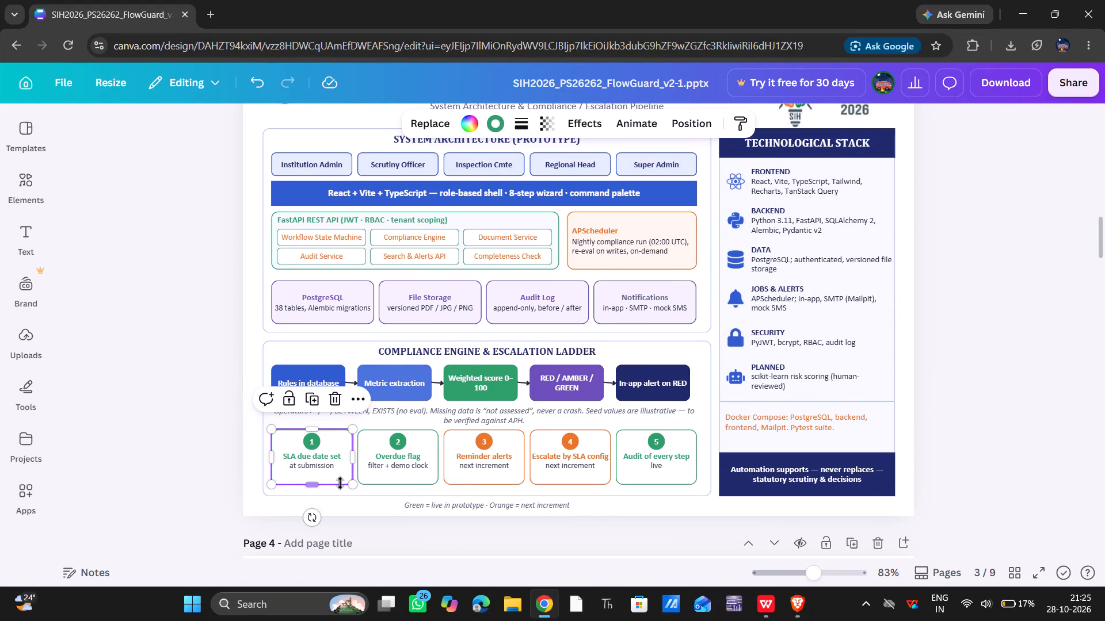
scroll(518, 298, up, 3)
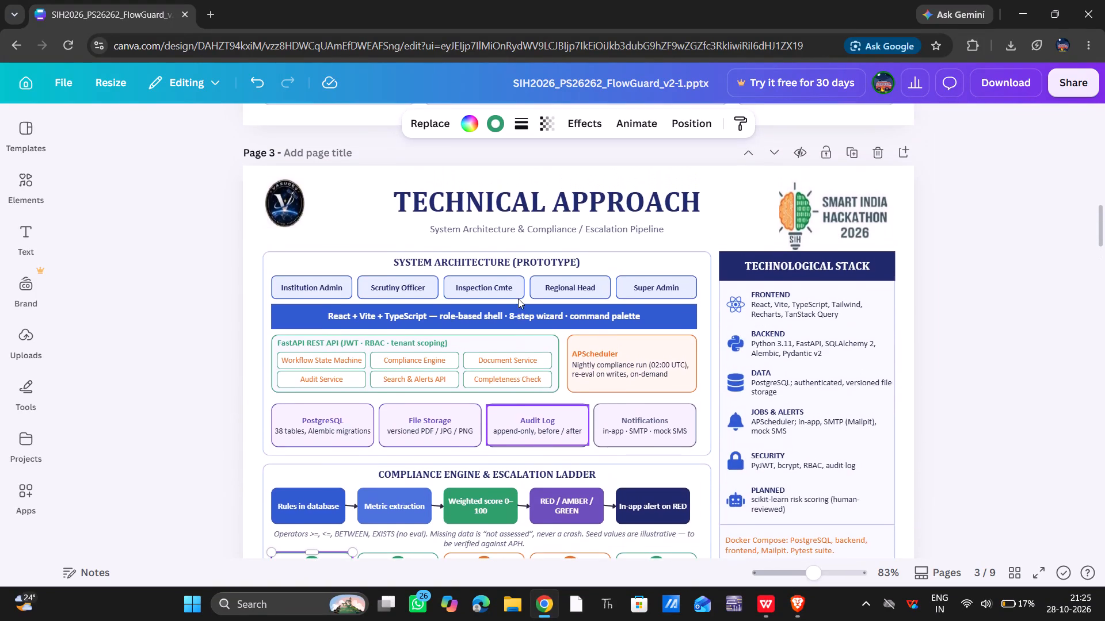
scroll(518, 298, up, 1)
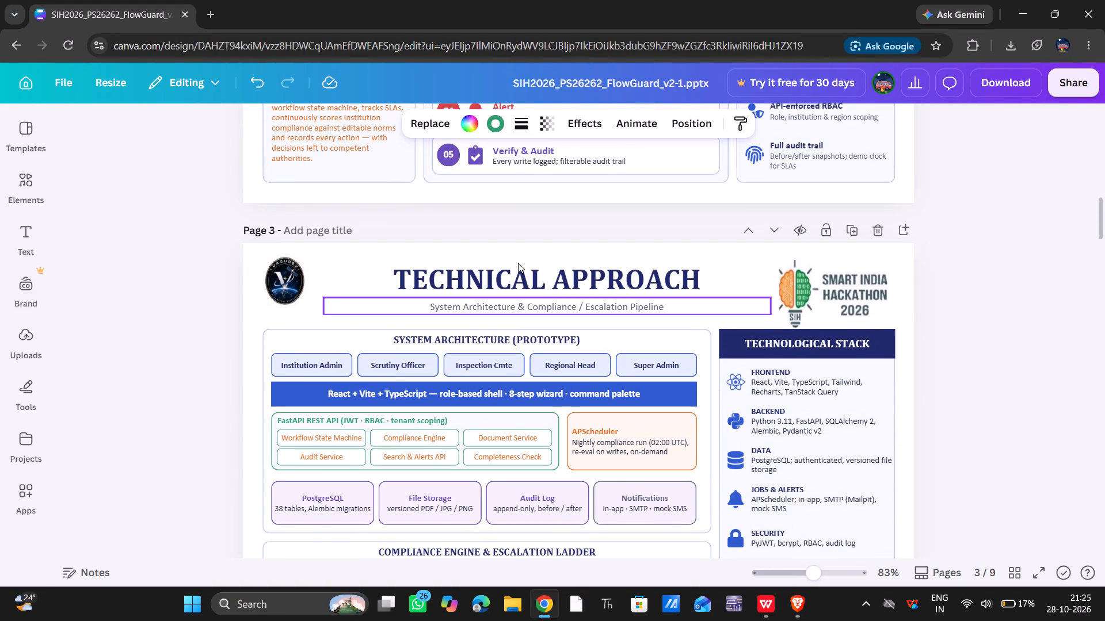
scroll(399, 190, up, 3)
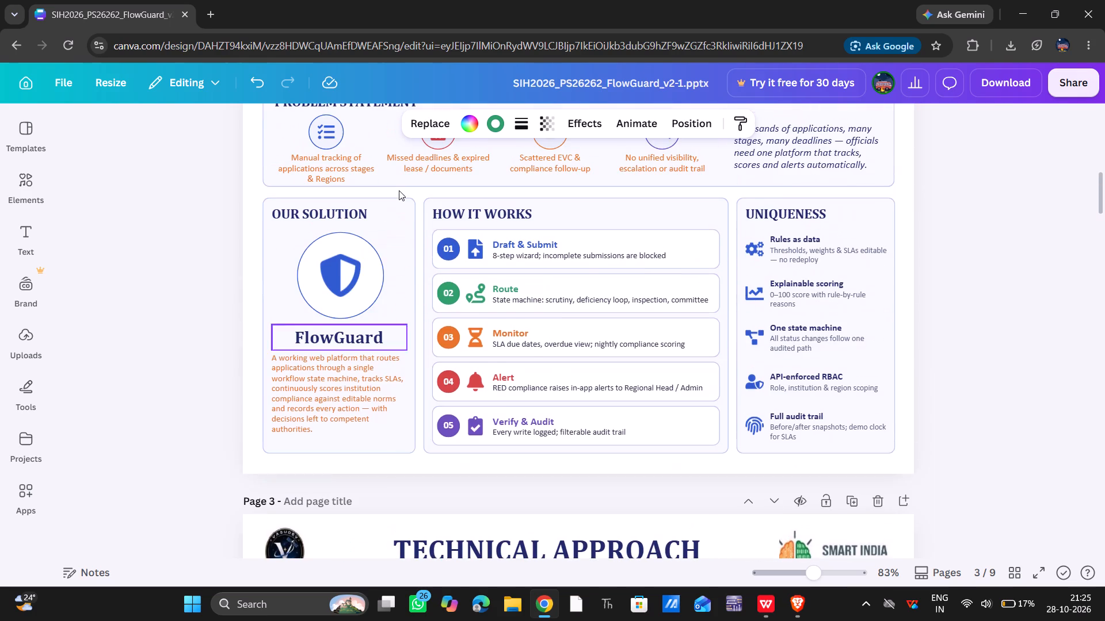
scroll(399, 190, up, 1)
scroll(304, 365, up, 1)
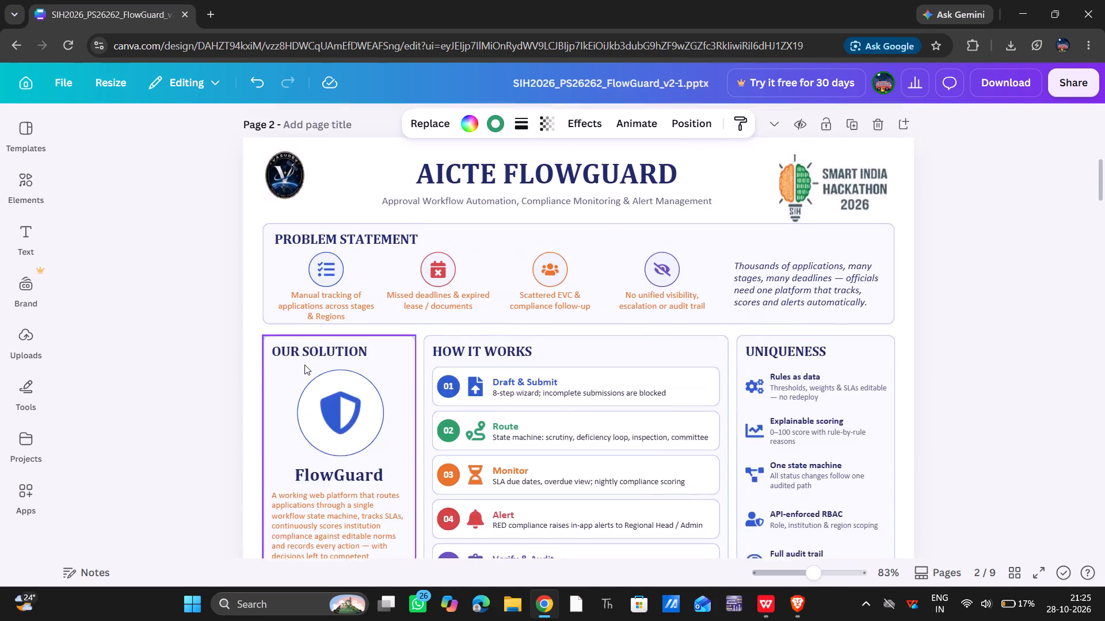
scroll(304, 365, up, 3)
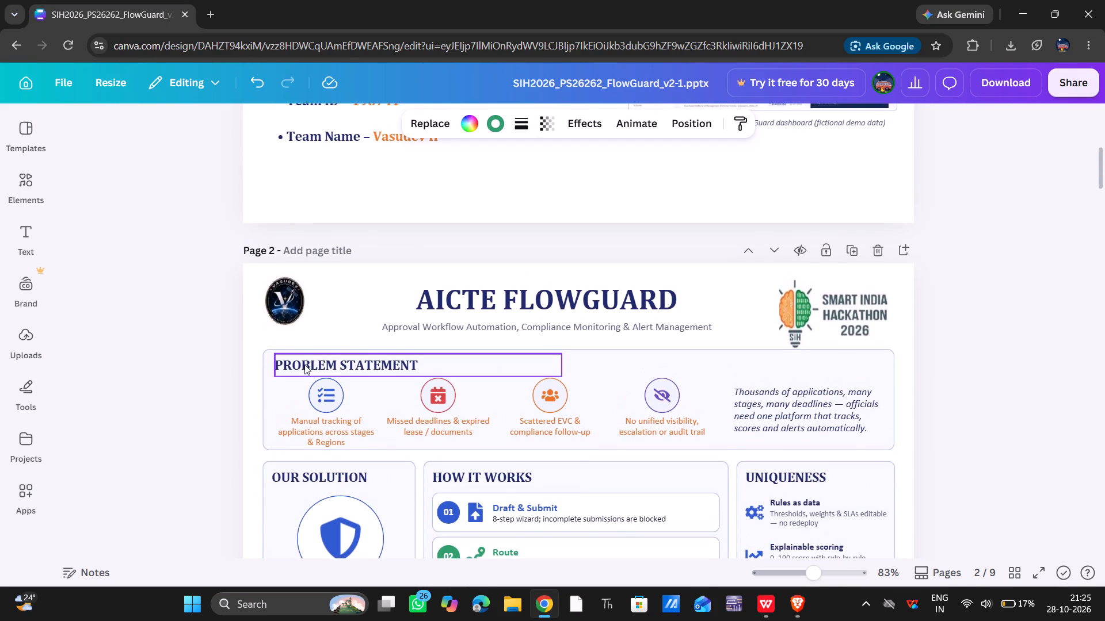
scroll(304, 365, up, 2)
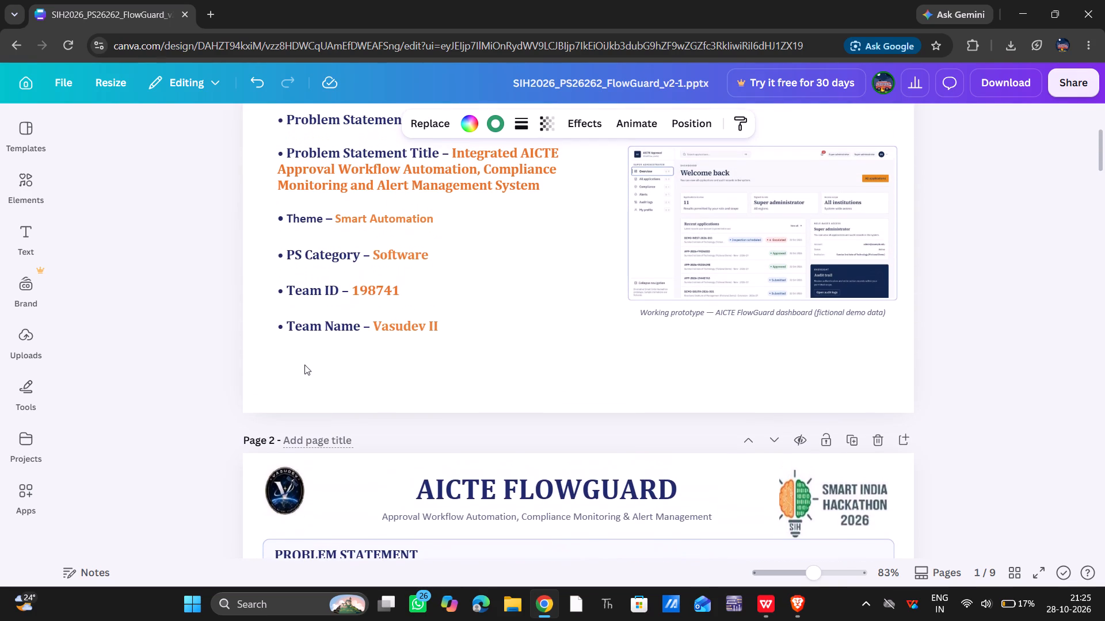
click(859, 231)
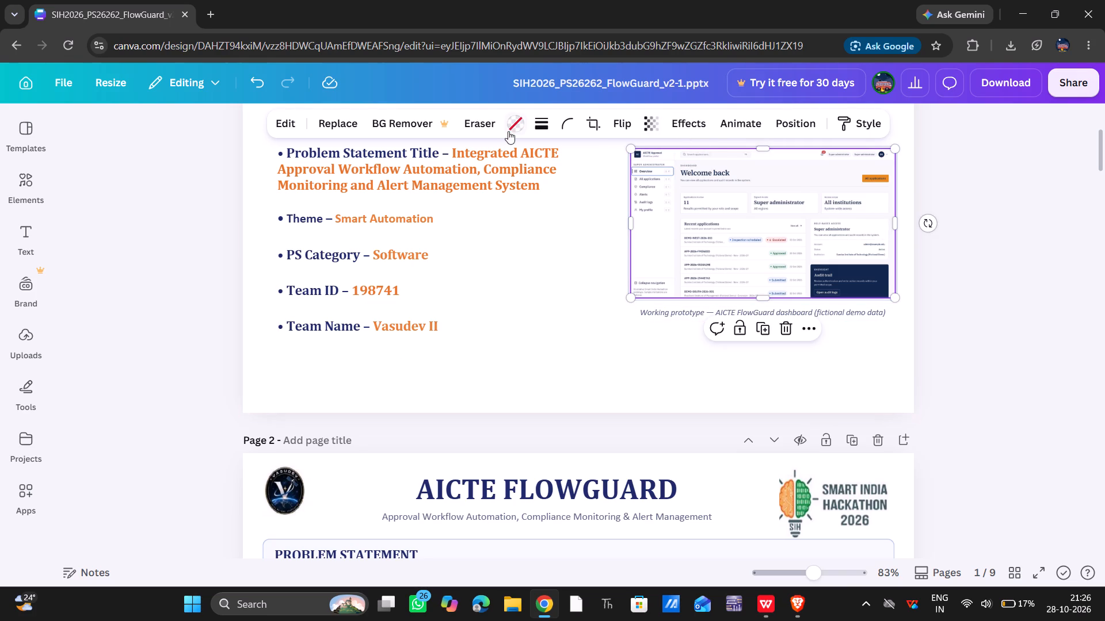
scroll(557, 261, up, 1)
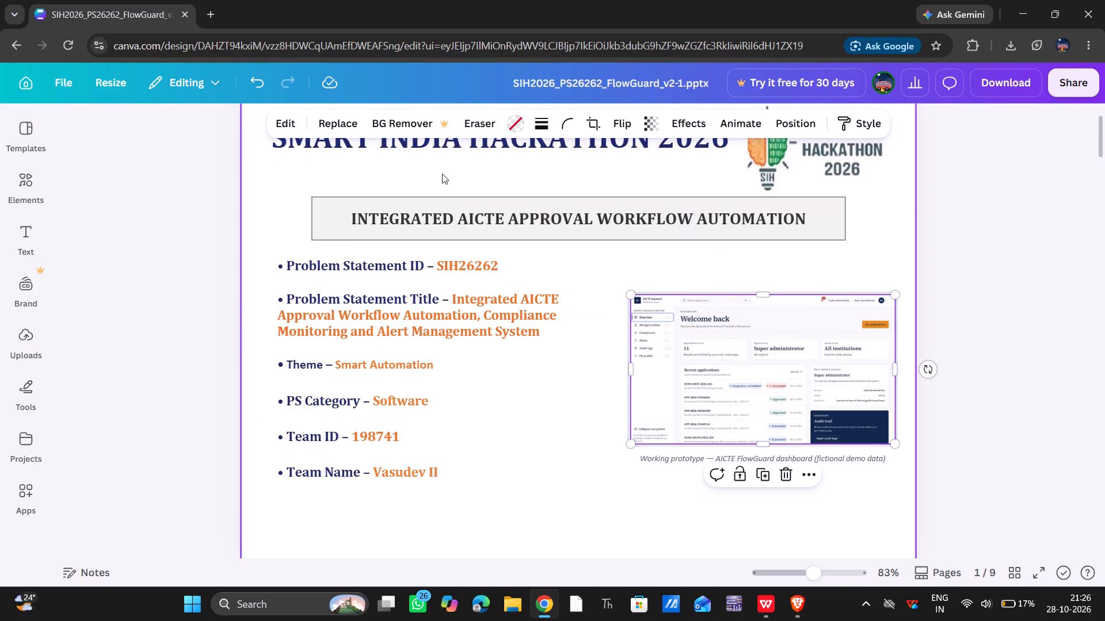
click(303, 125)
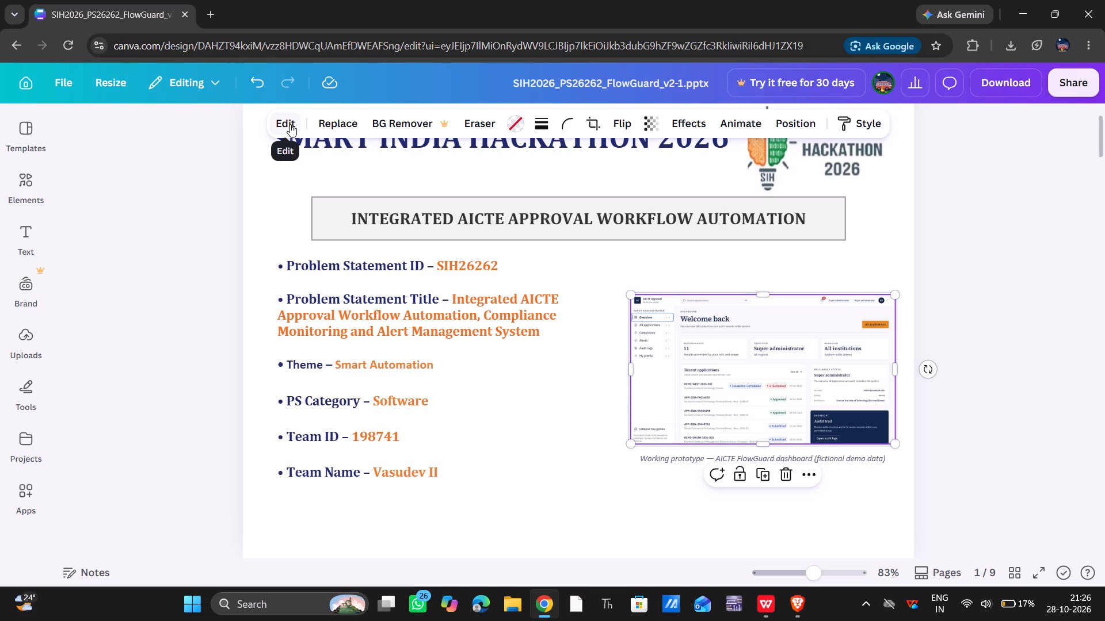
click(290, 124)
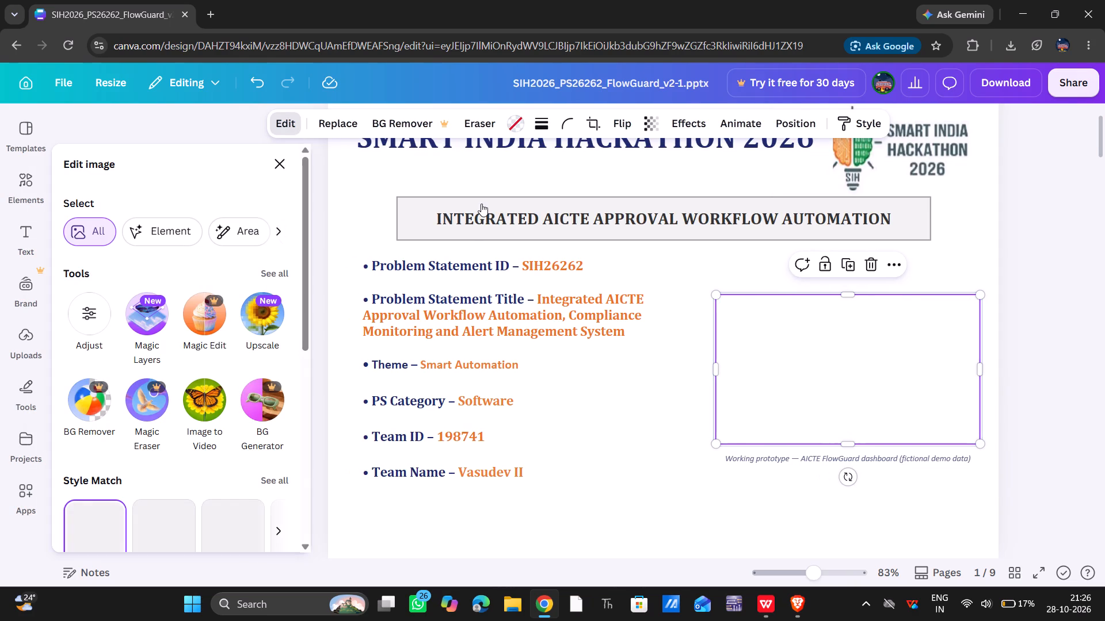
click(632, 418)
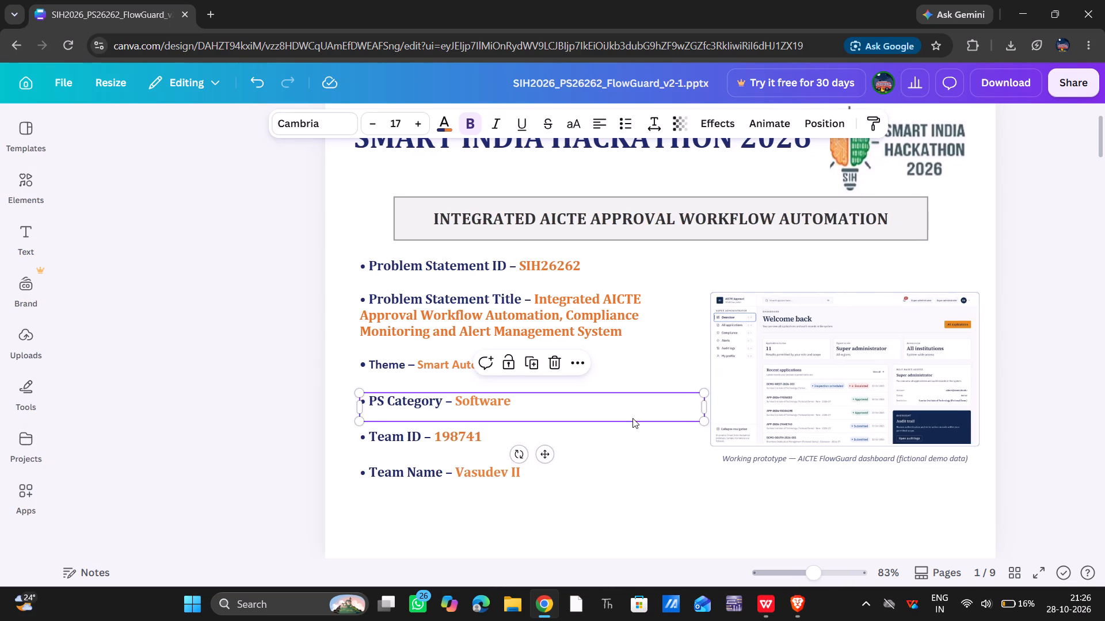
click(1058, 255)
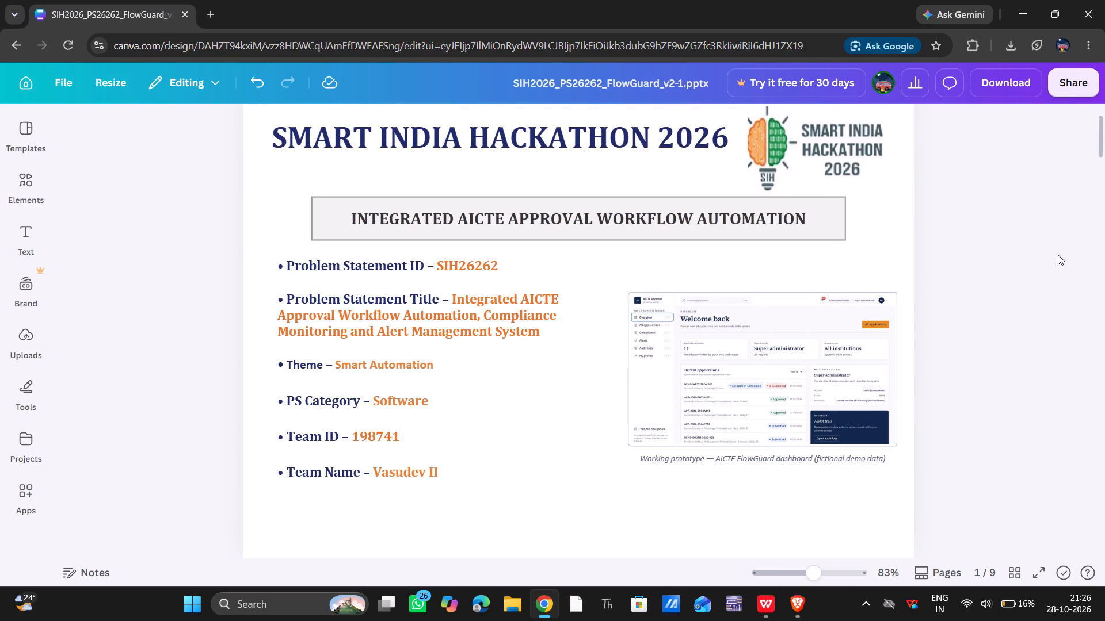
Look through the additional options available for the FlowGuard dashboard screenshot on the title slide.
click(829, 398)
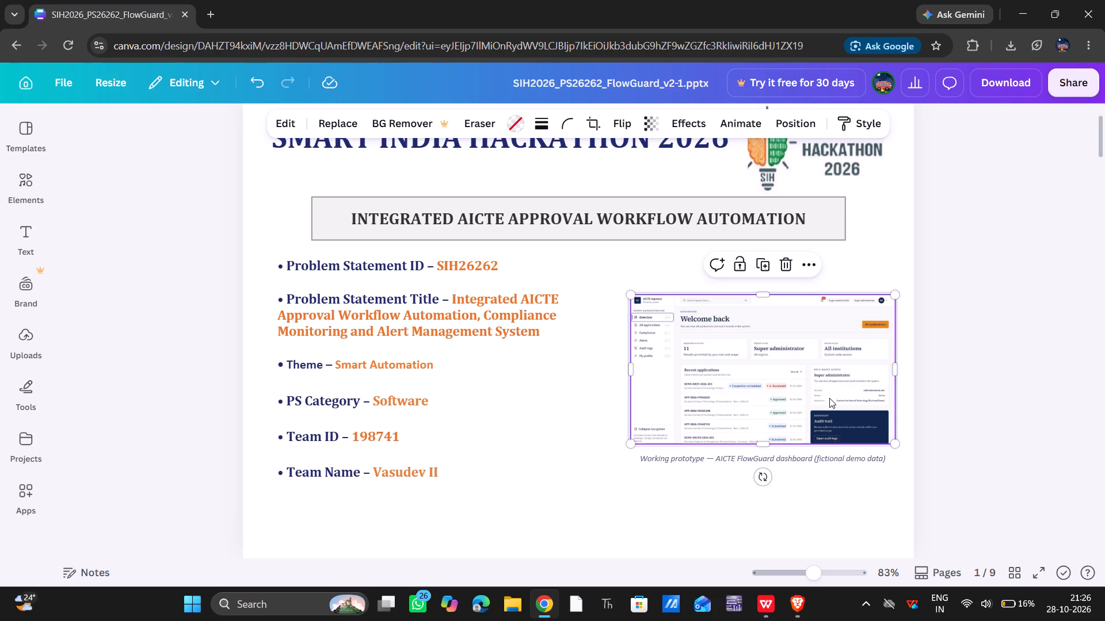
click(807, 263)
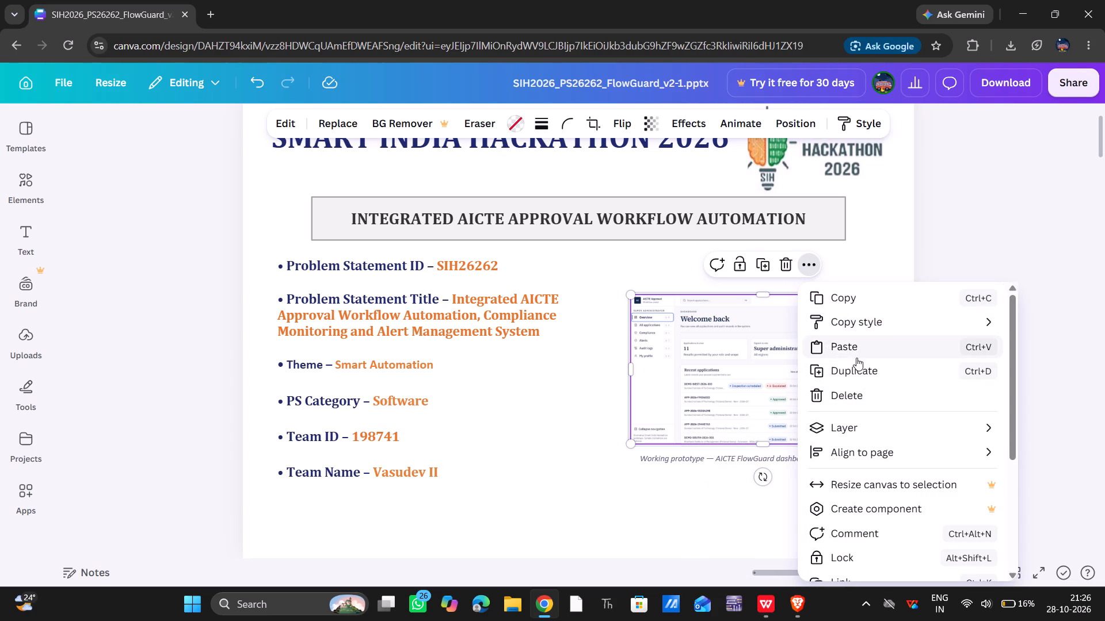
scroll(856, 452, down, 2)
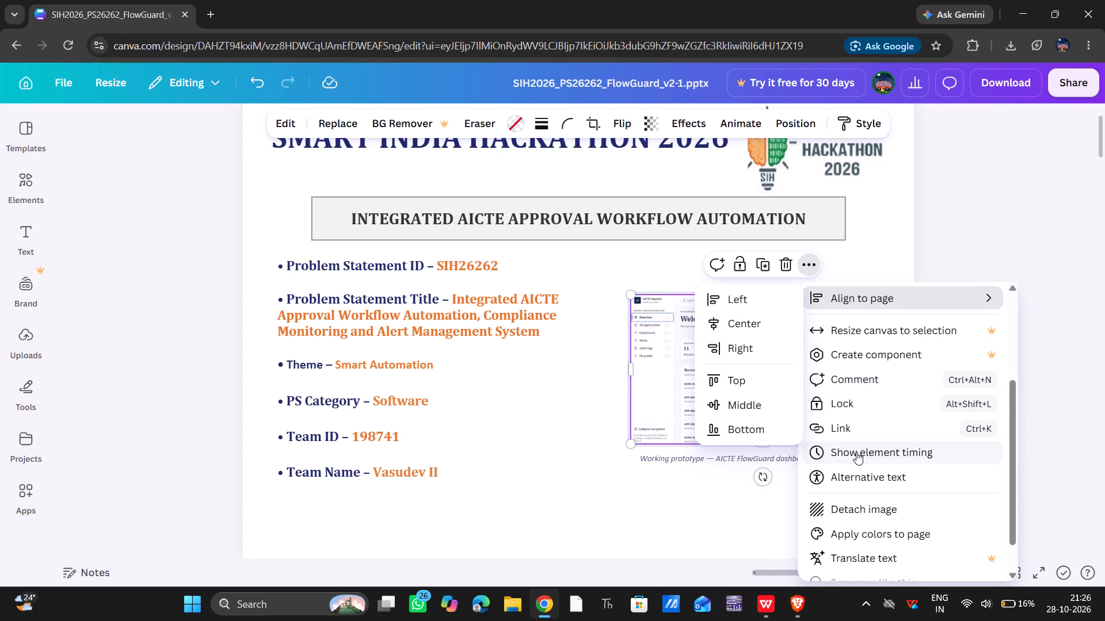
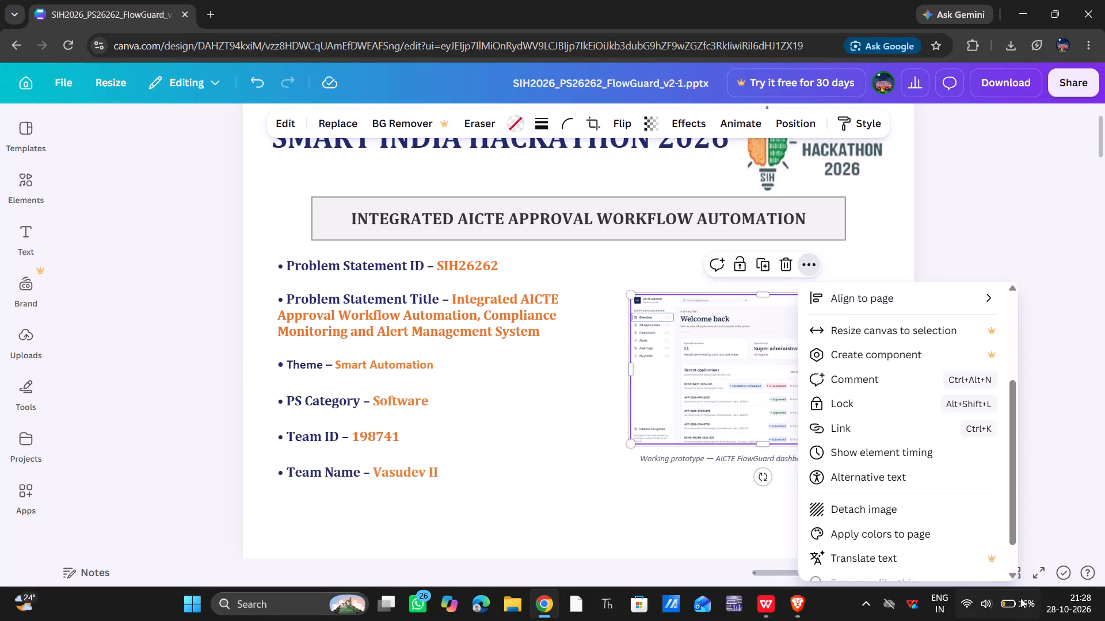
Review the slides from the title slide to the Compliance Engine & Escalation Ladder section of Technical Approach, checking content and formatting.
click(1042, 500)
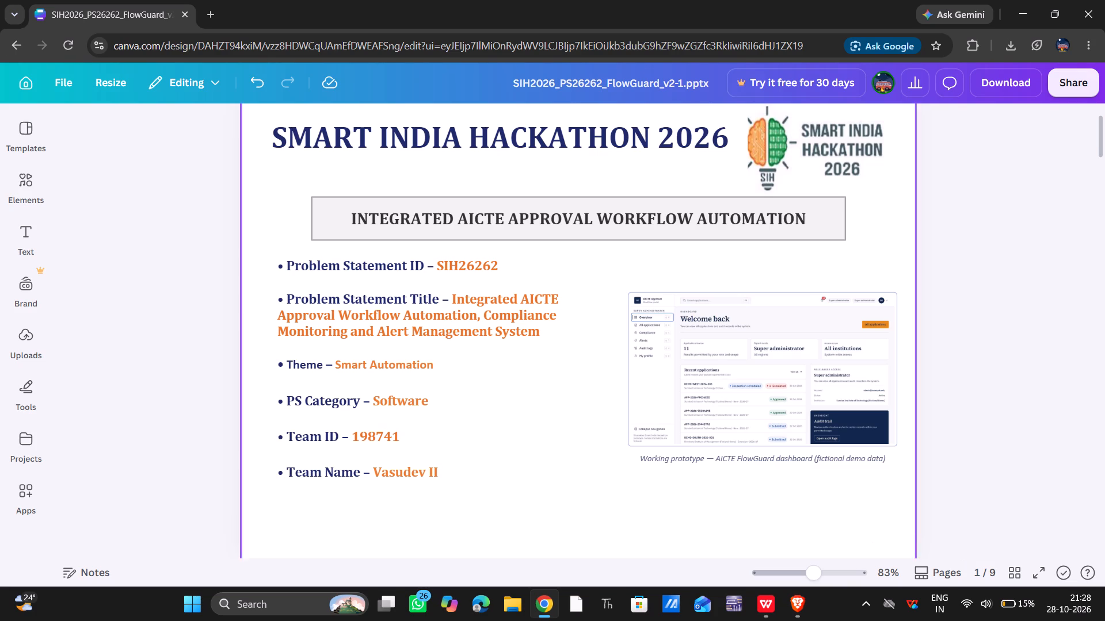
scroll(906, 405, down, 1)
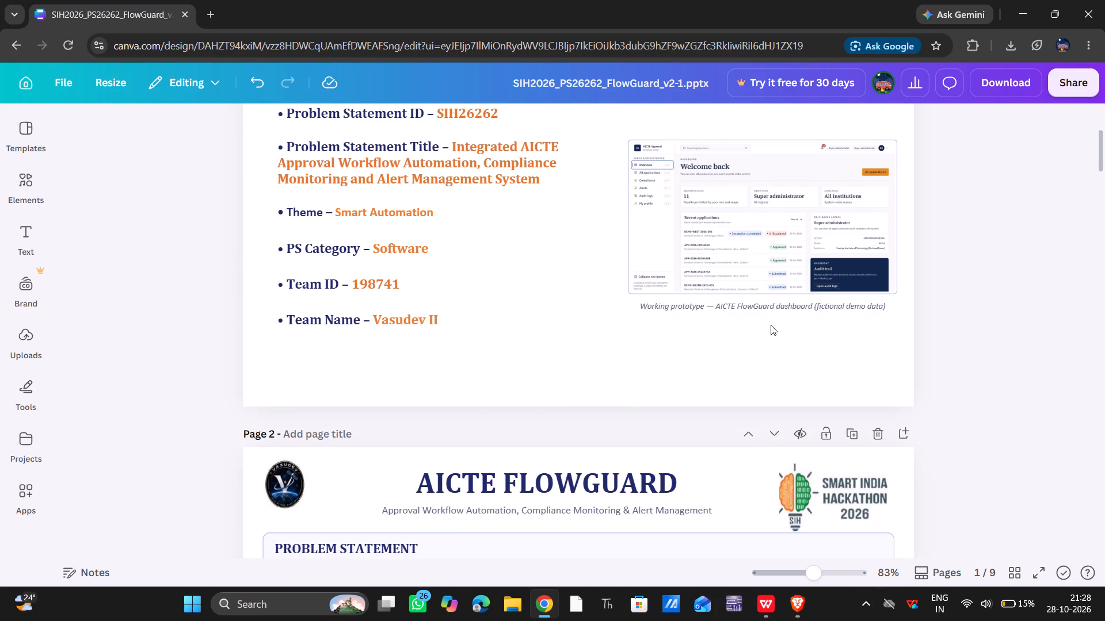
click(703, 262)
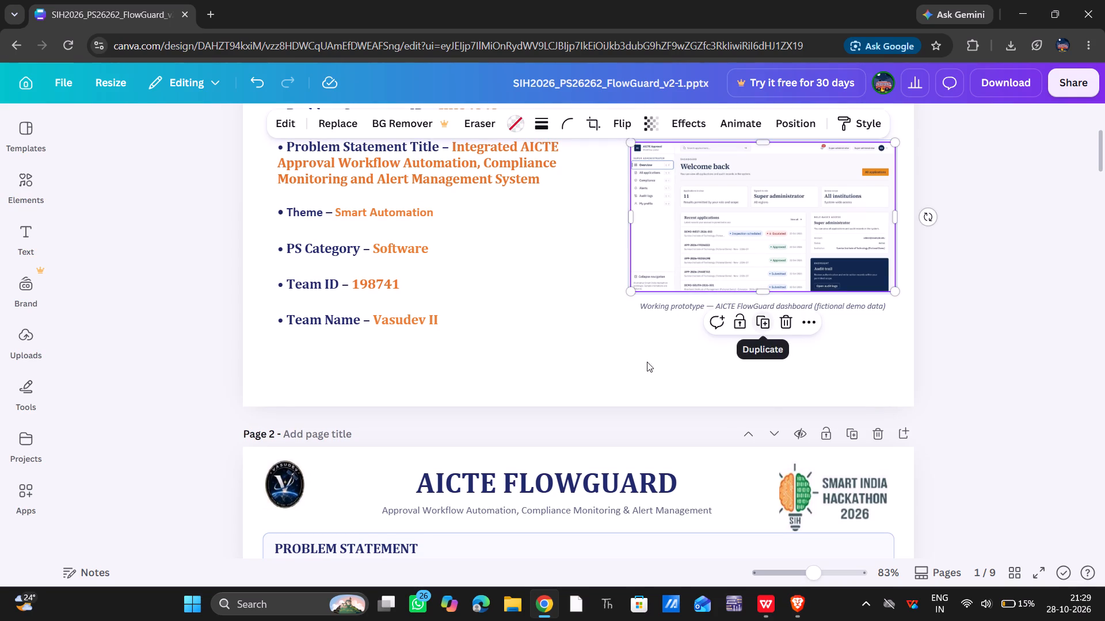
click(928, 348)
scroll(928, 348, down, 2)
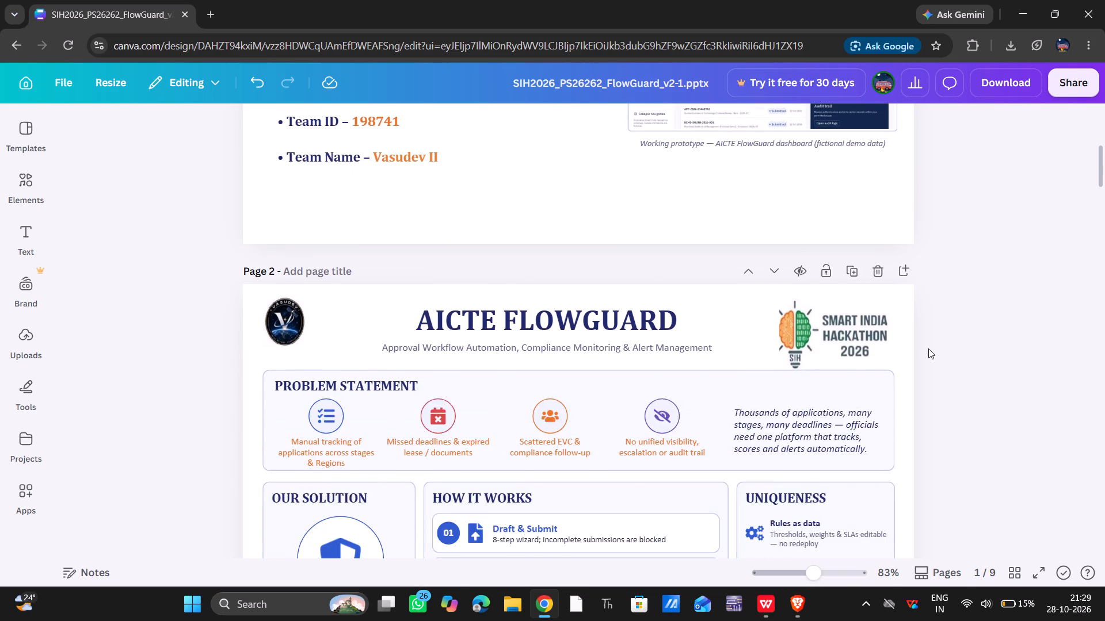
scroll(928, 348, down, 3)
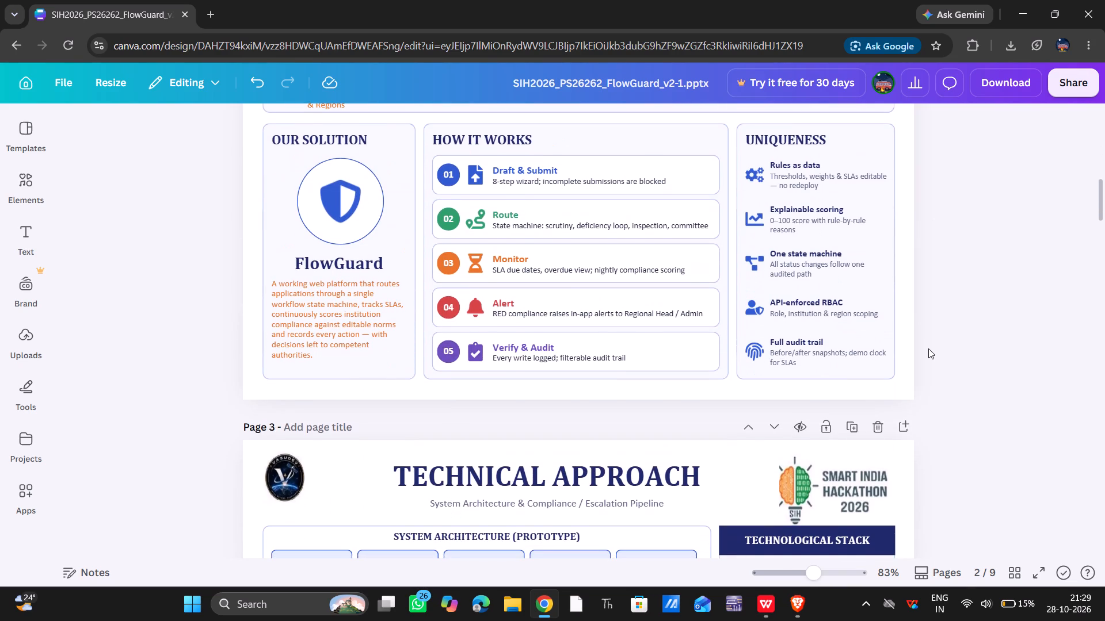
scroll(928, 348, down, 3)
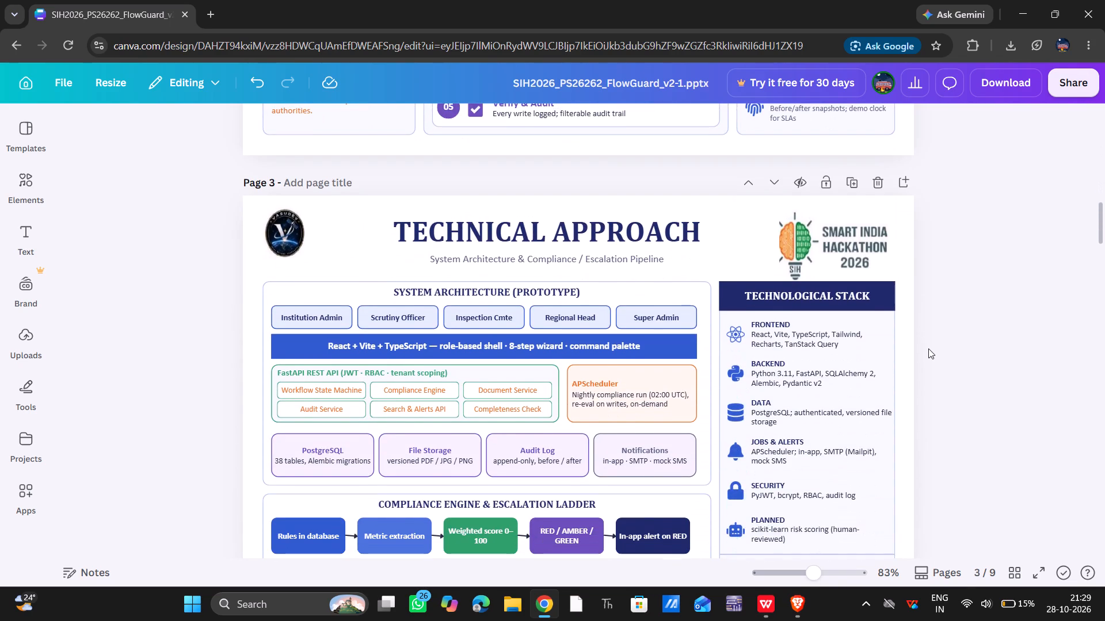
scroll(928, 348, down, 1)
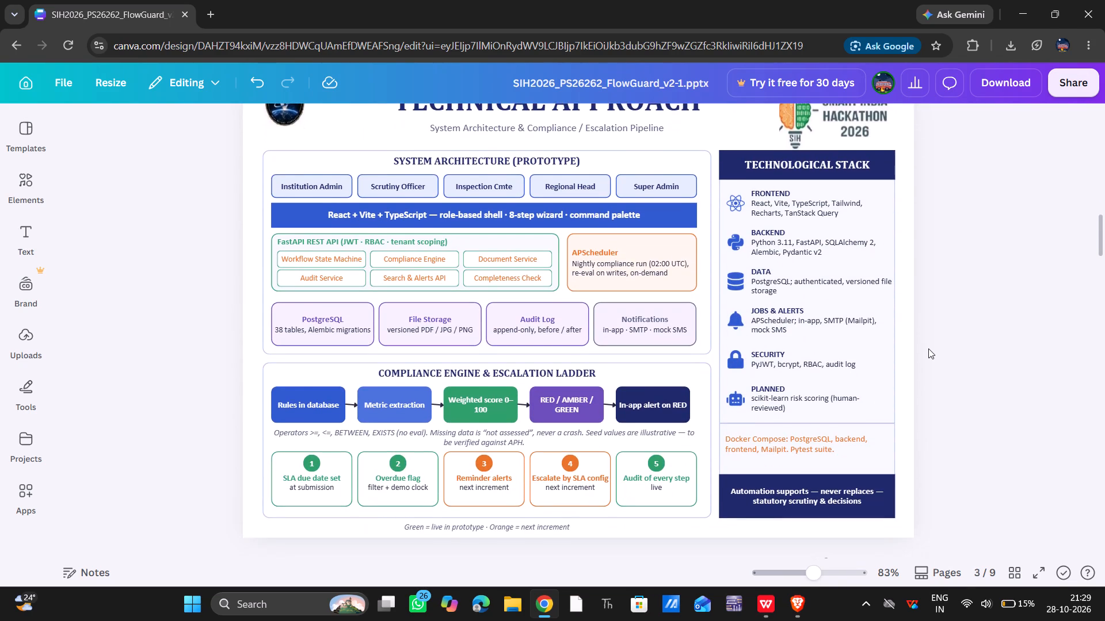
scroll(928, 348, down, 2)
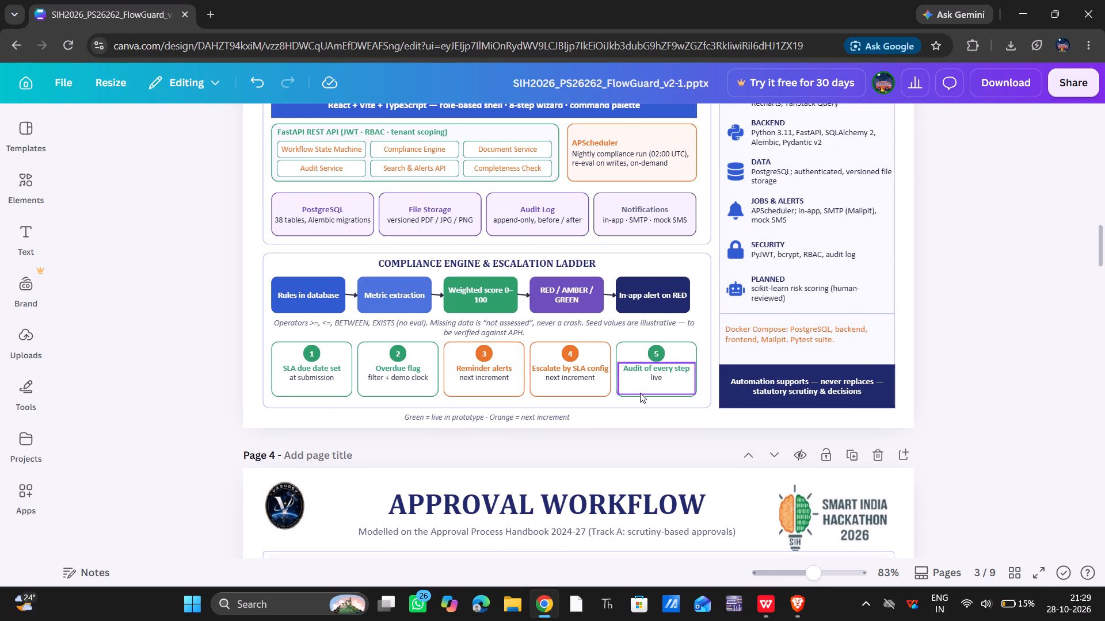
scroll(658, 412, down, 1)
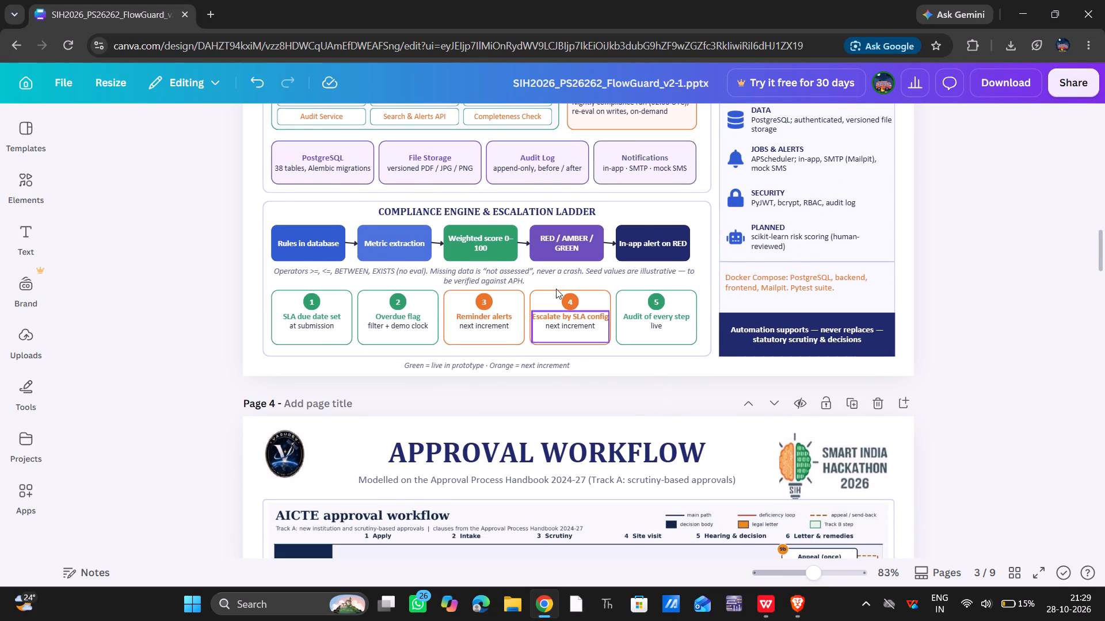
Change the border colour of the "Escalate by SLA config" box on the Technical Approach slide to green.
click(538, 293)
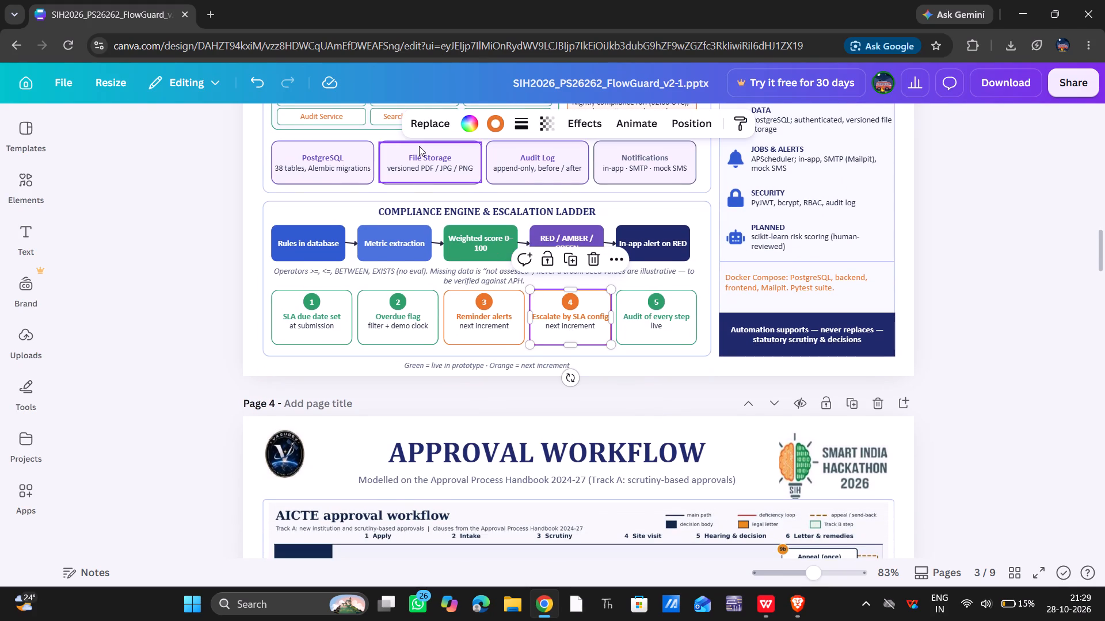
click(488, 127)
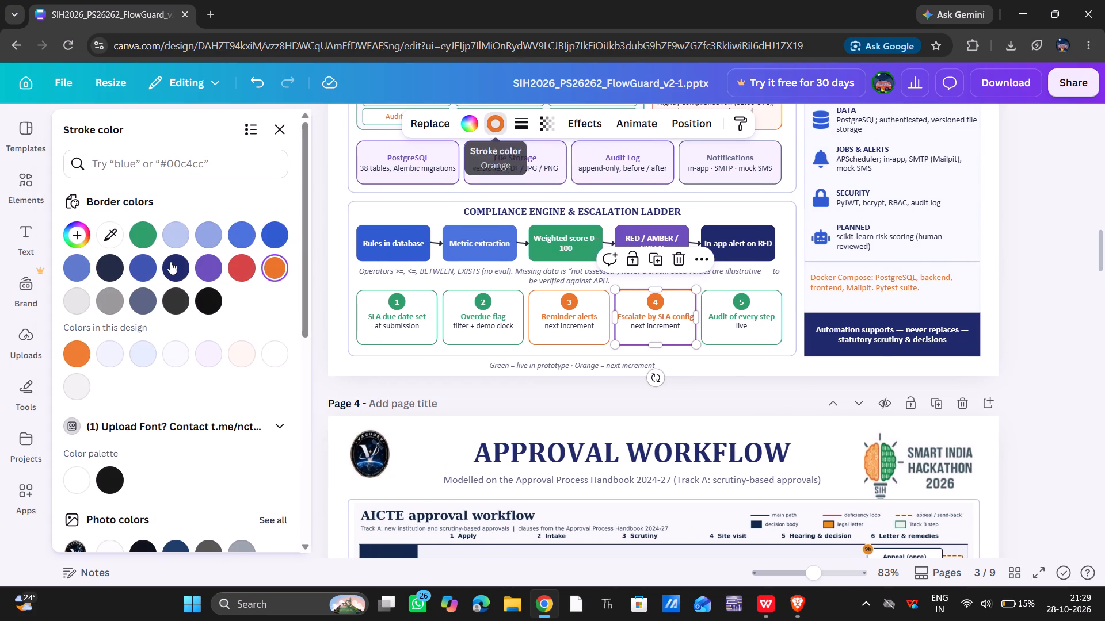
click(139, 226)
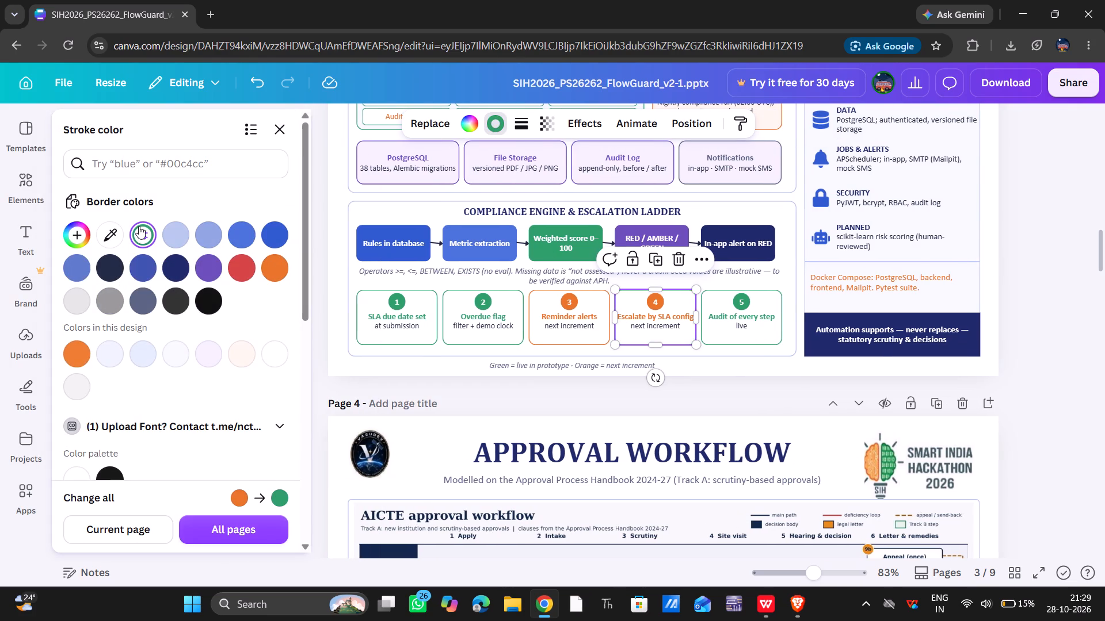
click(605, 405)
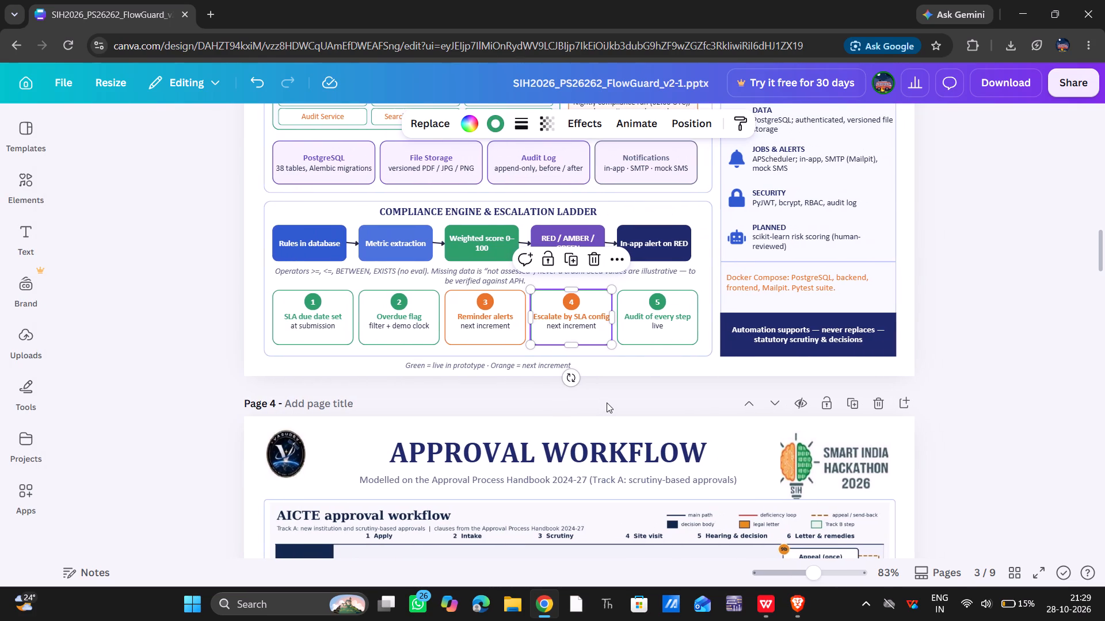
click(618, 401)
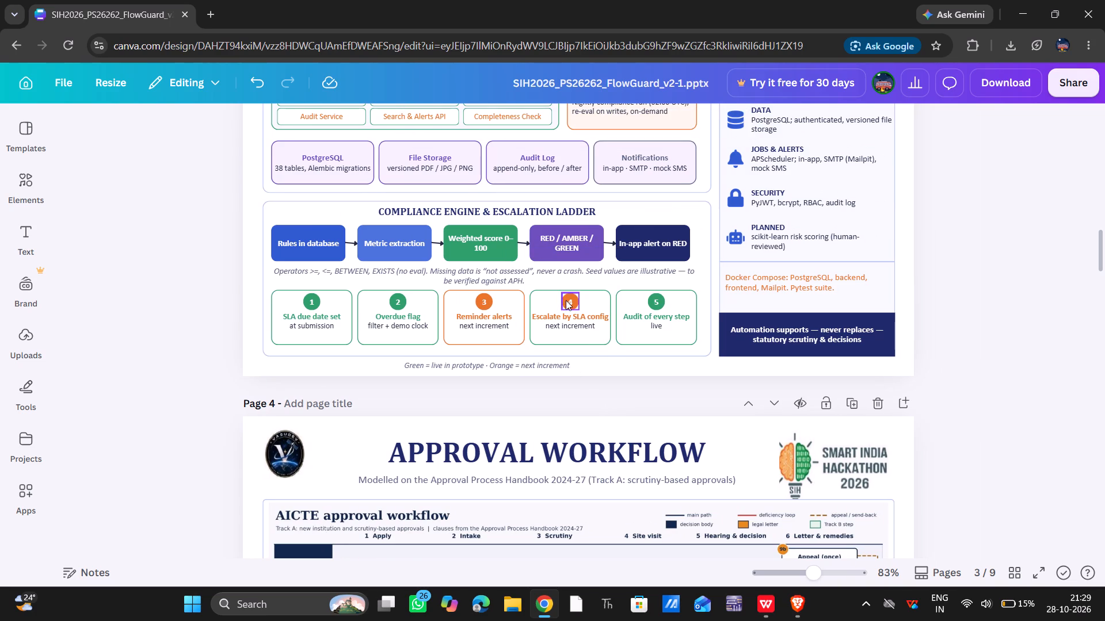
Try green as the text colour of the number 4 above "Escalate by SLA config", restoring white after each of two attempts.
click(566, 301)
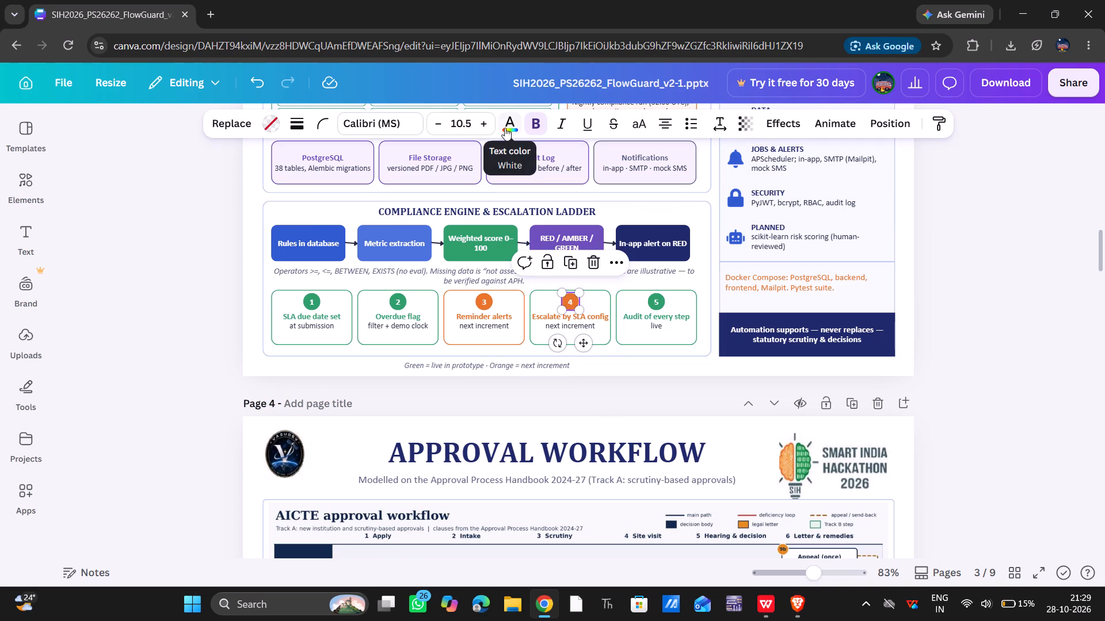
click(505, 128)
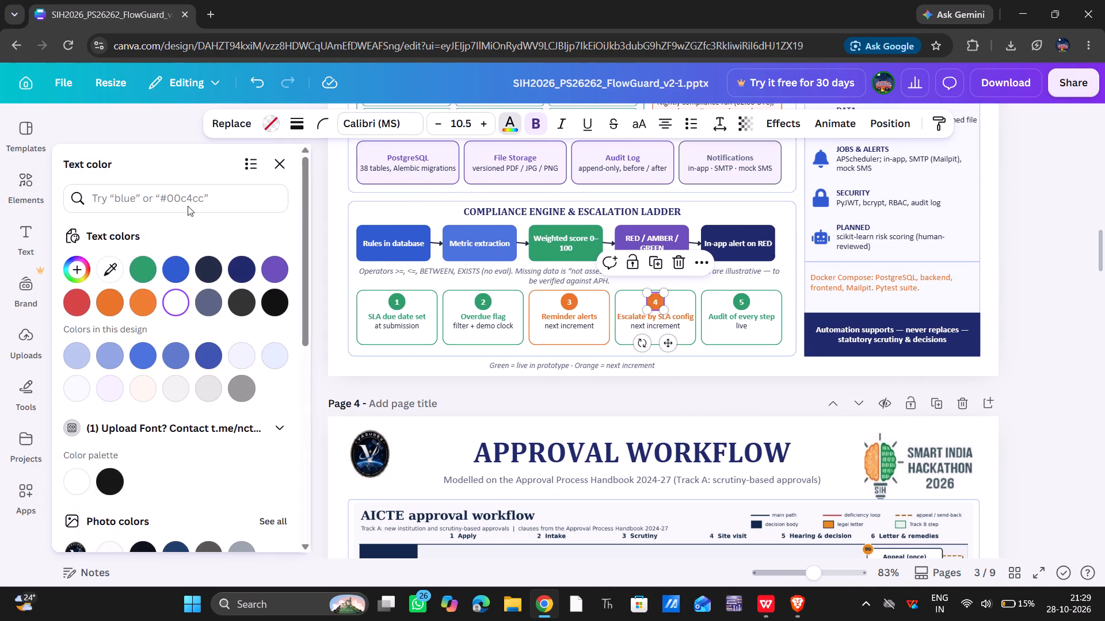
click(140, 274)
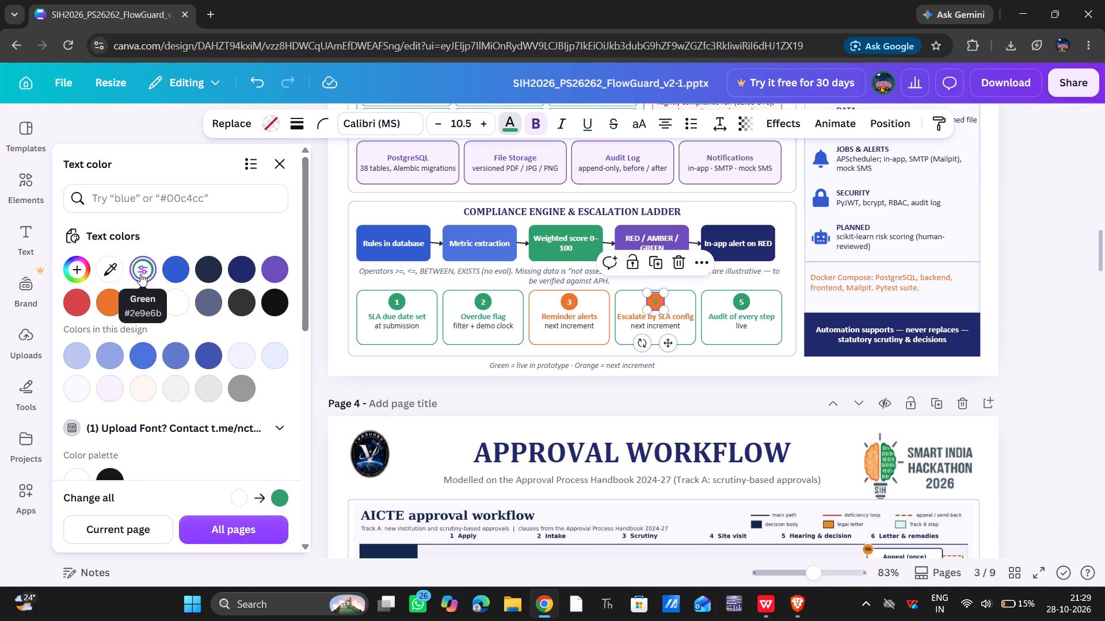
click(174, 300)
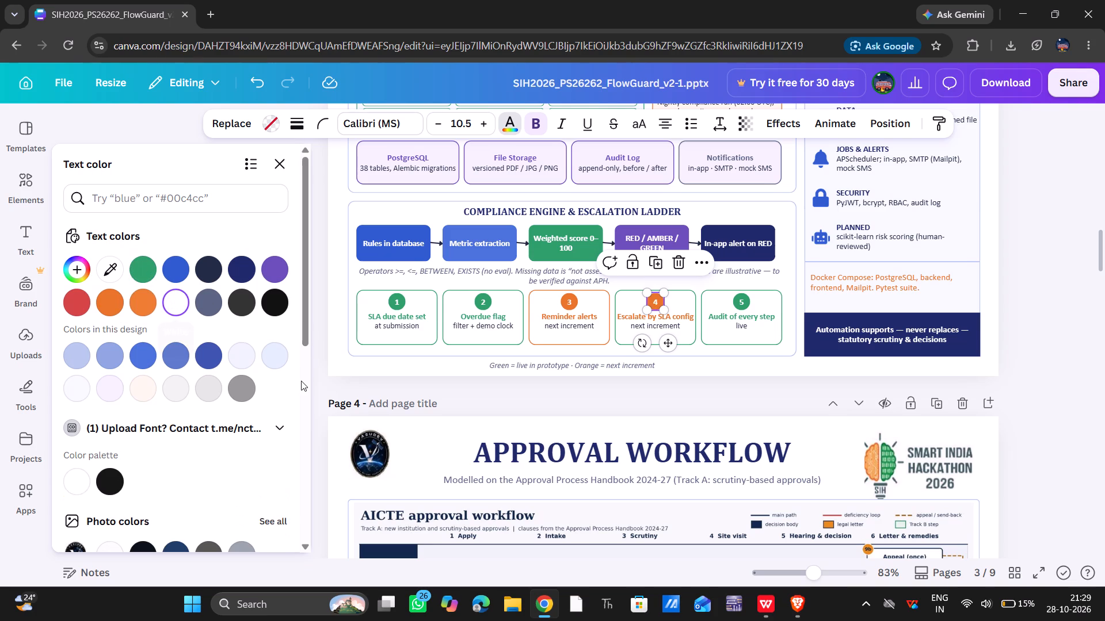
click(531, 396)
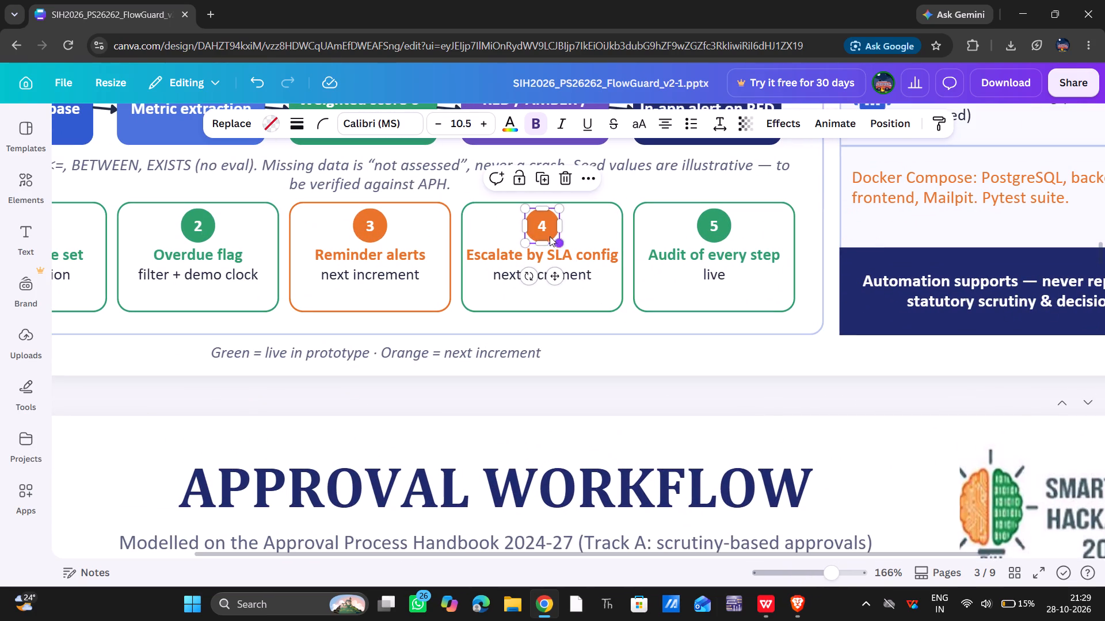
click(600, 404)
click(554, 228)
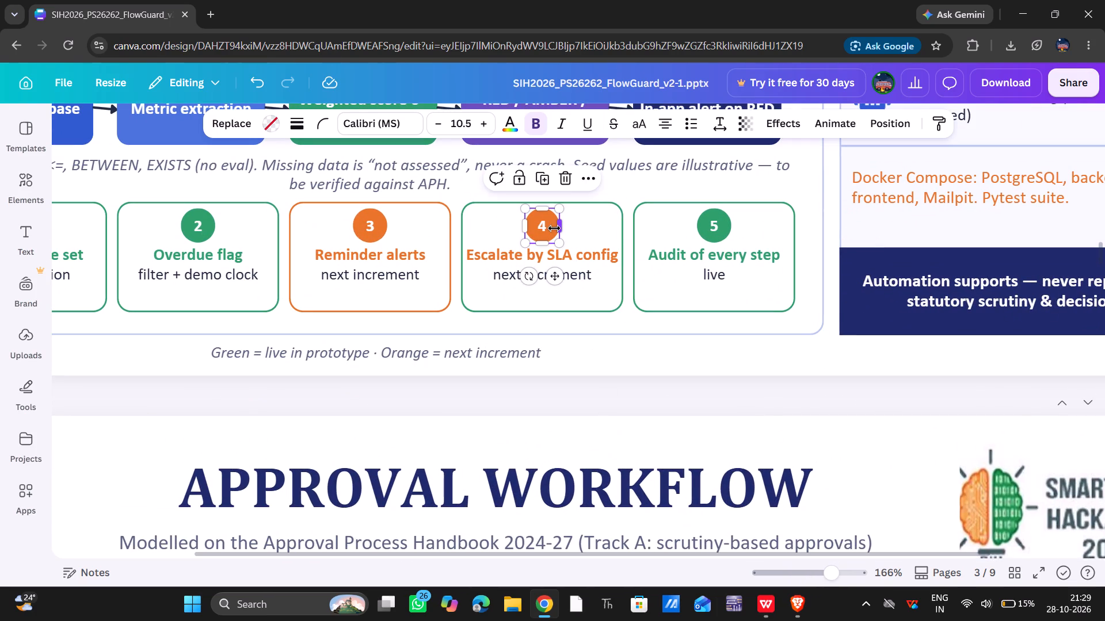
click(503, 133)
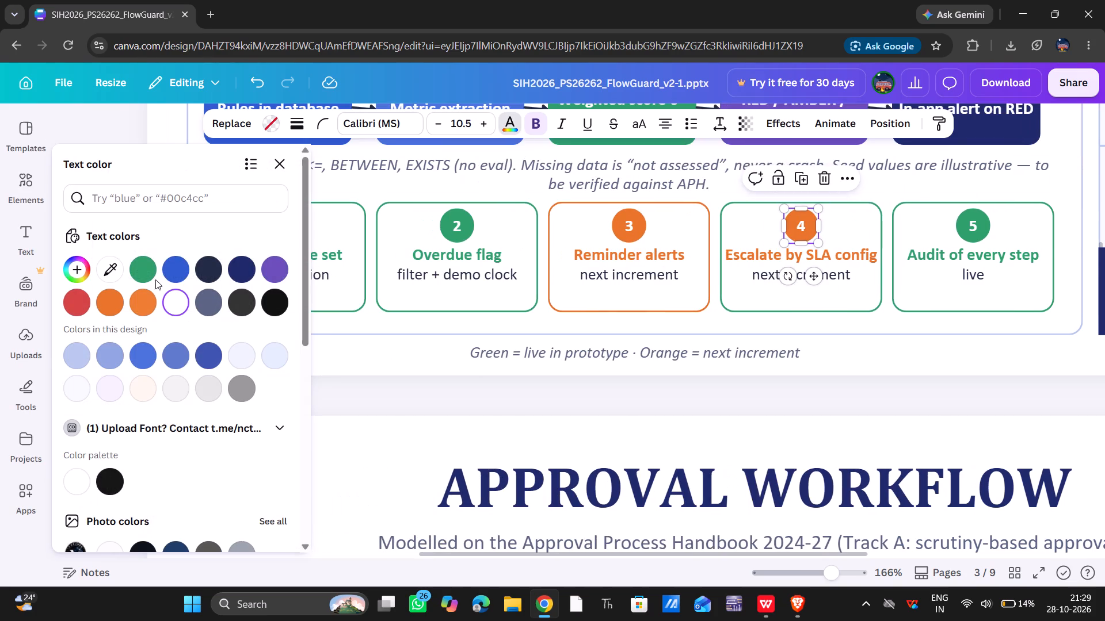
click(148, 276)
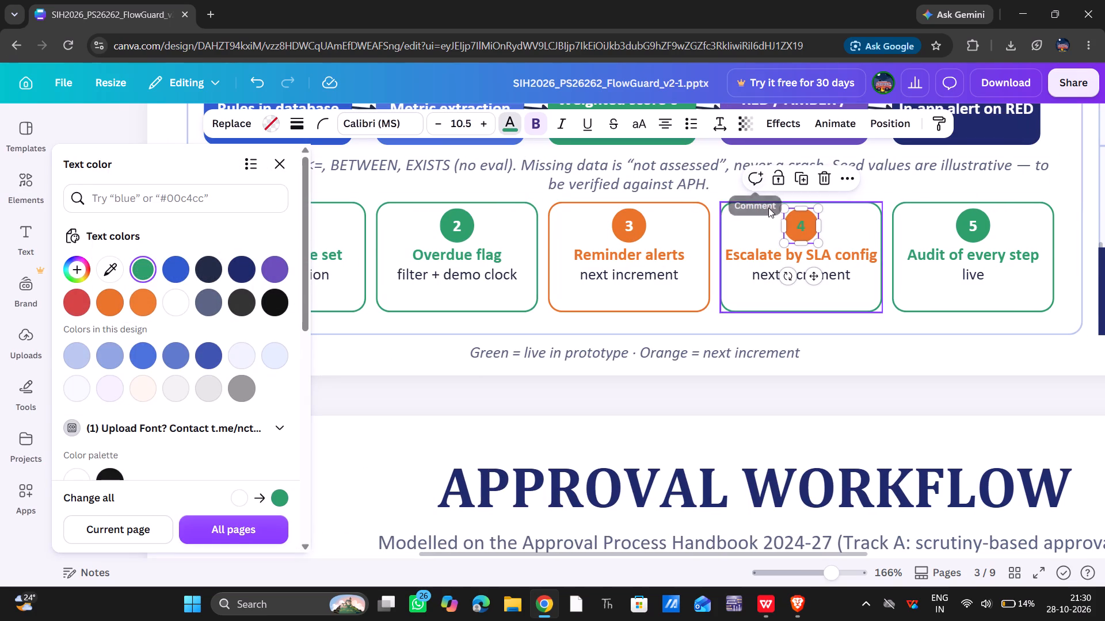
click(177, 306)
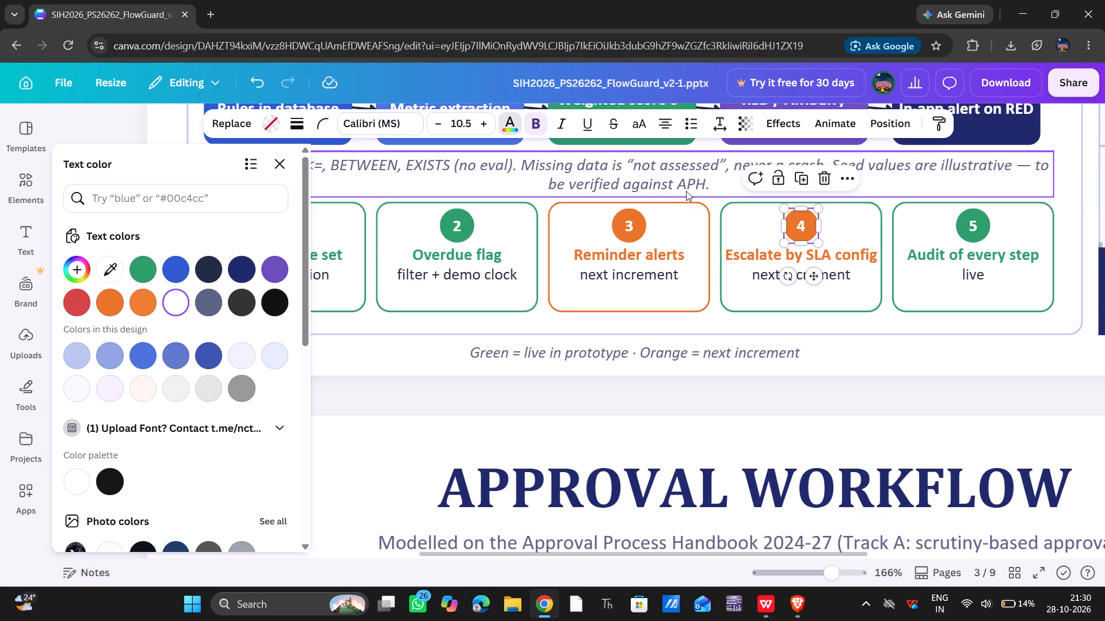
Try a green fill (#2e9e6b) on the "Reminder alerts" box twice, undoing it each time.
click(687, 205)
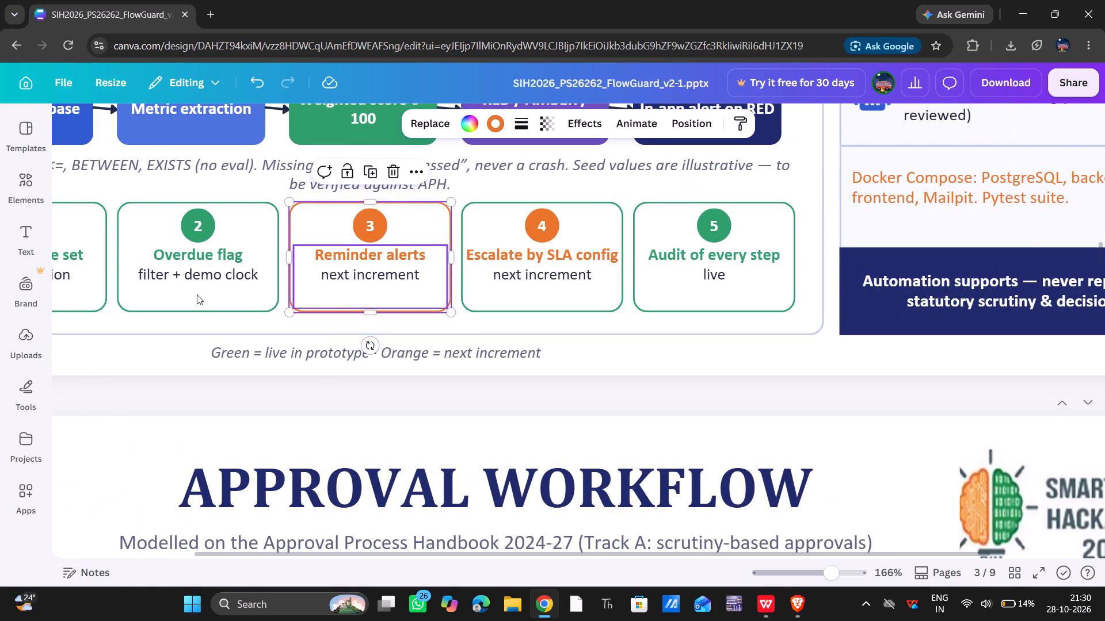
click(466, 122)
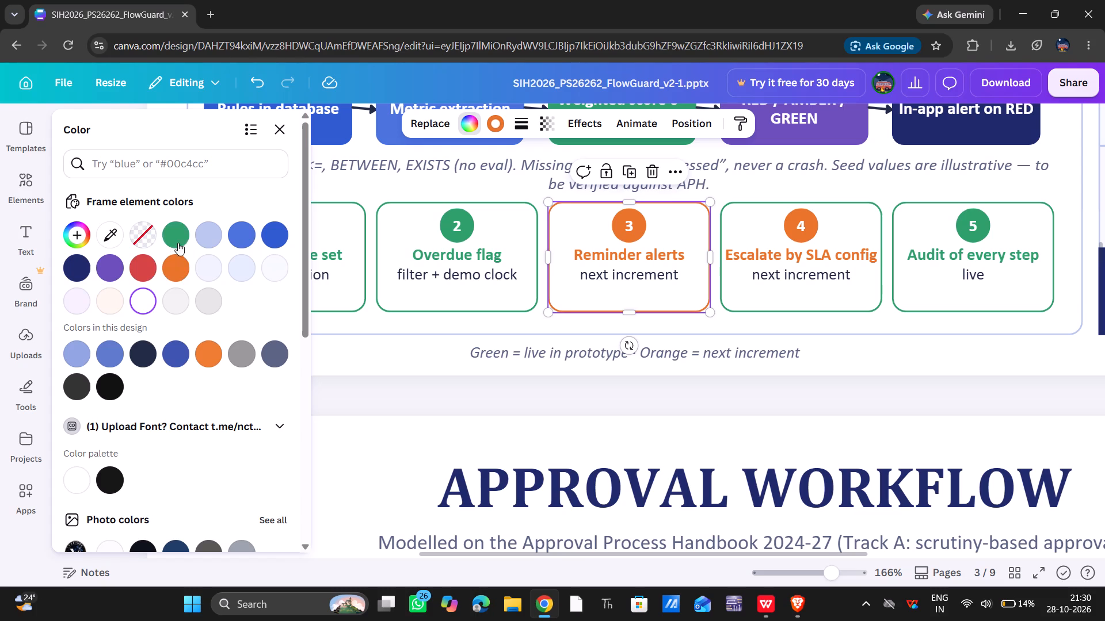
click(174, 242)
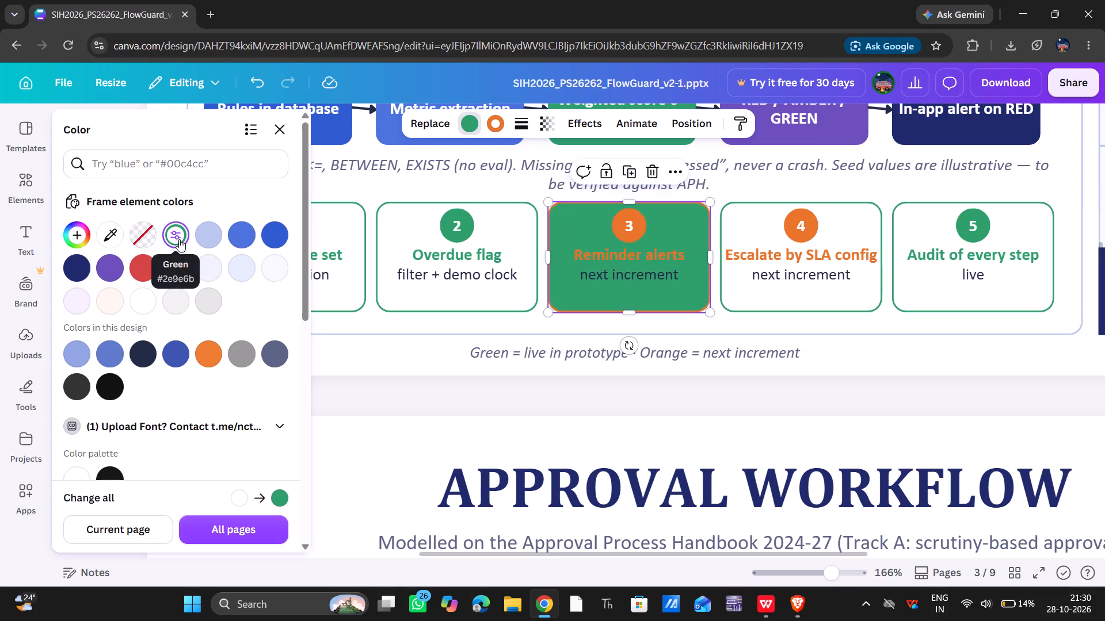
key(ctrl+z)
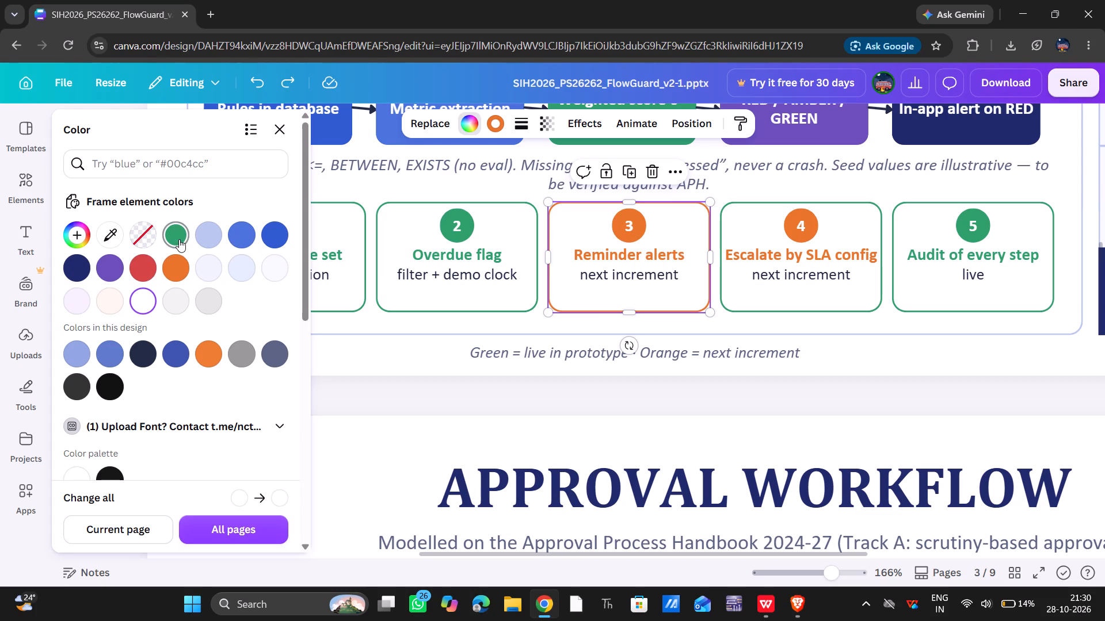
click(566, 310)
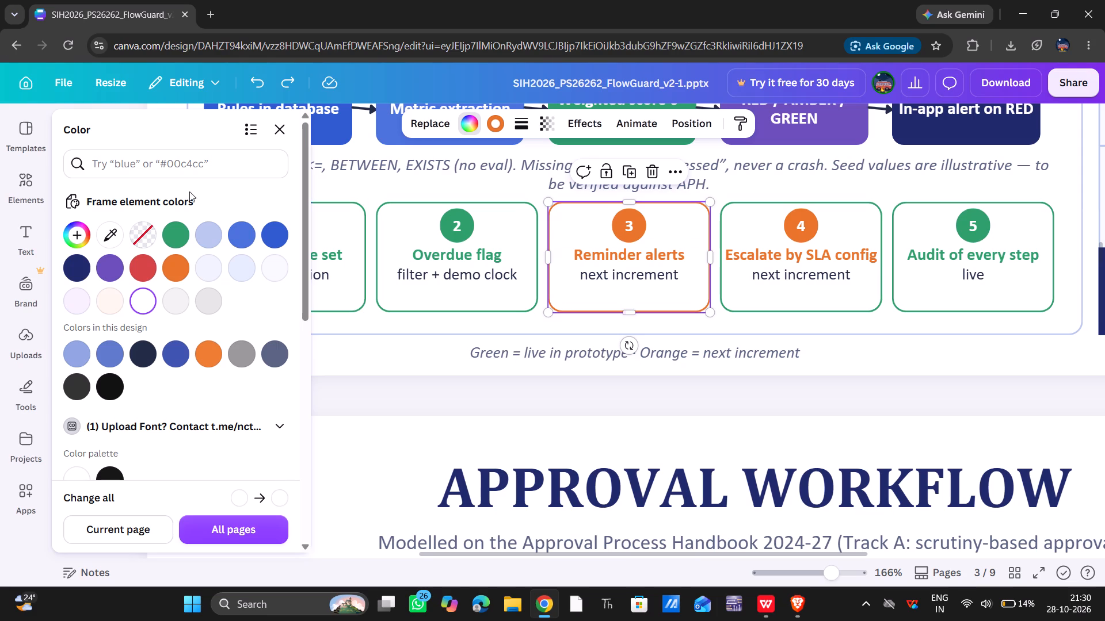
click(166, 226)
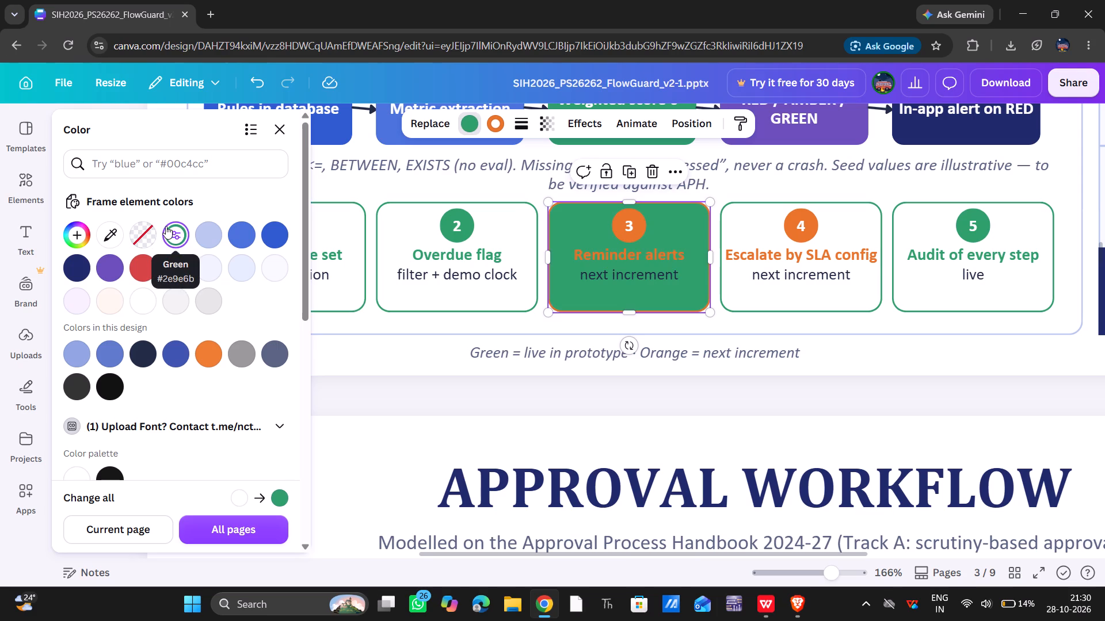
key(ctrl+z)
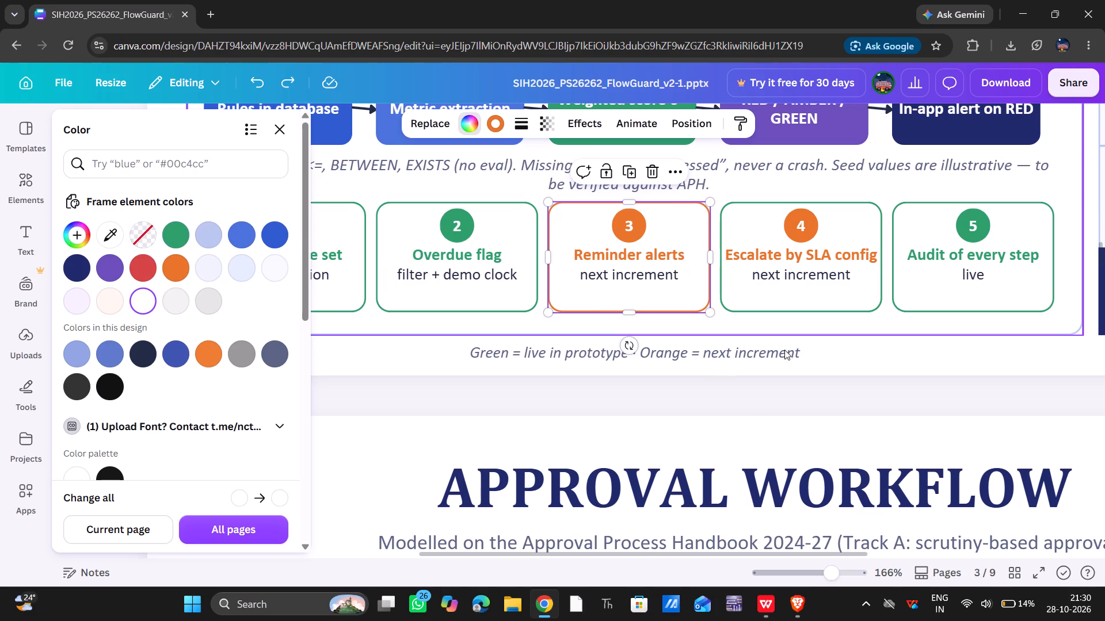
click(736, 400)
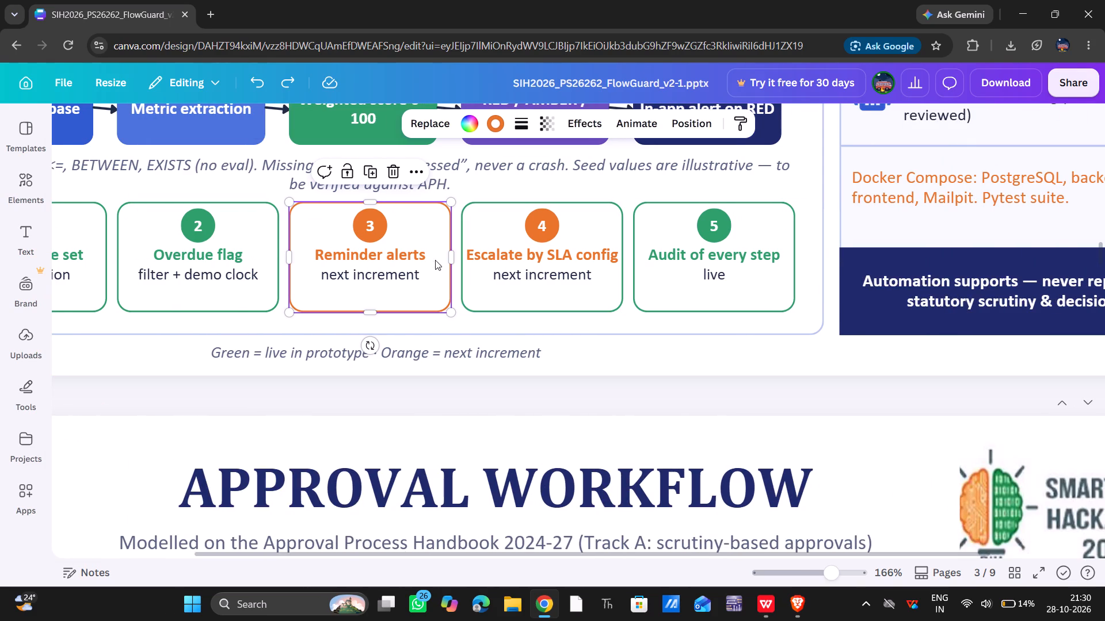
Change the border colour of the "Reminder alerts" box to green.
click(451, 252)
click(487, 125)
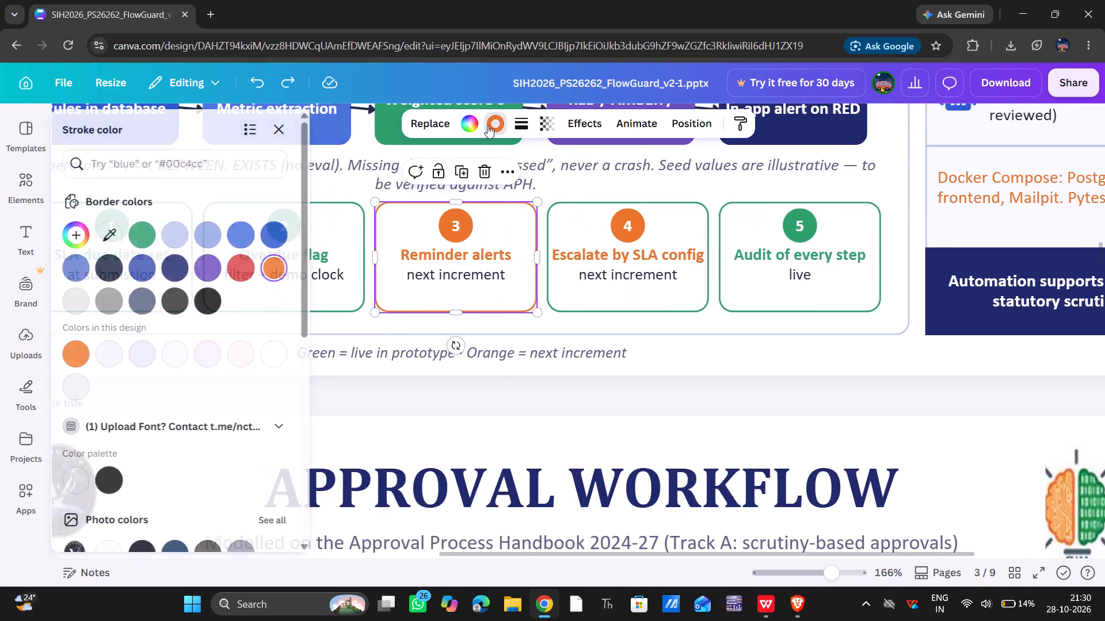
click(138, 227)
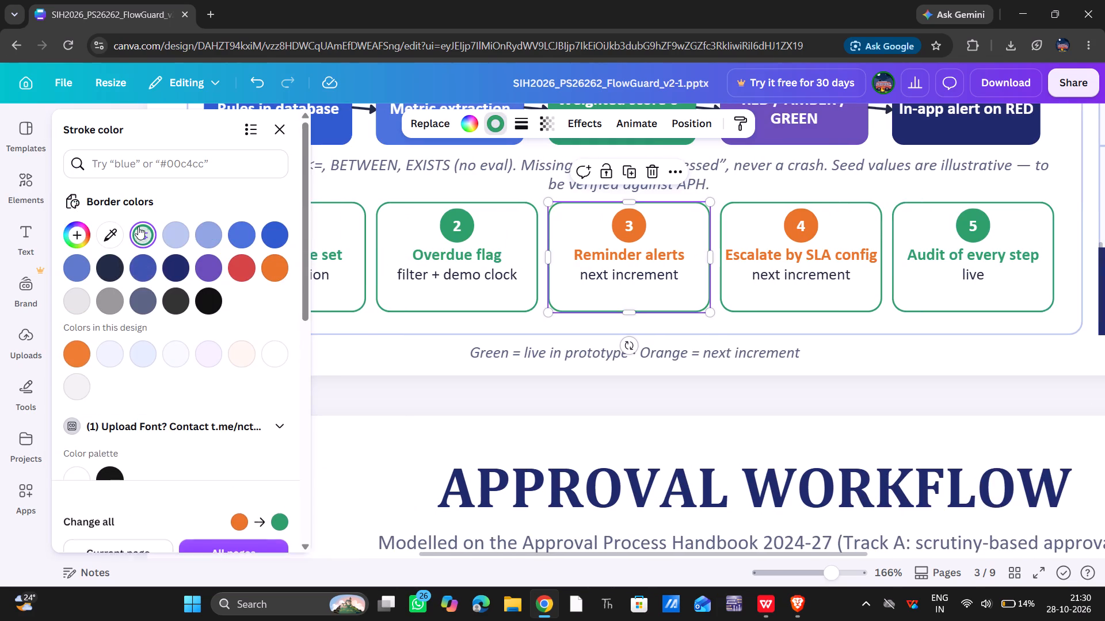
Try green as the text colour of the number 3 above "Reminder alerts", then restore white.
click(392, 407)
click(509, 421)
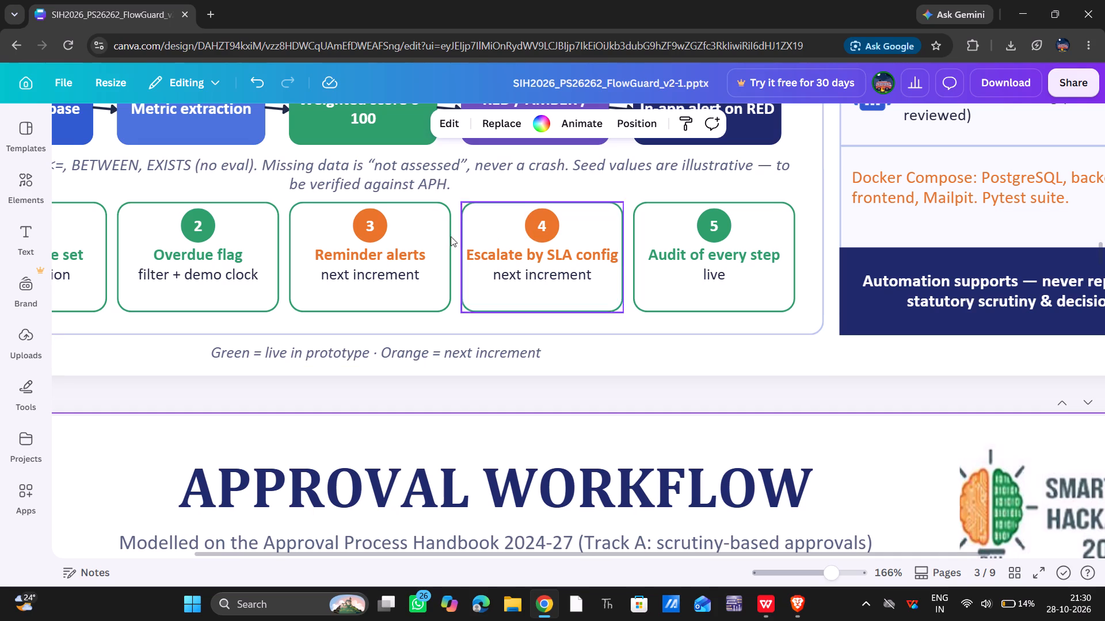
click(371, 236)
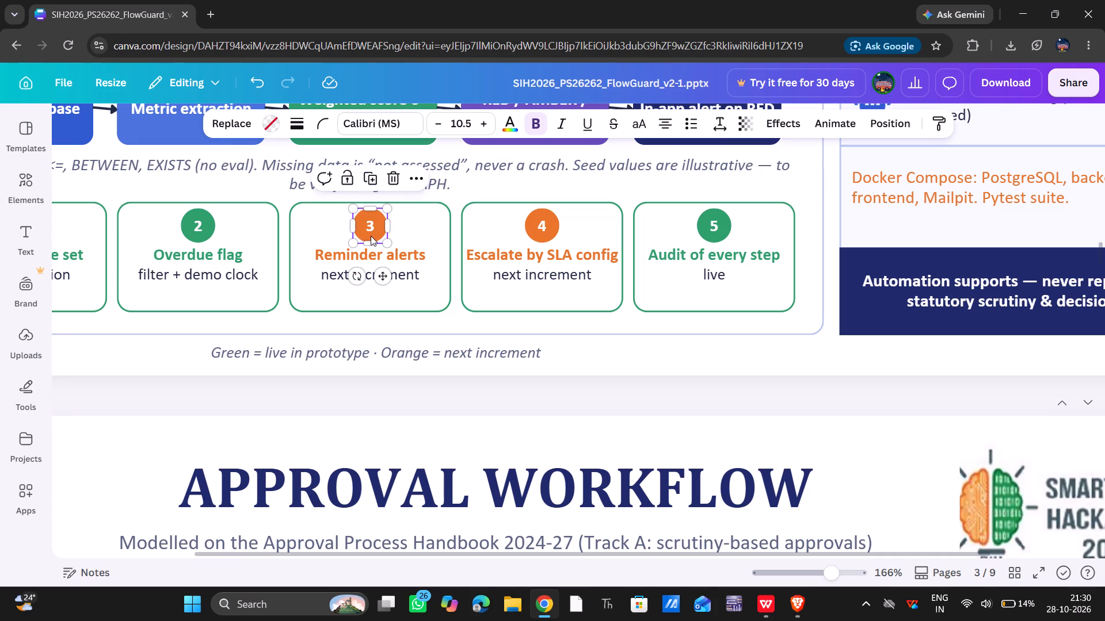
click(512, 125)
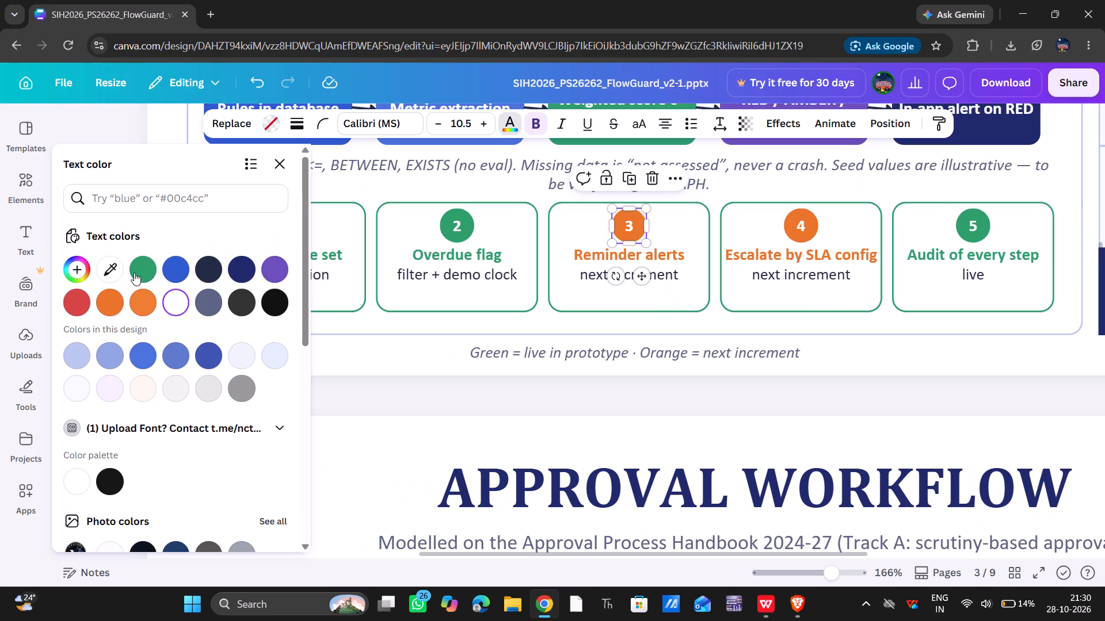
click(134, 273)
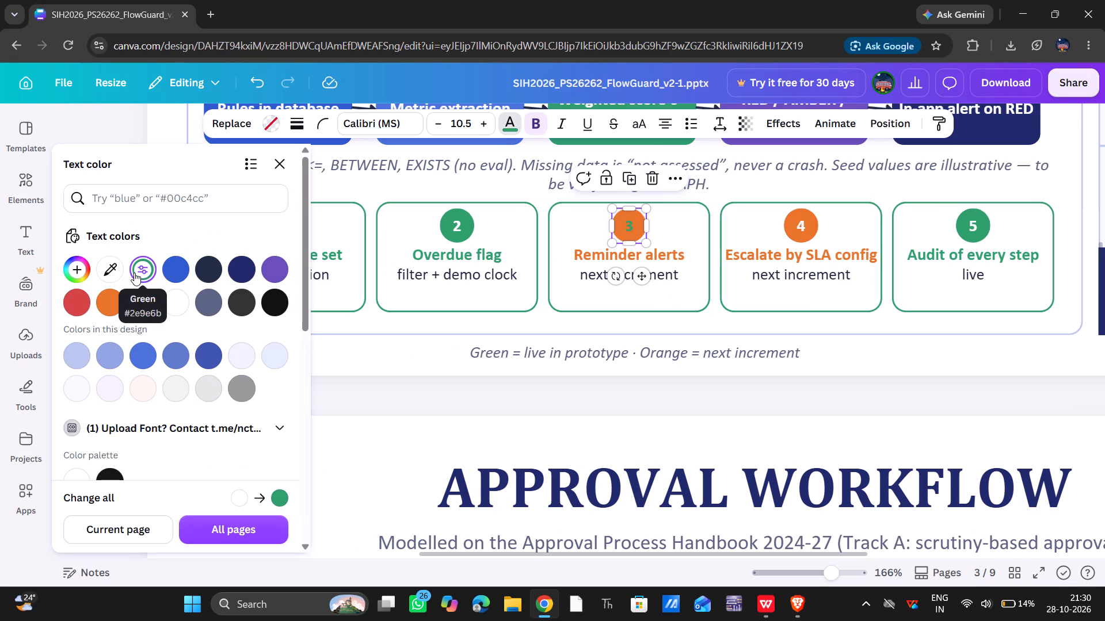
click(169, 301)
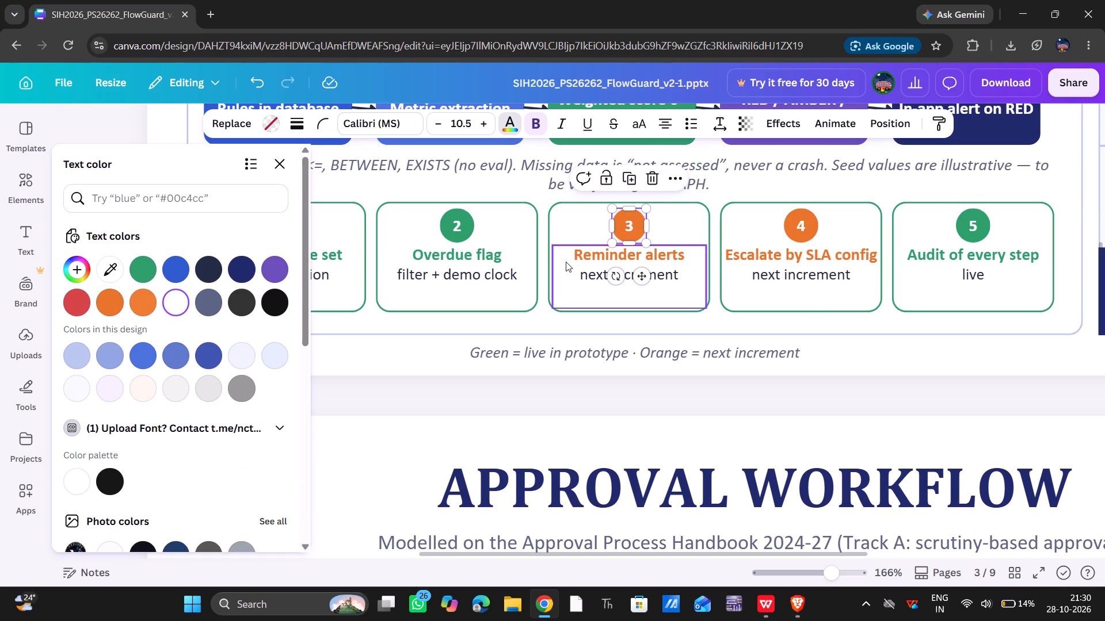
Change the text colour of only the "Reminder alerts" heading line to green (#2e9e6b).
double_click(571, 255)
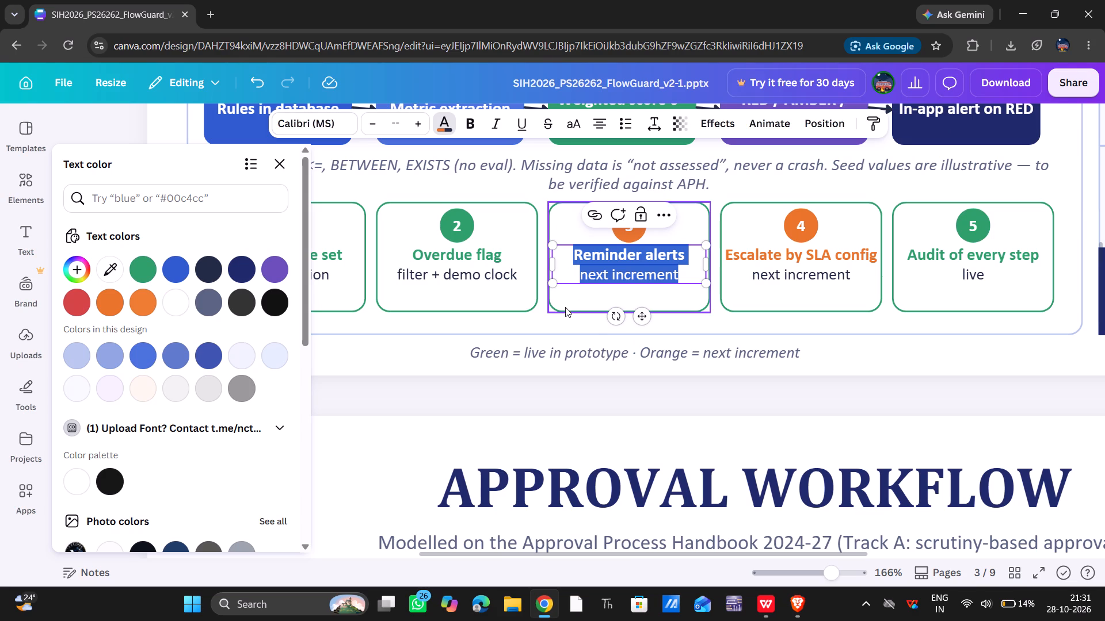
click(494, 399)
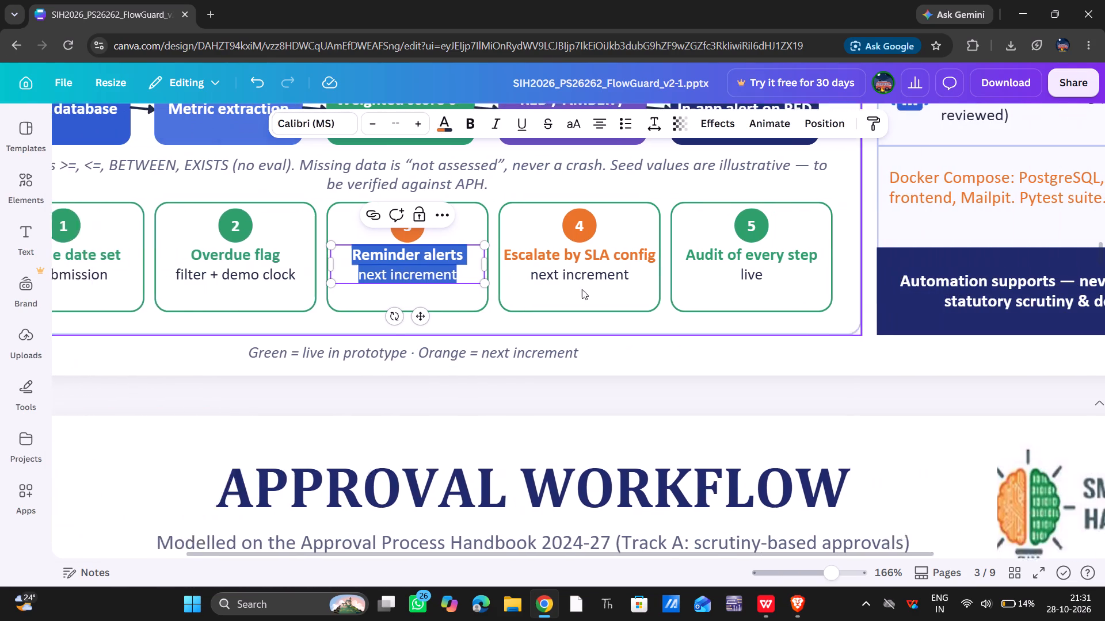
click(453, 392)
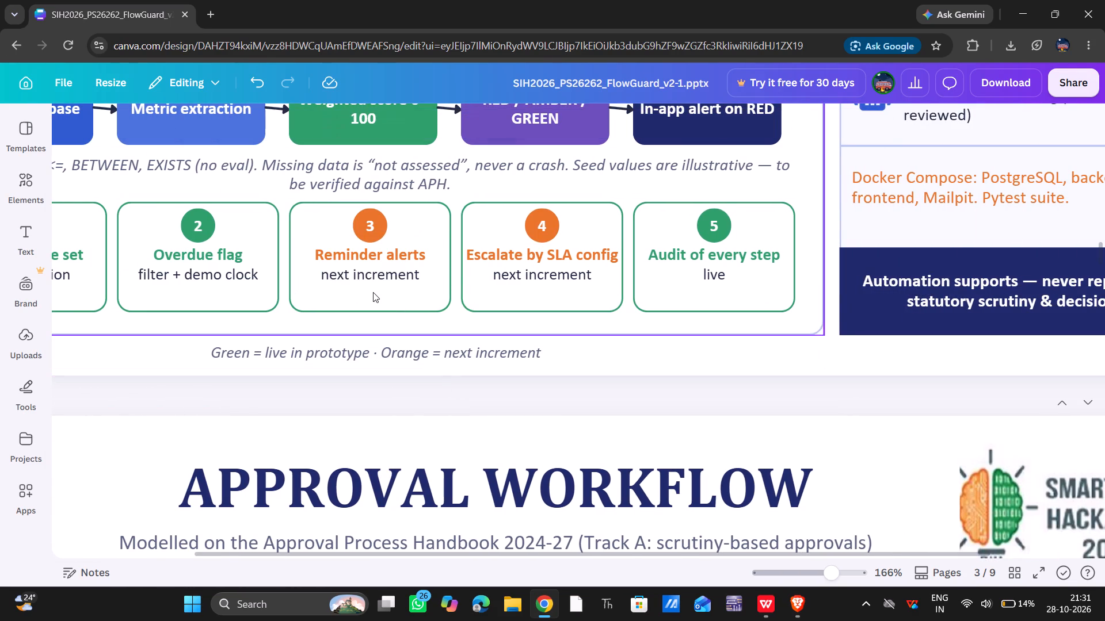
double_click(322, 251)
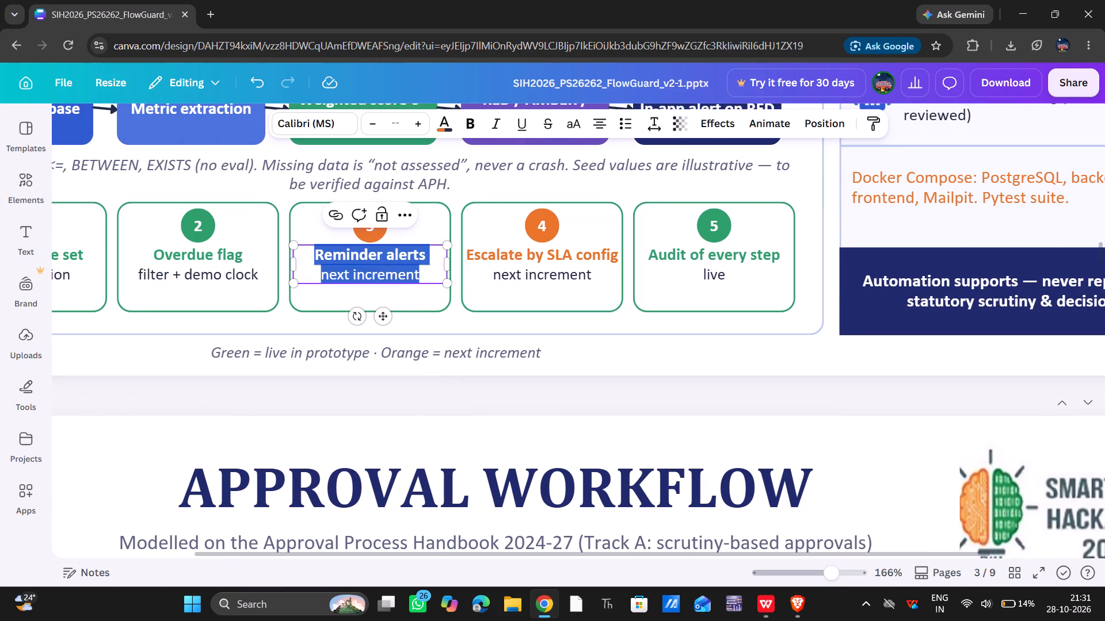
click(312, 251)
drag(312, 251, 350, 261)
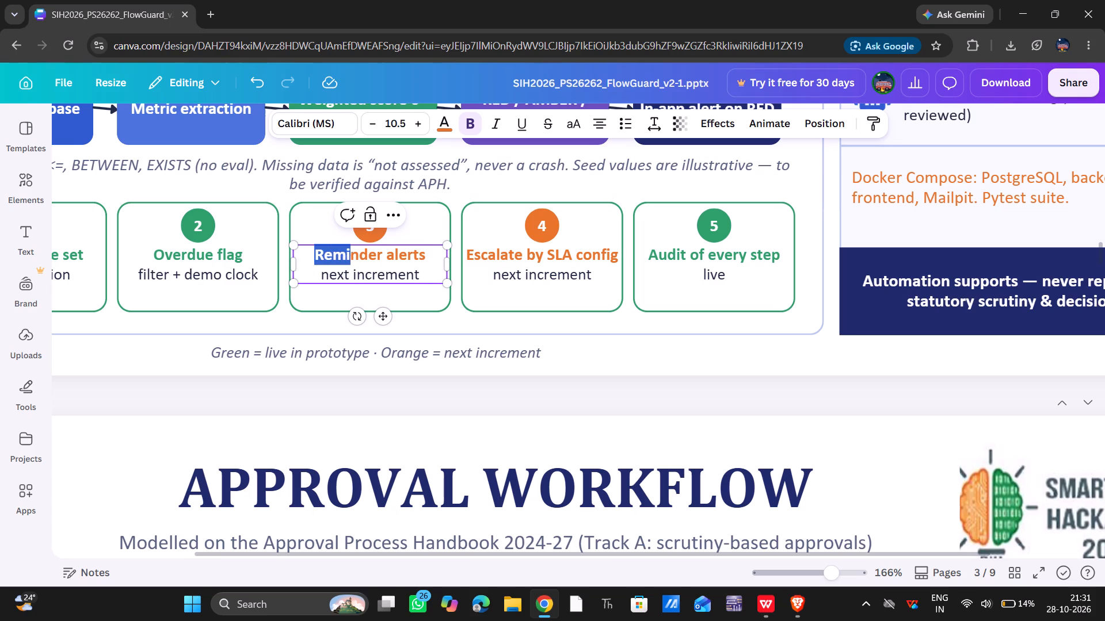
drag(350, 261, 345, 230)
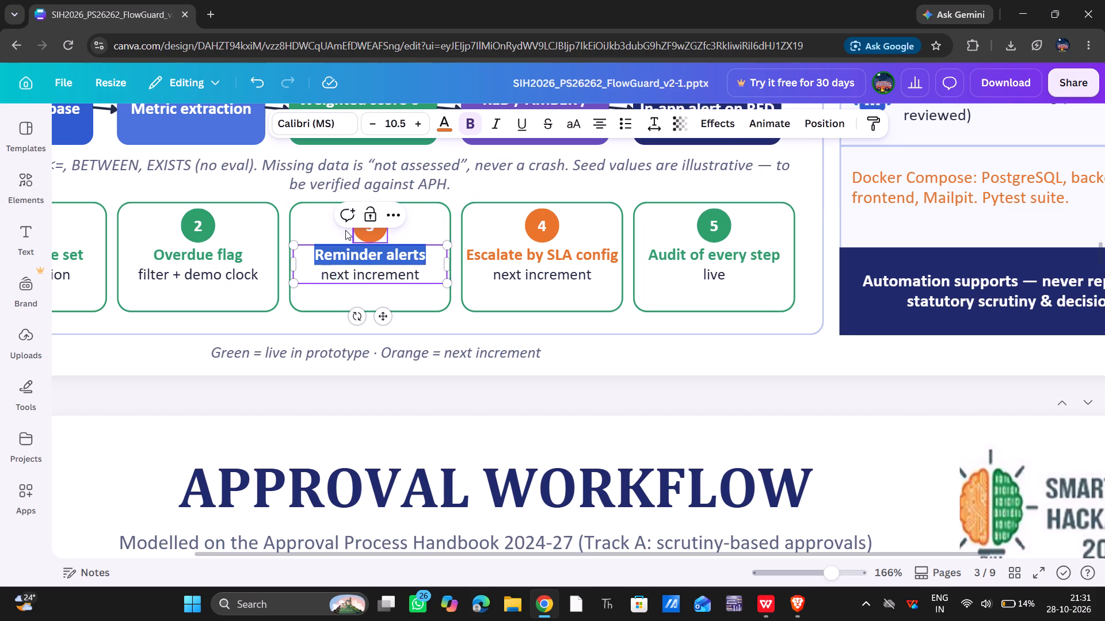
drag(345, 230, 379, 237)
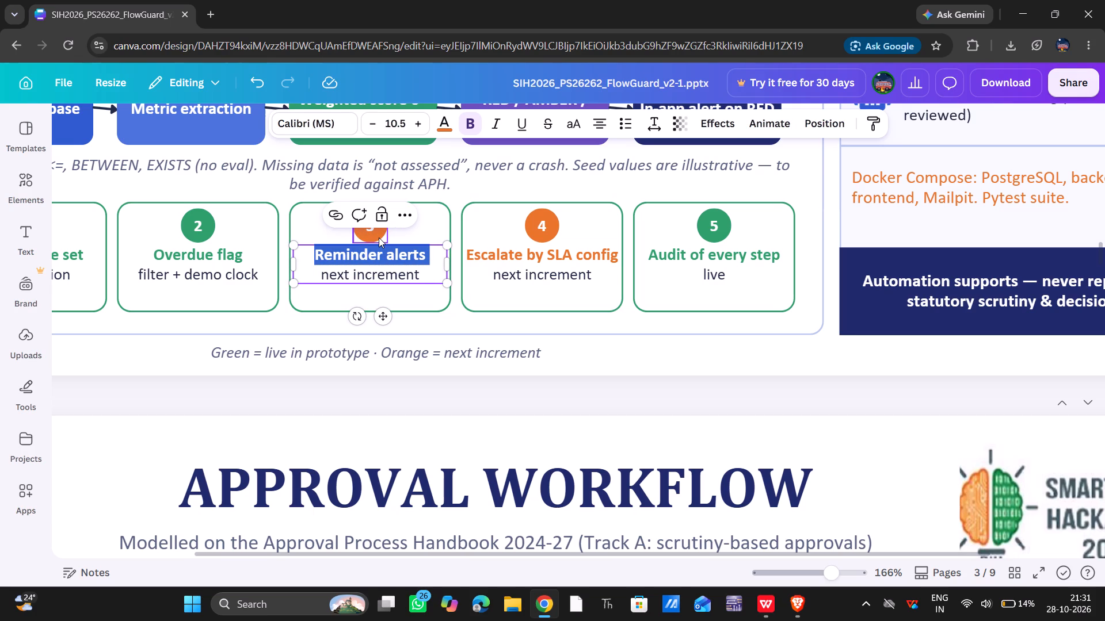
click(445, 120)
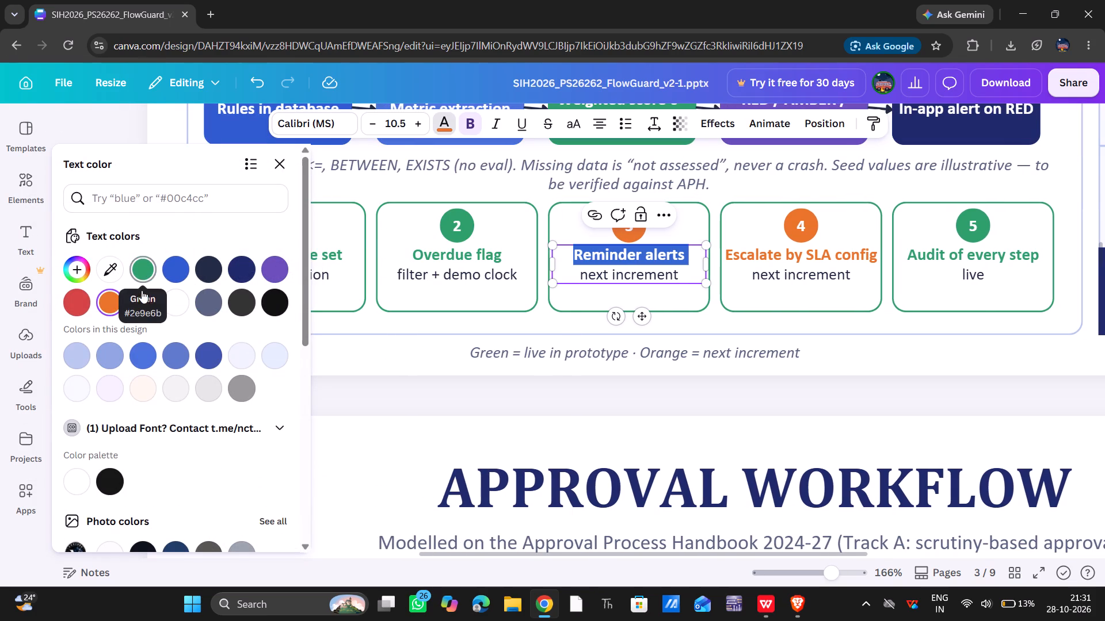
click(146, 275)
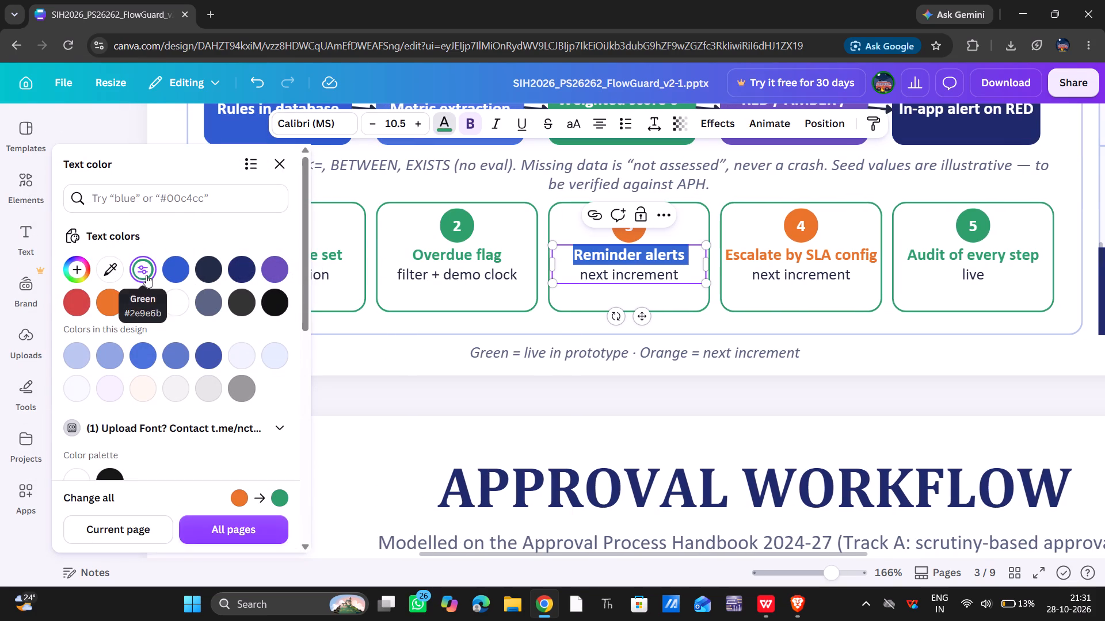
click(441, 404)
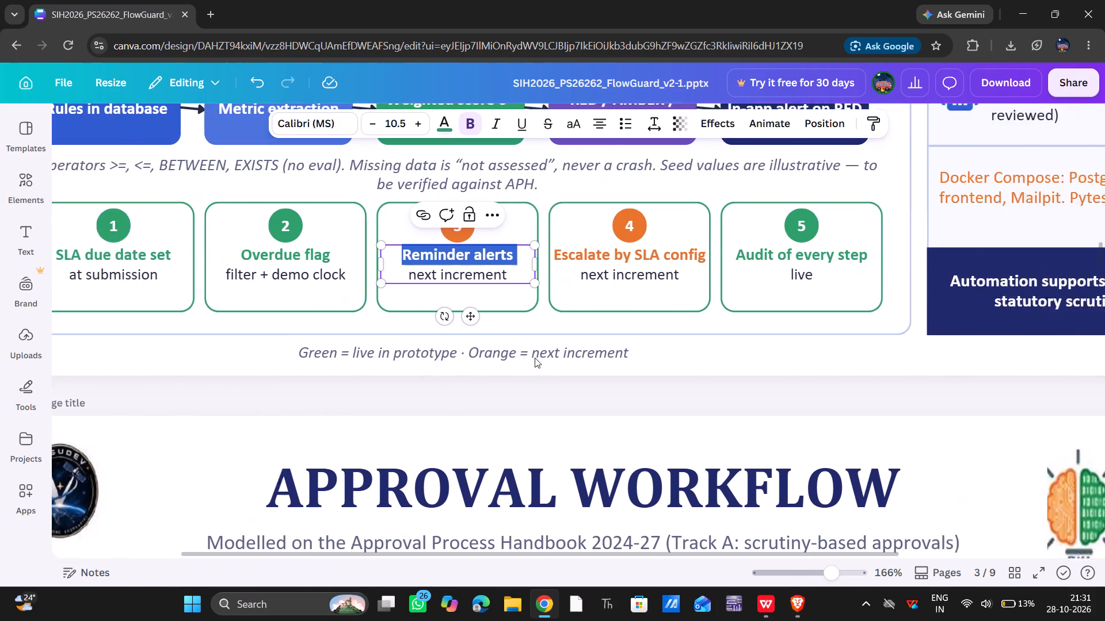
click(565, 394)
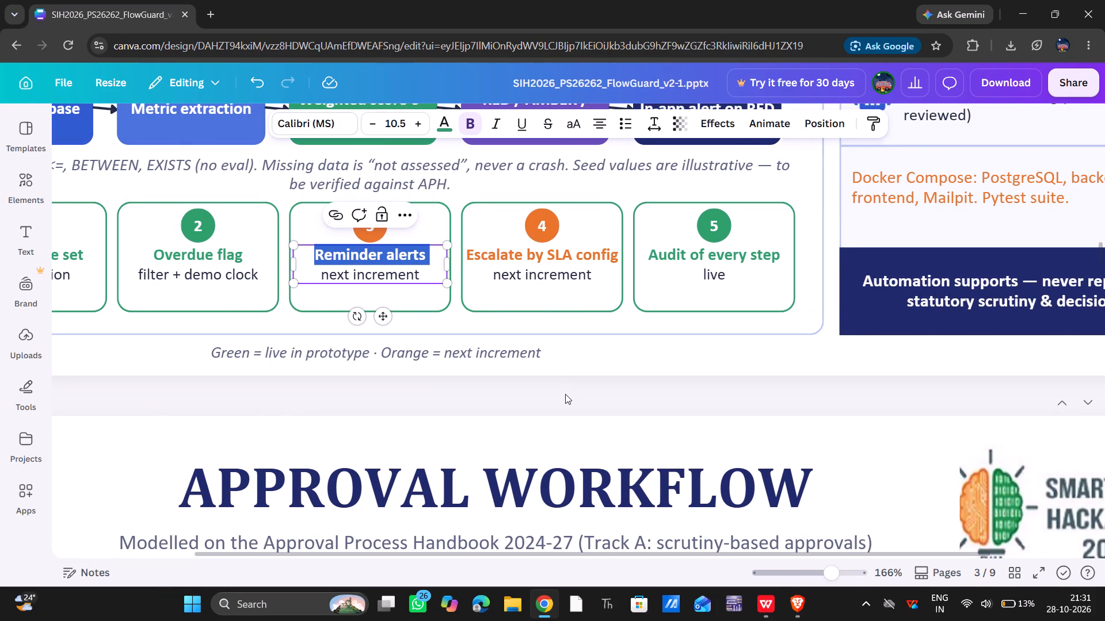
Change the text colour of only the "Escalate by SLA config" heading line to green (#2e9e6b).
double_click(513, 254)
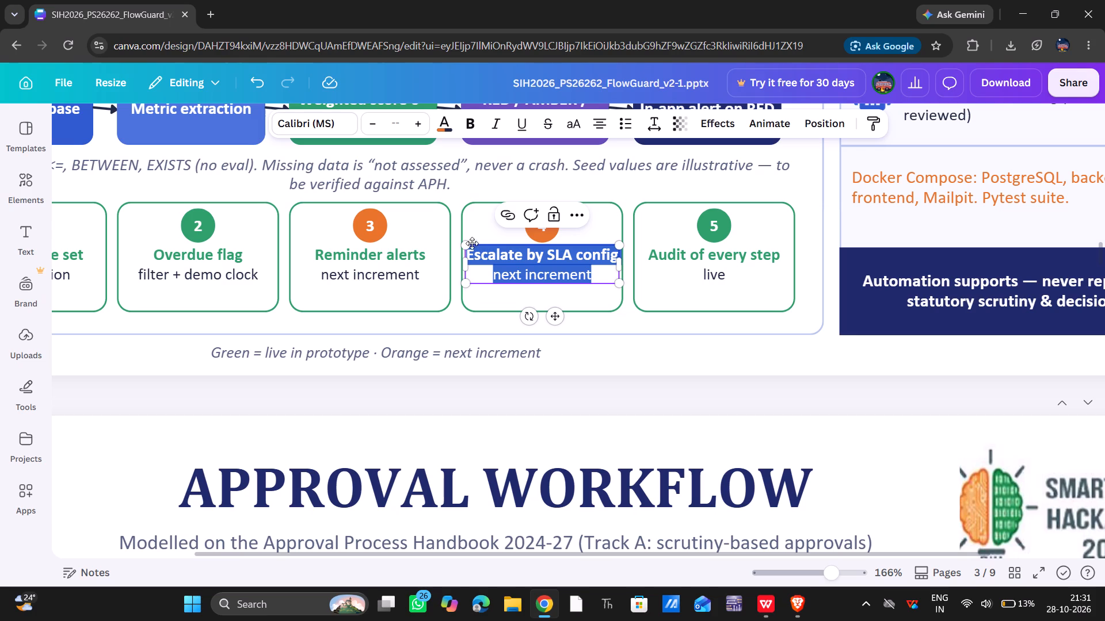
click(567, 399)
double_click(470, 254)
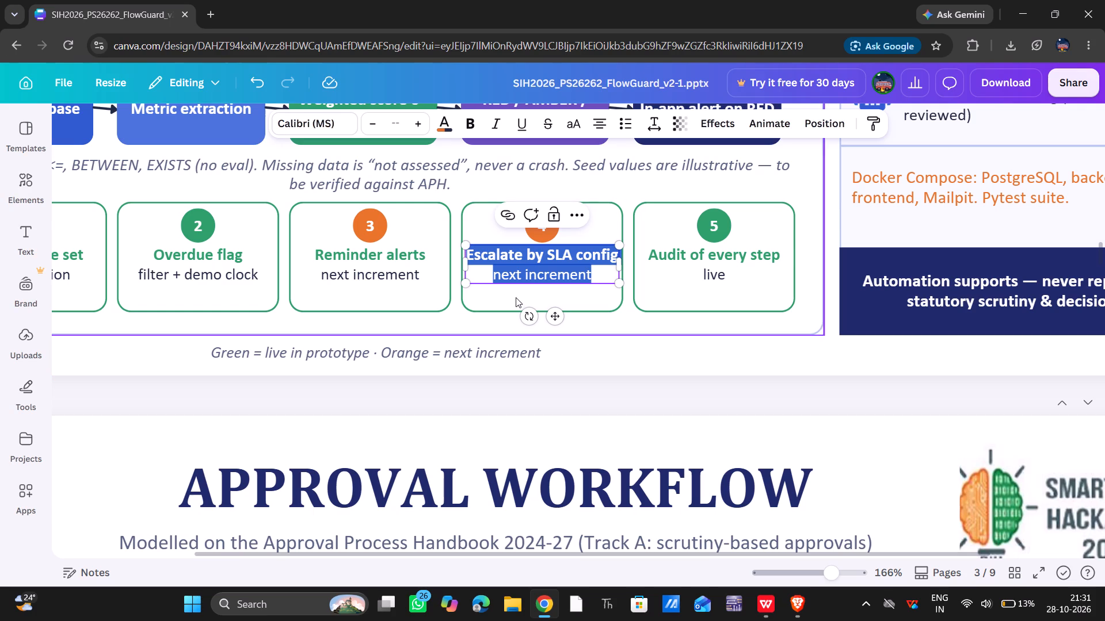
click(521, 390)
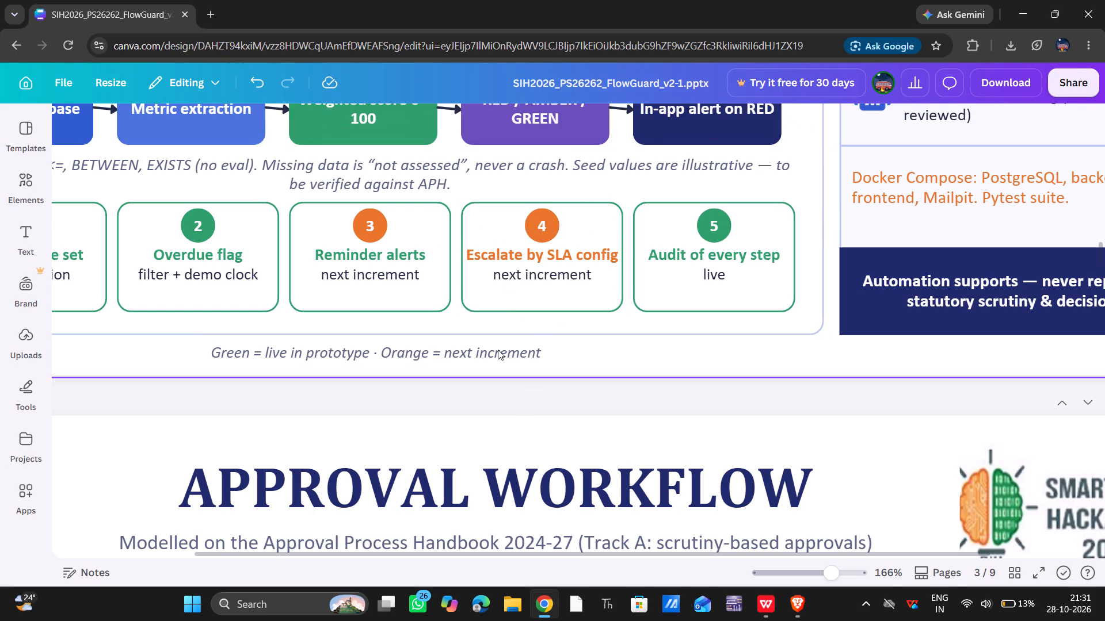
double_click(468, 255)
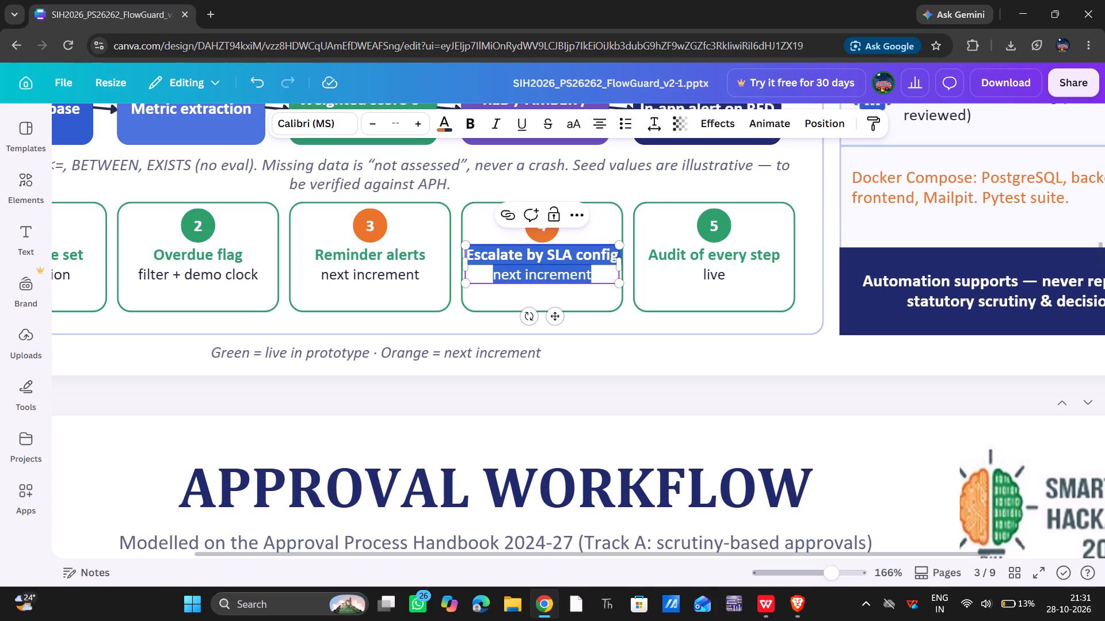
click(468, 256)
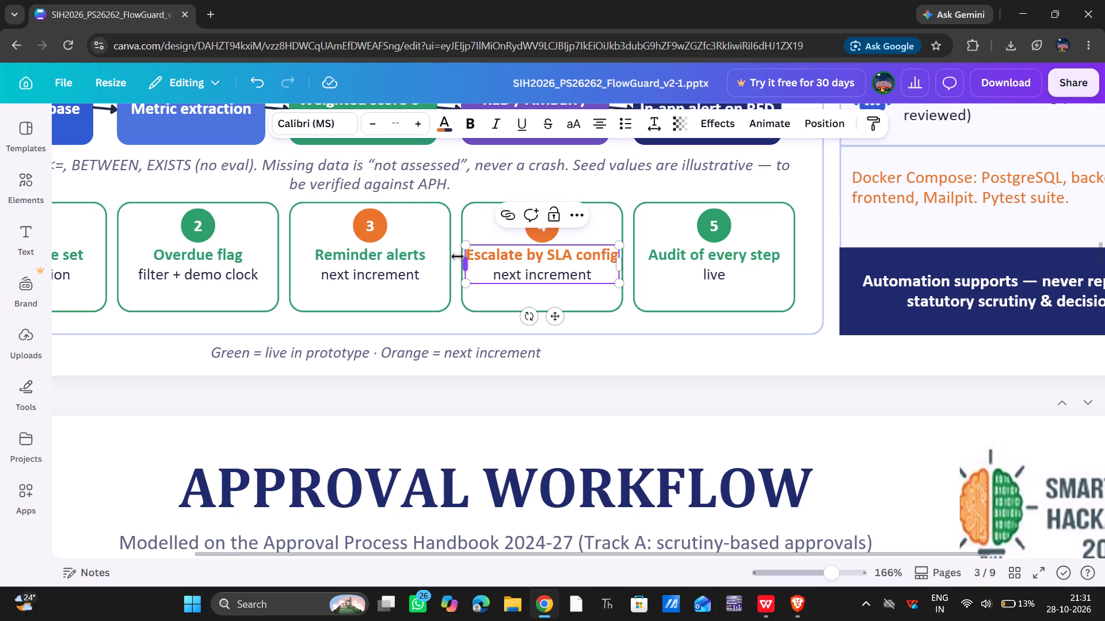
drag(468, 253, 536, 257)
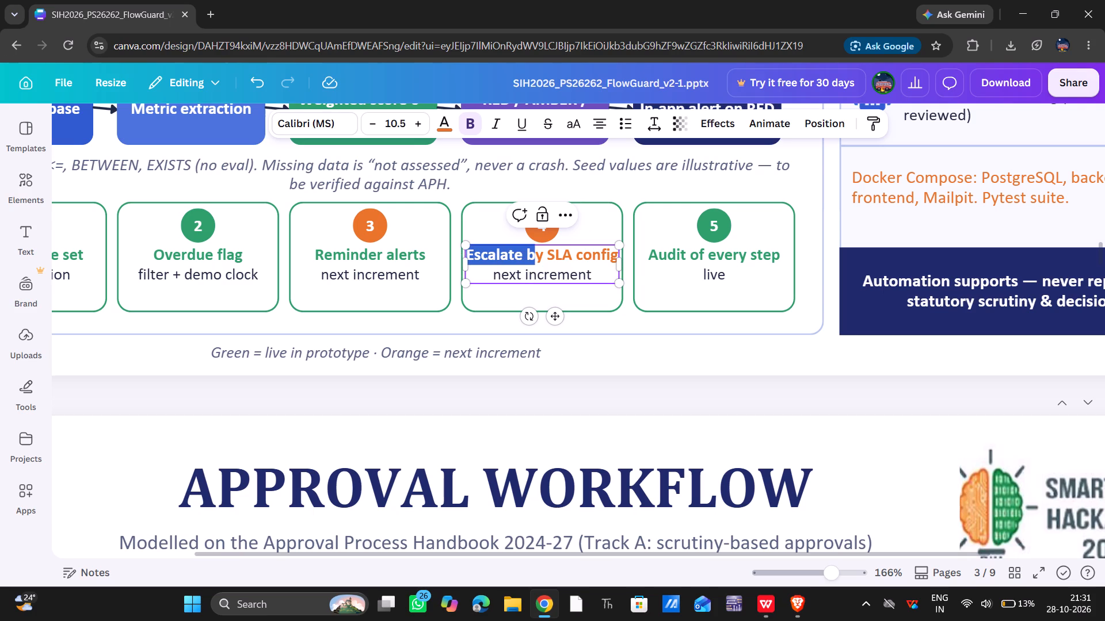
drag(536, 257, 590, 281)
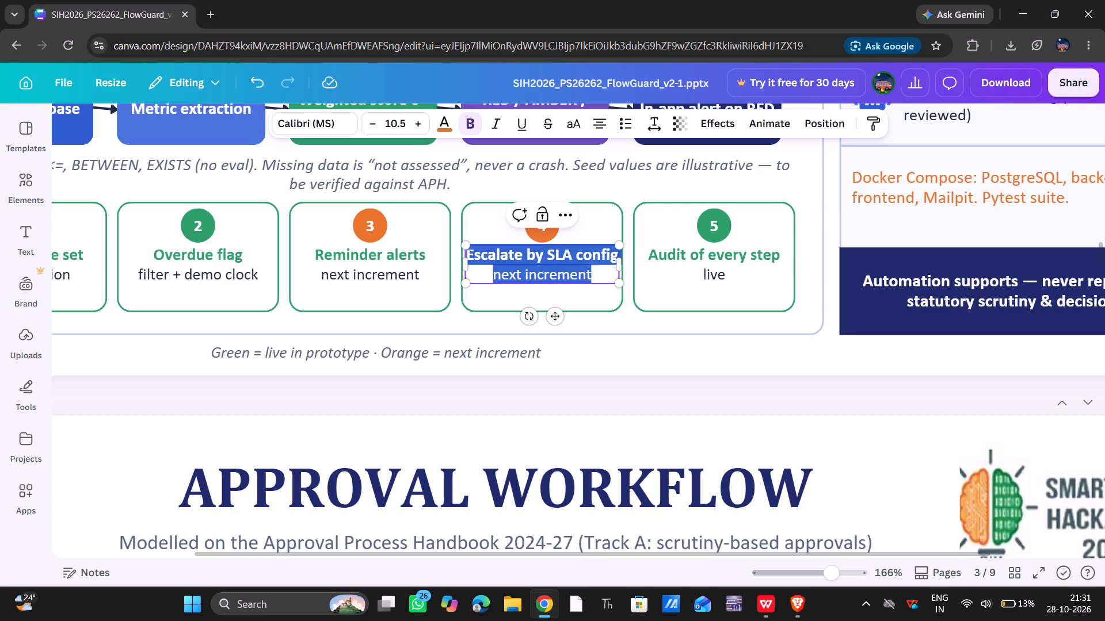
drag(590, 281, 616, 258)
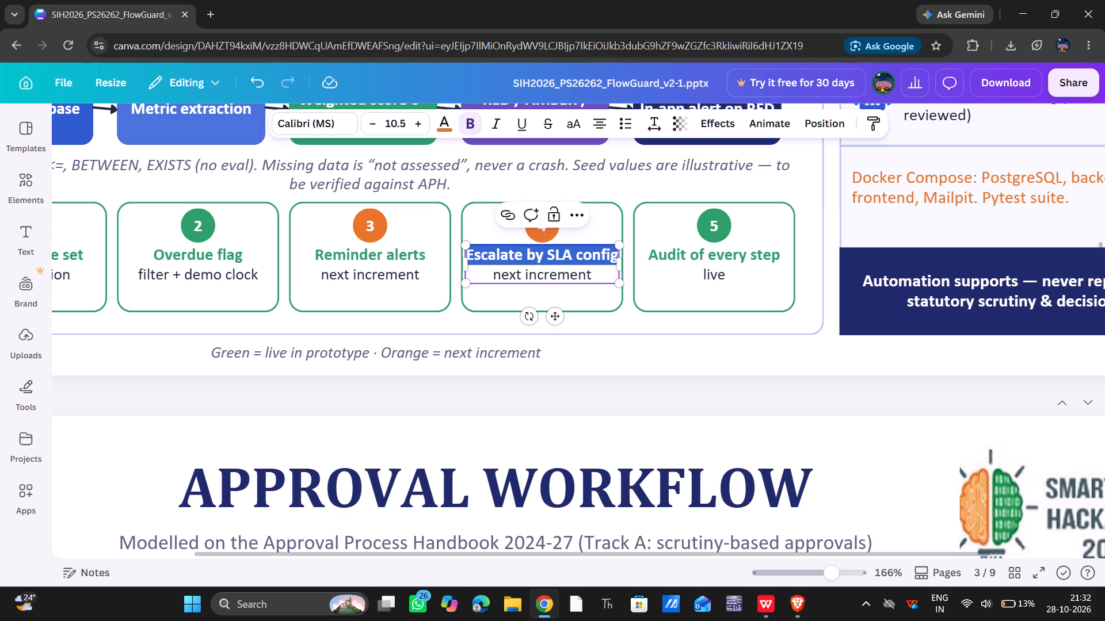
click(443, 126)
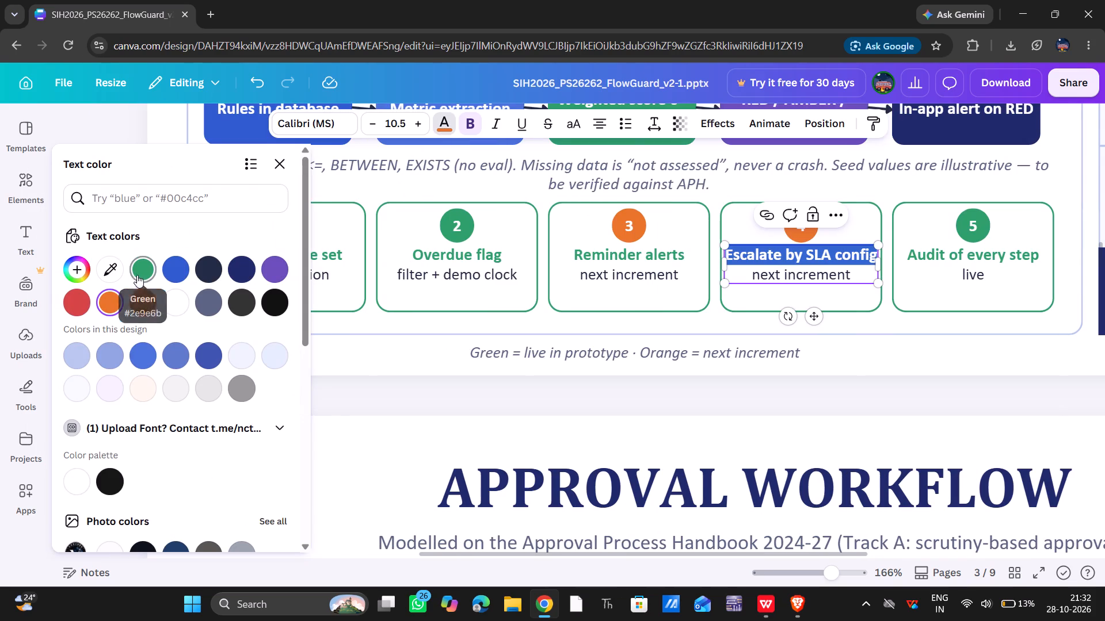
click(138, 274)
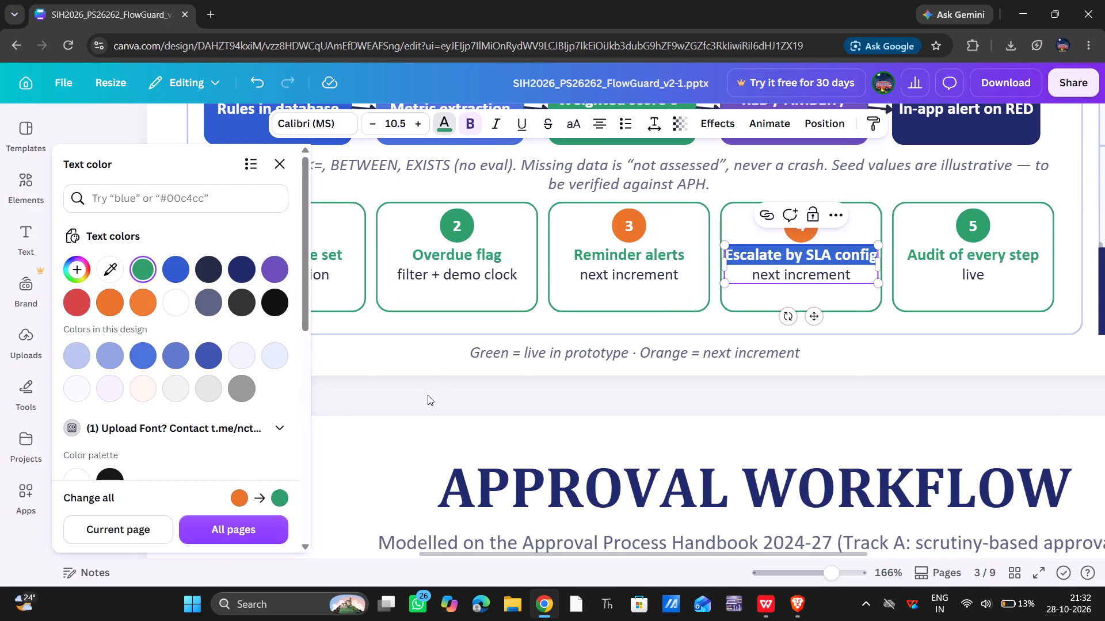
click(428, 395)
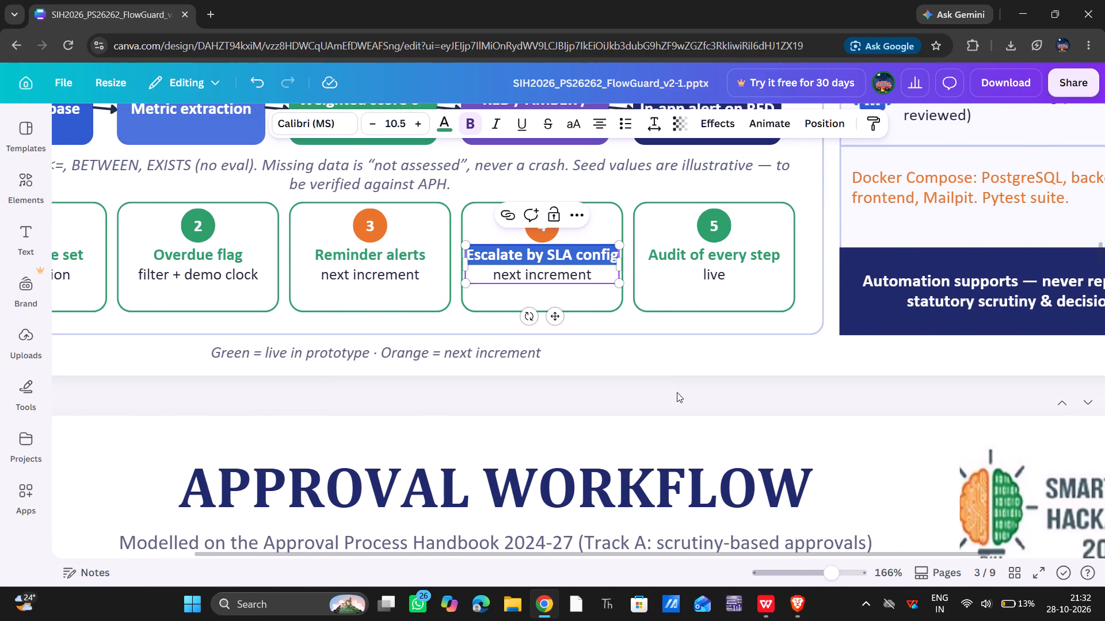
click(677, 392)
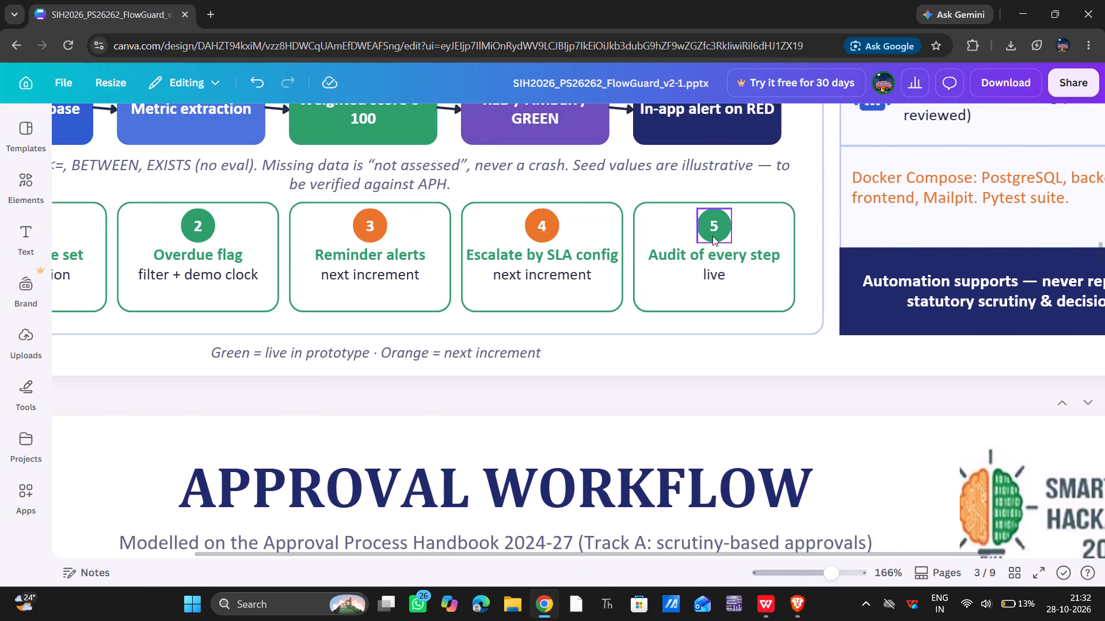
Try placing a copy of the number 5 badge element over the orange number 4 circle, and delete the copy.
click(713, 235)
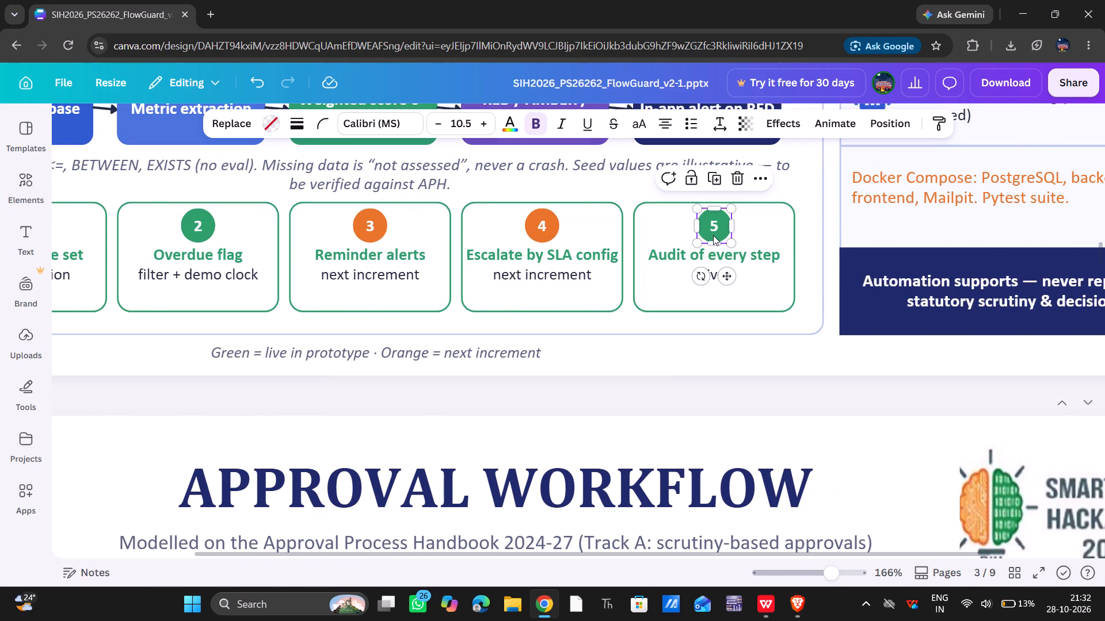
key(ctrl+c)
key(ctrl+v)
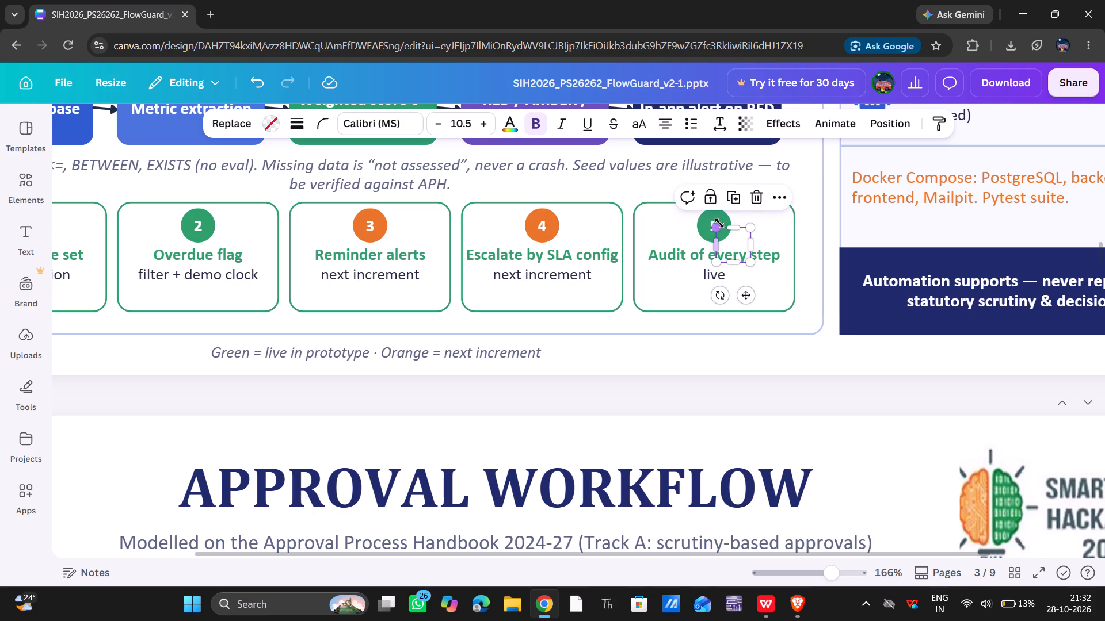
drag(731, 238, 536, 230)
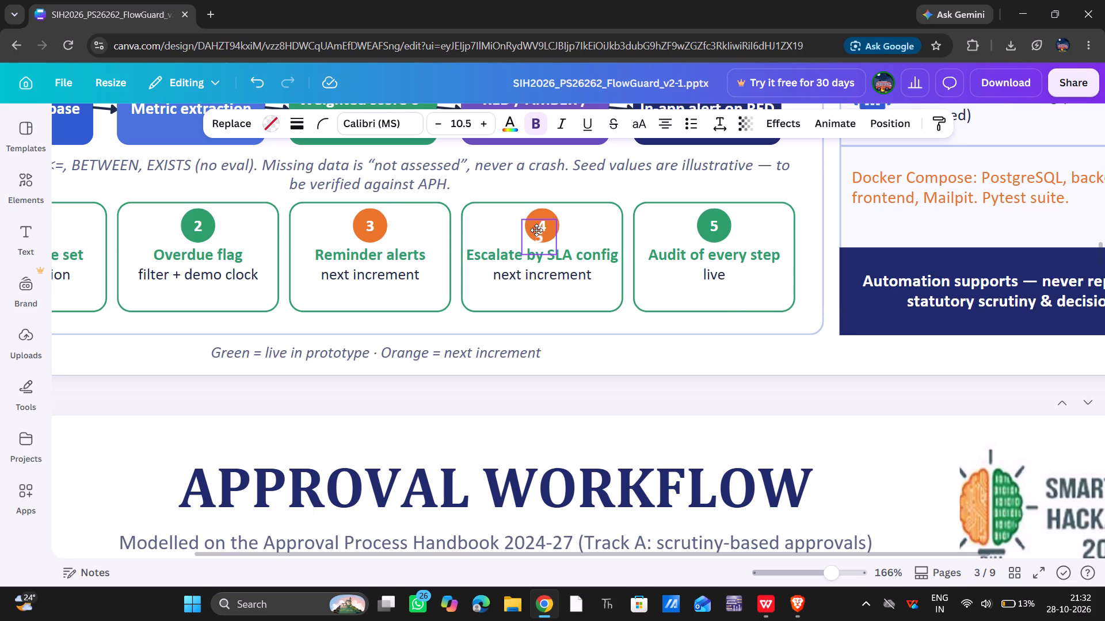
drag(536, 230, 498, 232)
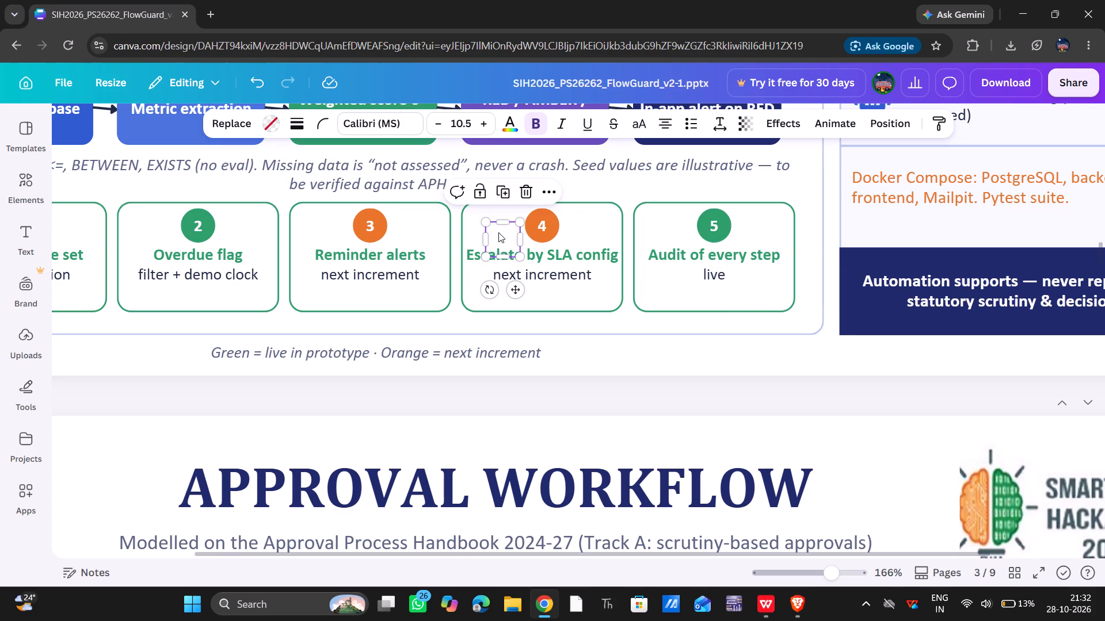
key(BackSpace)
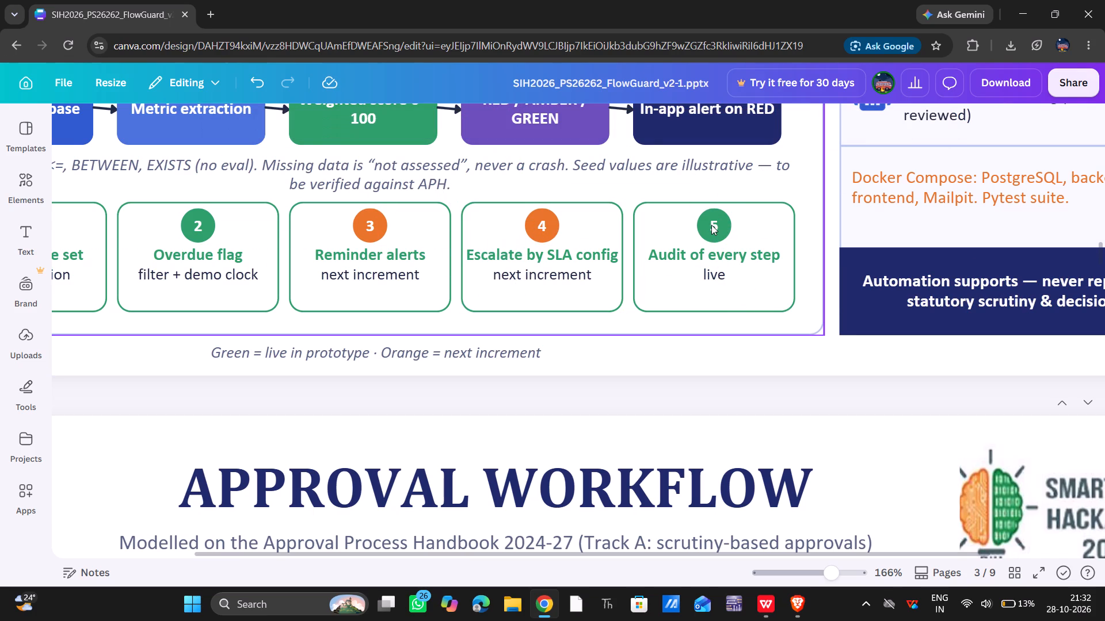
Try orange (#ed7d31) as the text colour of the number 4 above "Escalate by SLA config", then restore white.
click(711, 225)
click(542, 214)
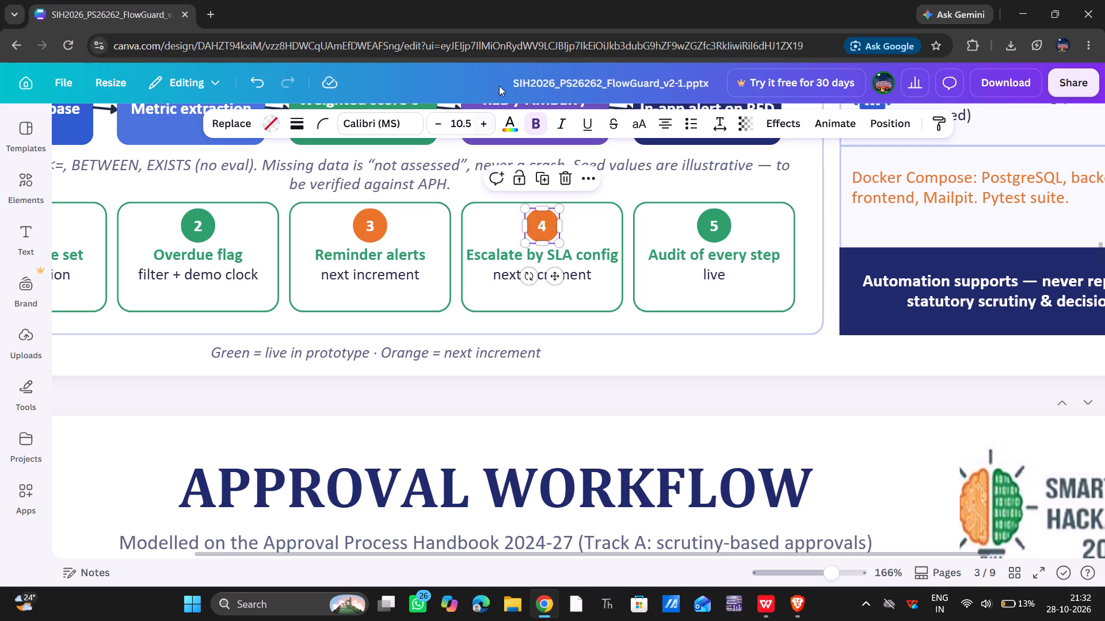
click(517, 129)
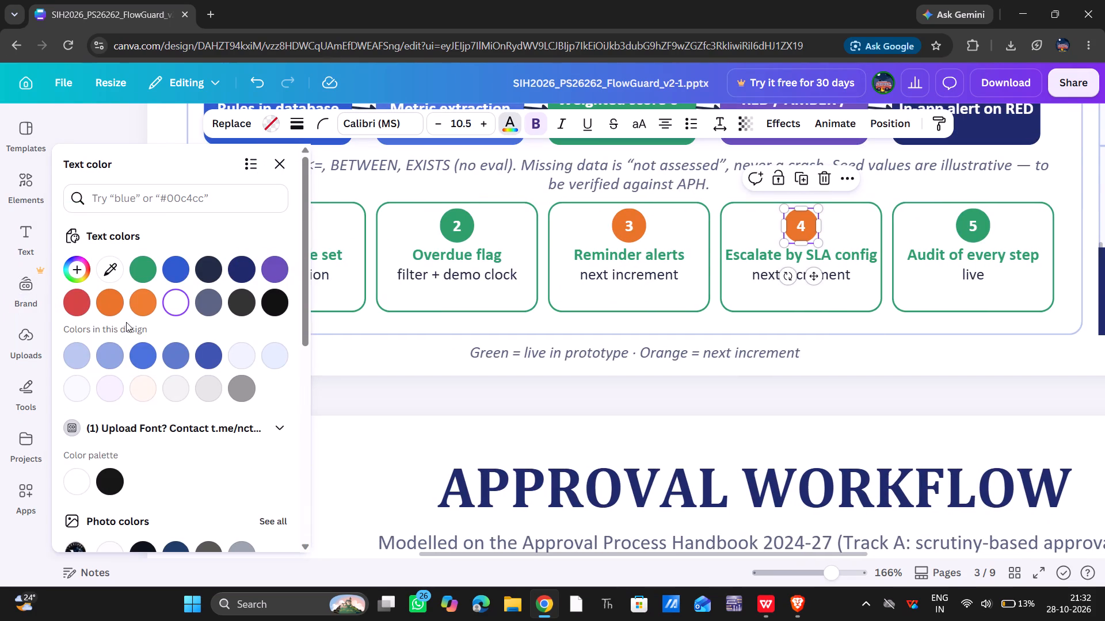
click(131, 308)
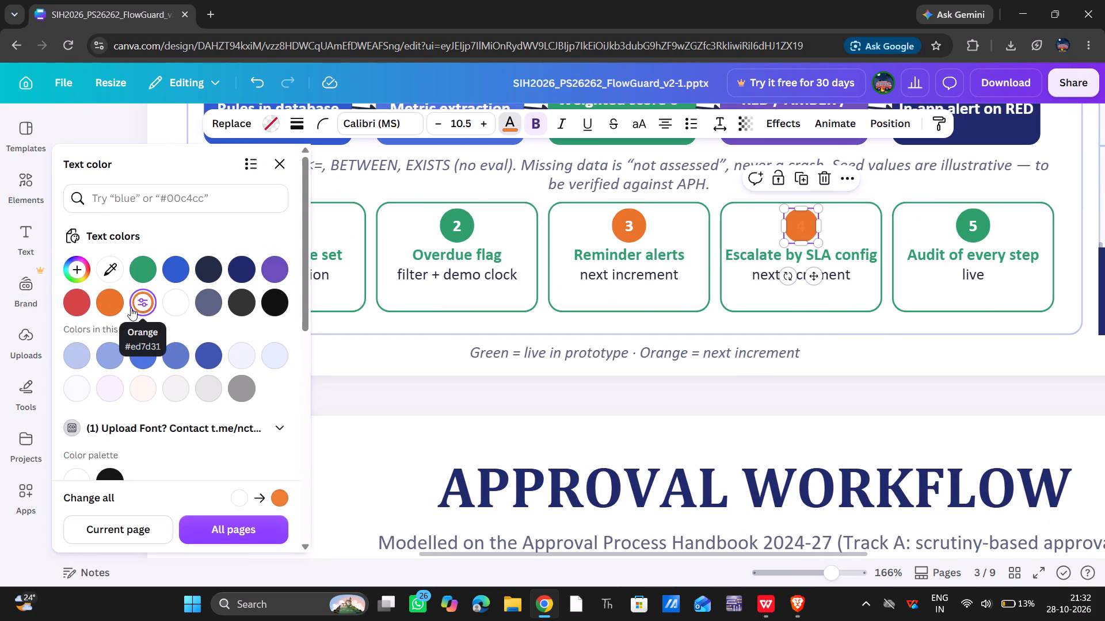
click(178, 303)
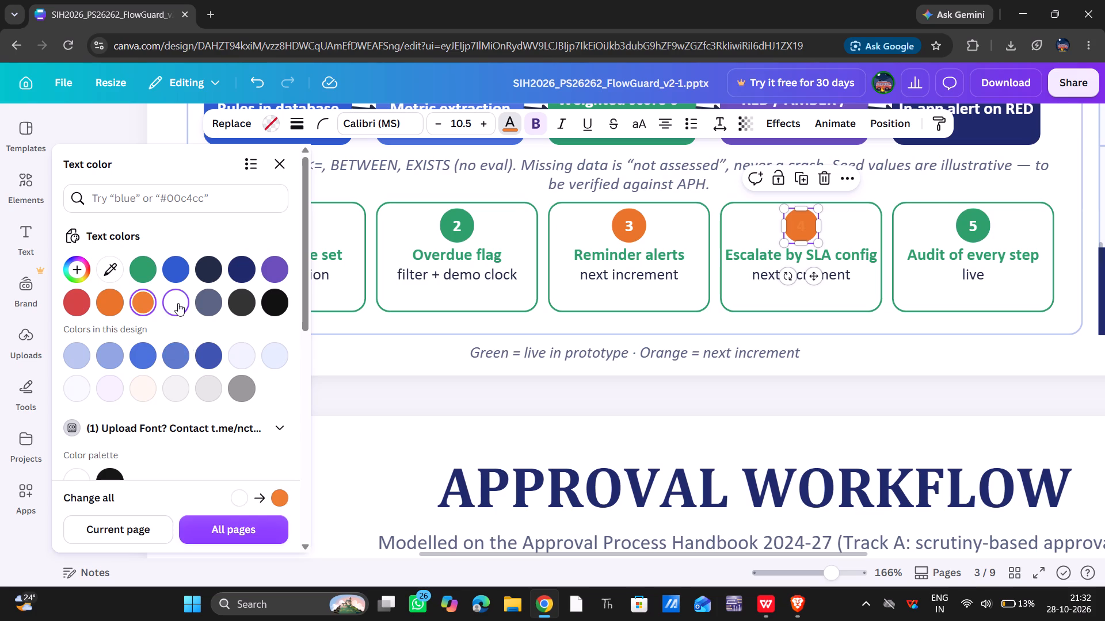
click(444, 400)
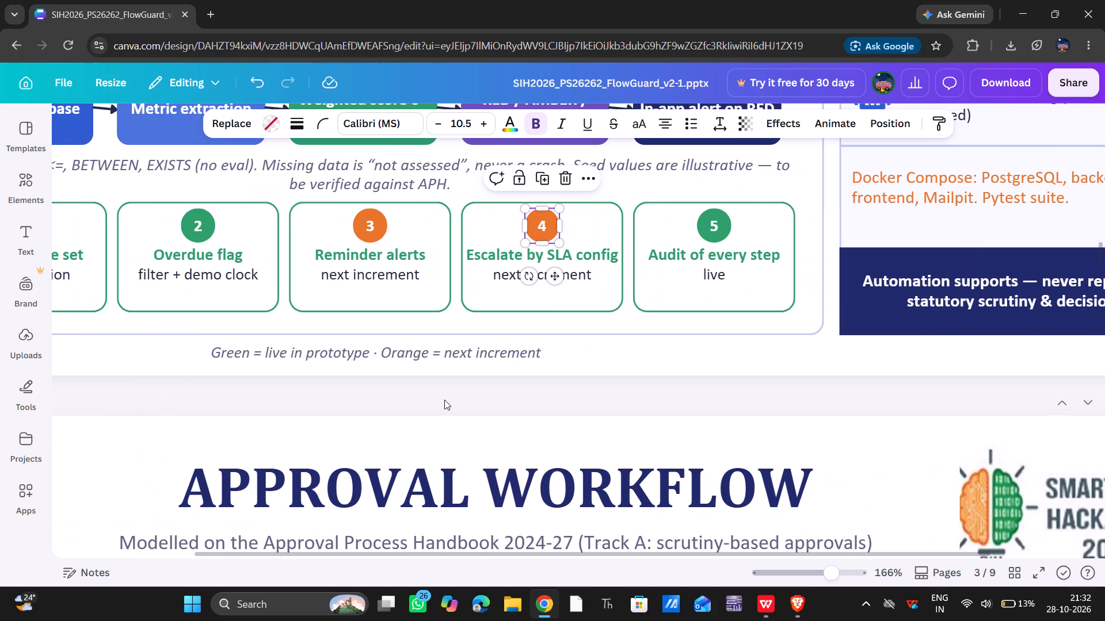
Undo all the green recolouring of the "Reminder alerts" and "Escalate by SLA config" headings and box outlines, including the badge edits, and deselect.
key(ctrl+z)
key(ctrl+z)
key(ctrl+z)
key(ctrl+z)
key(ctrl+z)
key(ctrl+z)
key(ctrl+z)
key(ctrl+z)
key(ctrl+z)
key(ctrl+z)
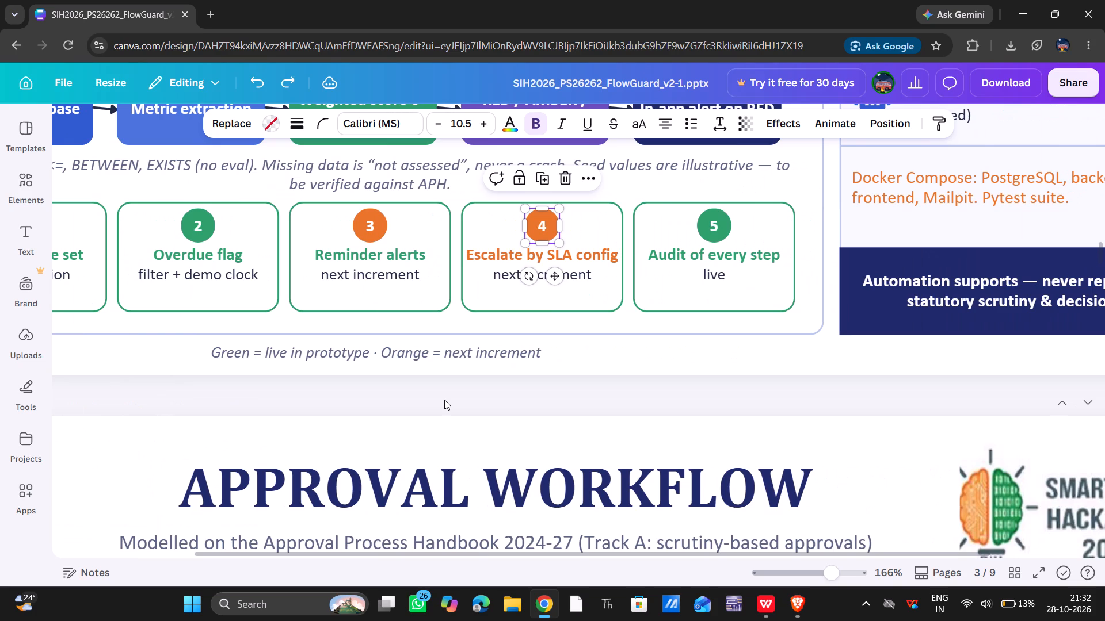
key(ctrl+z)
key(ctrl+z)
key(ctrl+z)
key(ctrl+z)
key(ctrl+z)
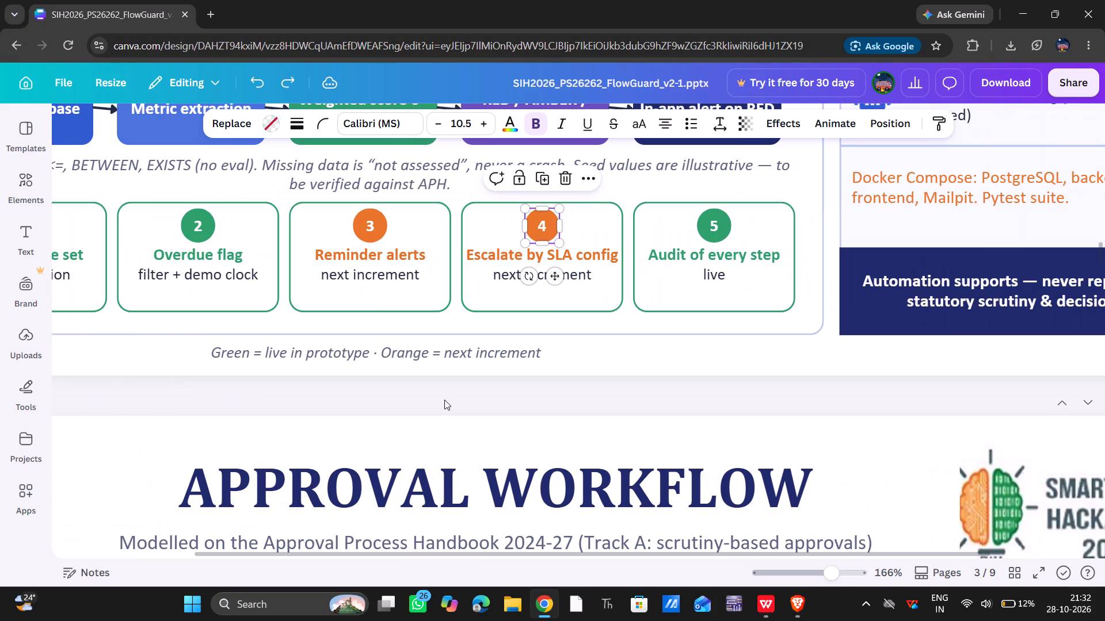
key(ctrl+z)
key(ctrl+z)
key(ctrl+z)
key(ctrl+z)
key(ctrl+z)
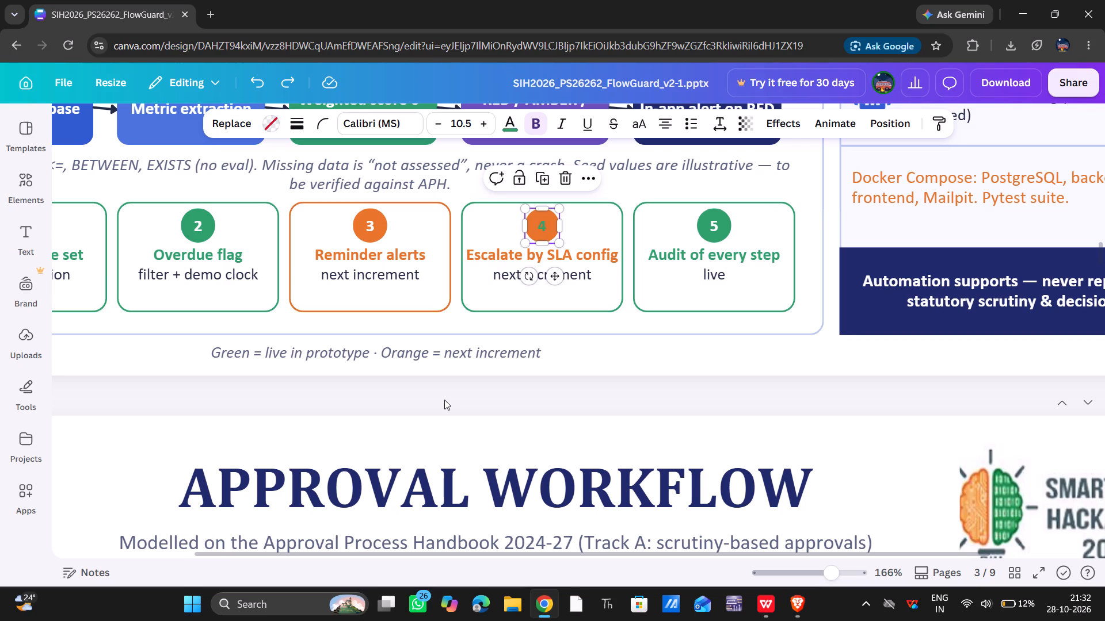
key(ctrl+z)
key(ctrl+z)
key(ctrl+z)
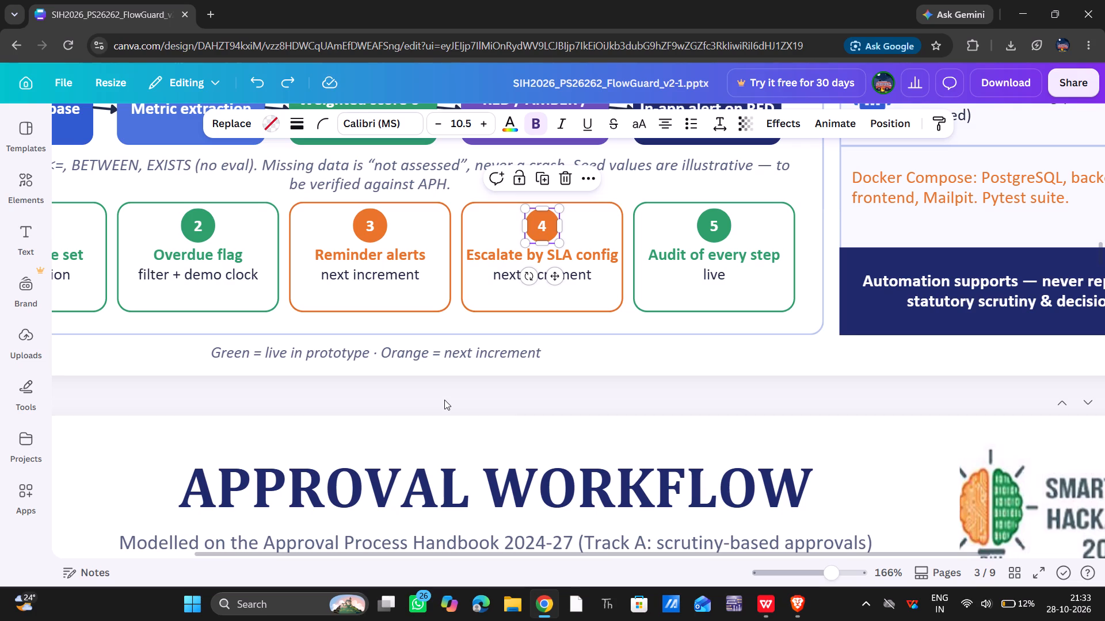
click(572, 390)
scroll(572, 390, right, 1)
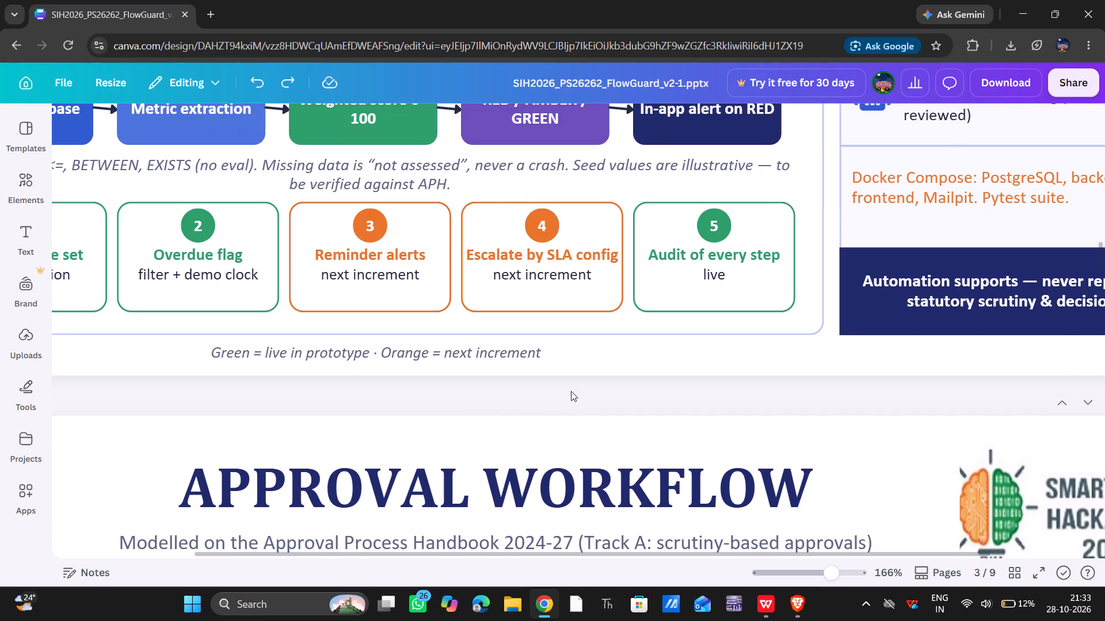
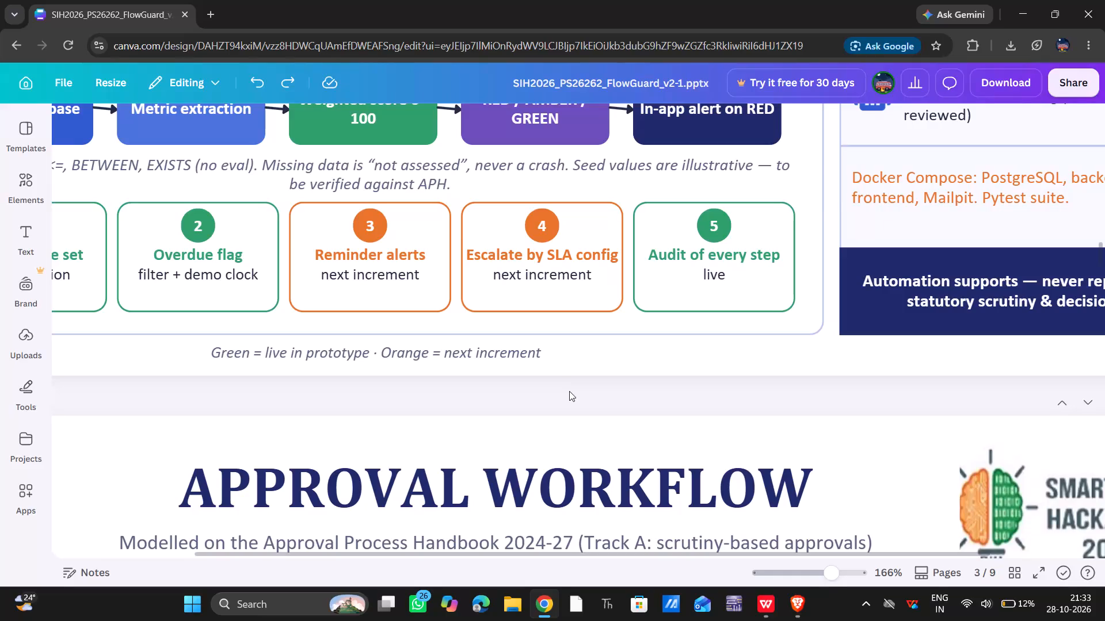
Browse the alphabetical list of installed Windows applications, from the pinned apps through the entries under L.
scroll(569, 391, down, 1)
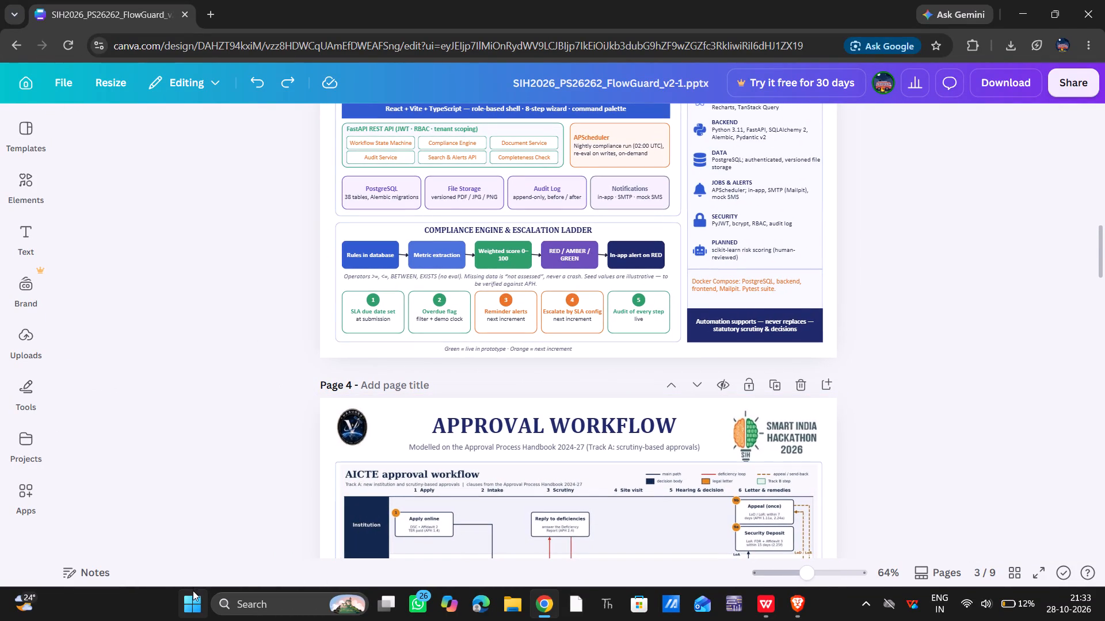
click(199, 604)
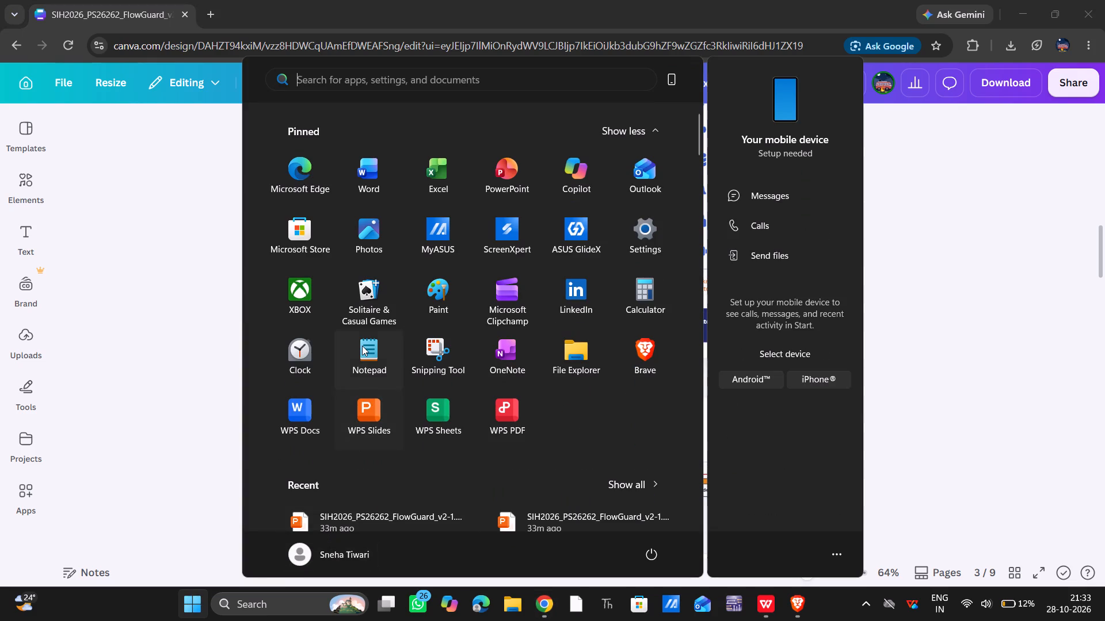
scroll(362, 346, down, 6)
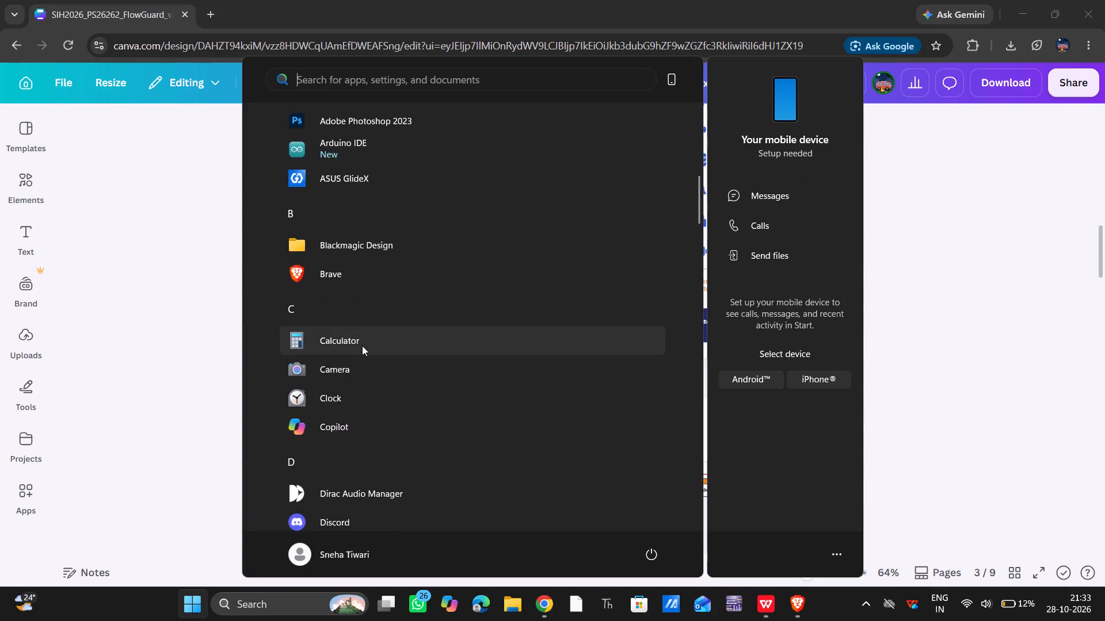
scroll(362, 346, down, 5)
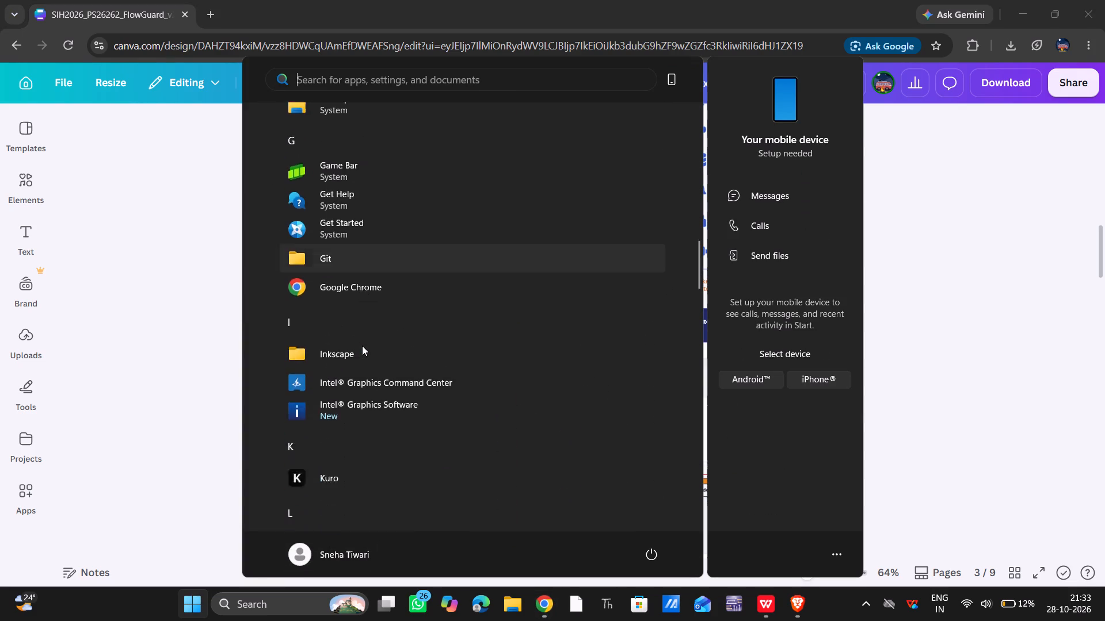
Launch the Kuro application from the list of installed Windows applications.
scroll(362, 346, down, 1)
double_click(357, 413)
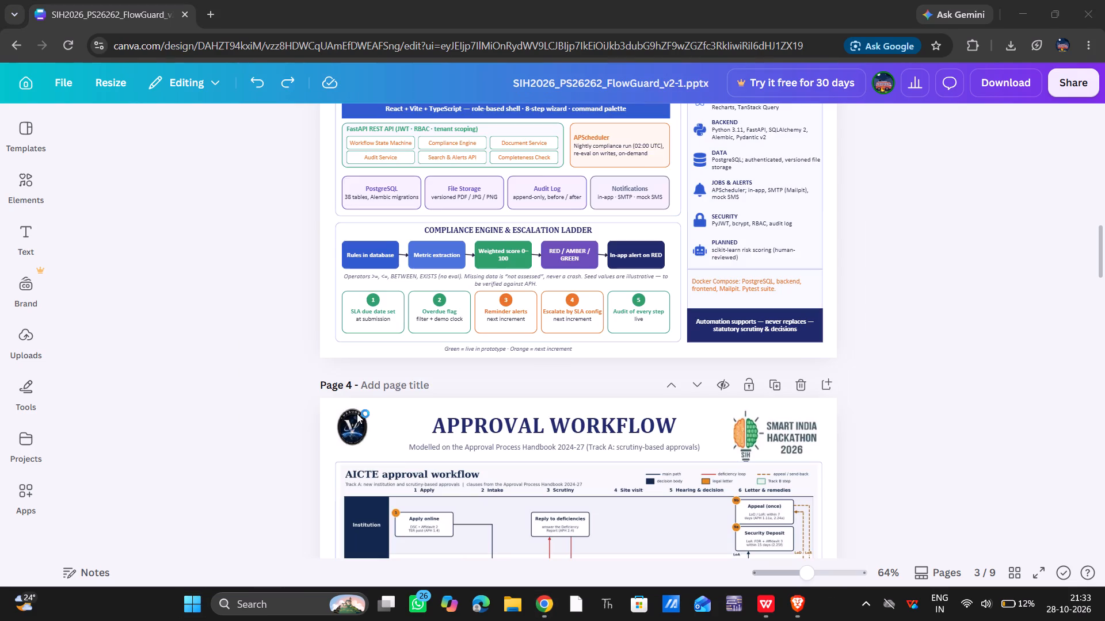